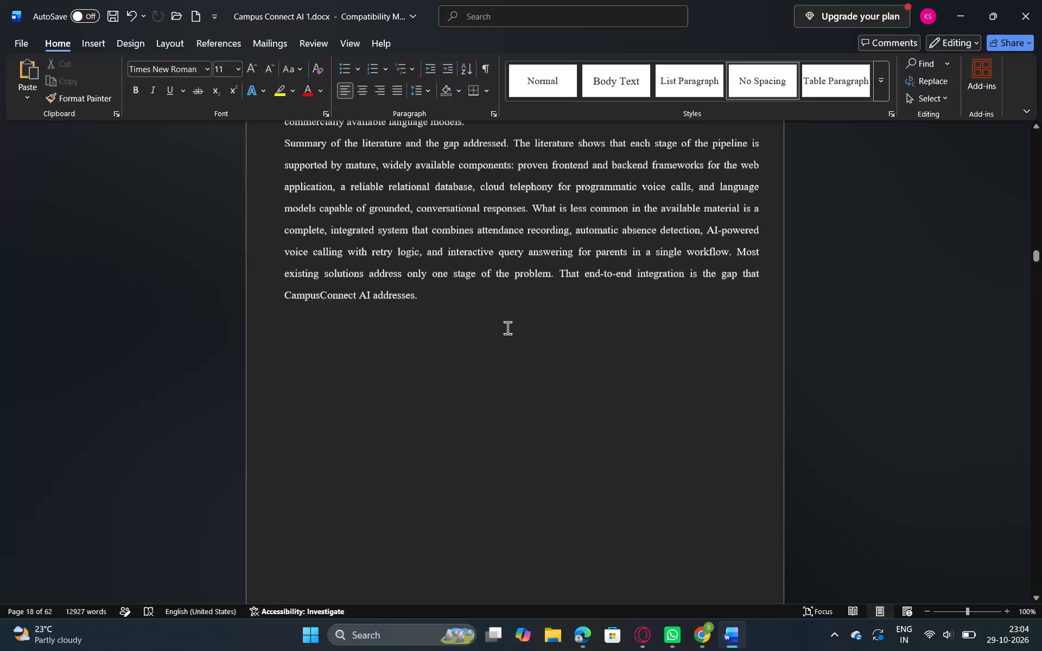
# Review the Previous Studies section of the Literature Survey chapter from its heading through the closing summary paragraph.
pyautogui.scroll(2, 507, 328)
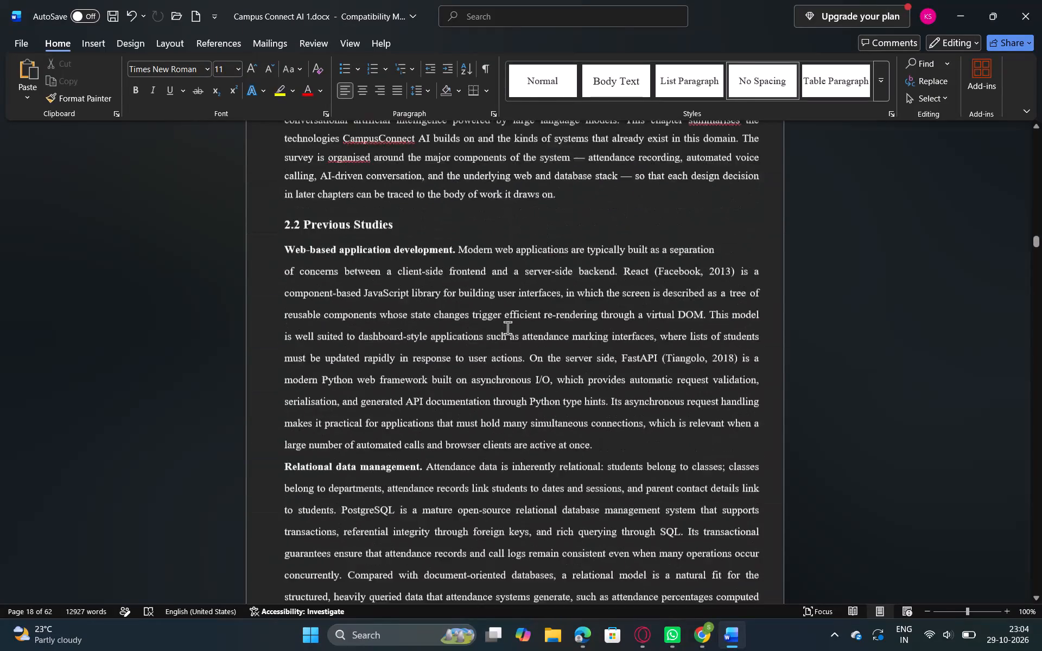
pyautogui.scroll(2, 507, 328)
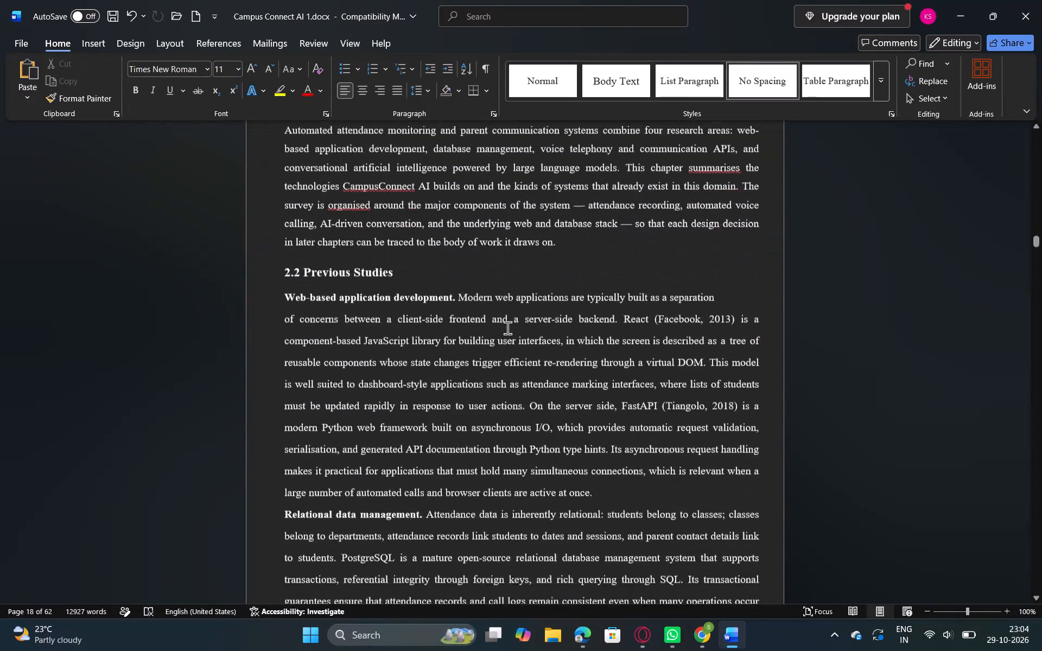
pyautogui.scroll(1, 507, 328)
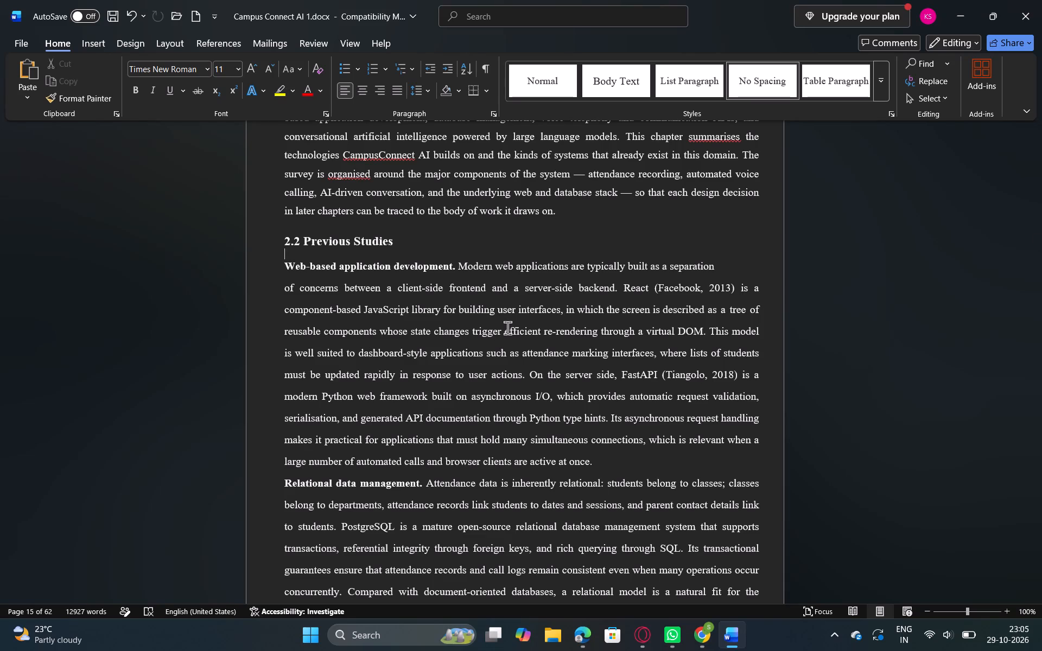
pyautogui.scroll(-1, 507, 328)
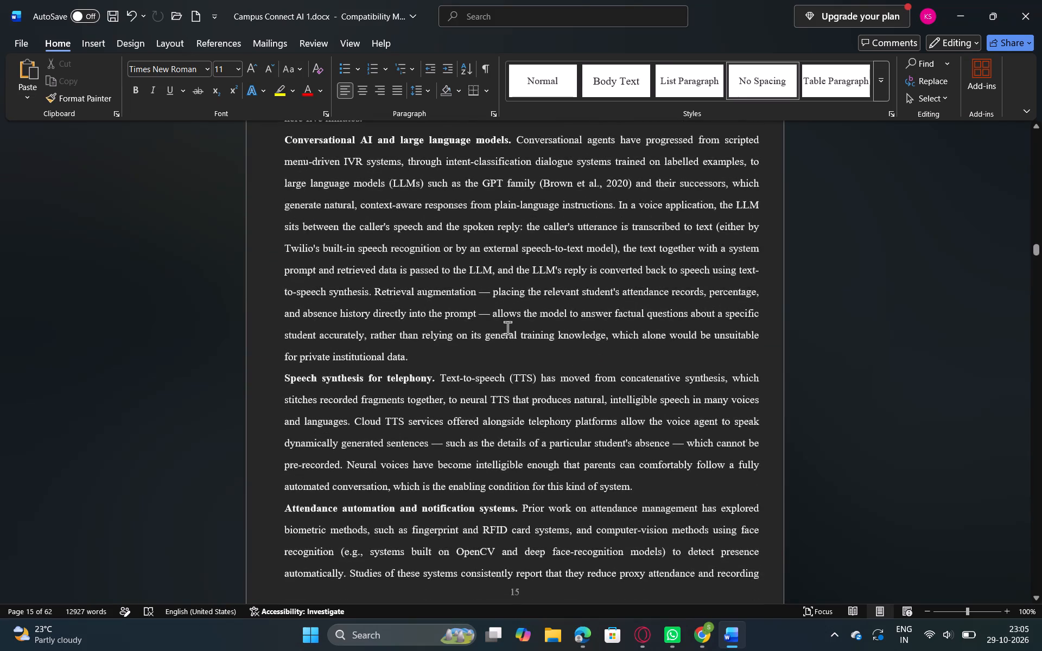
pyautogui.scroll(-1, 507, 328)
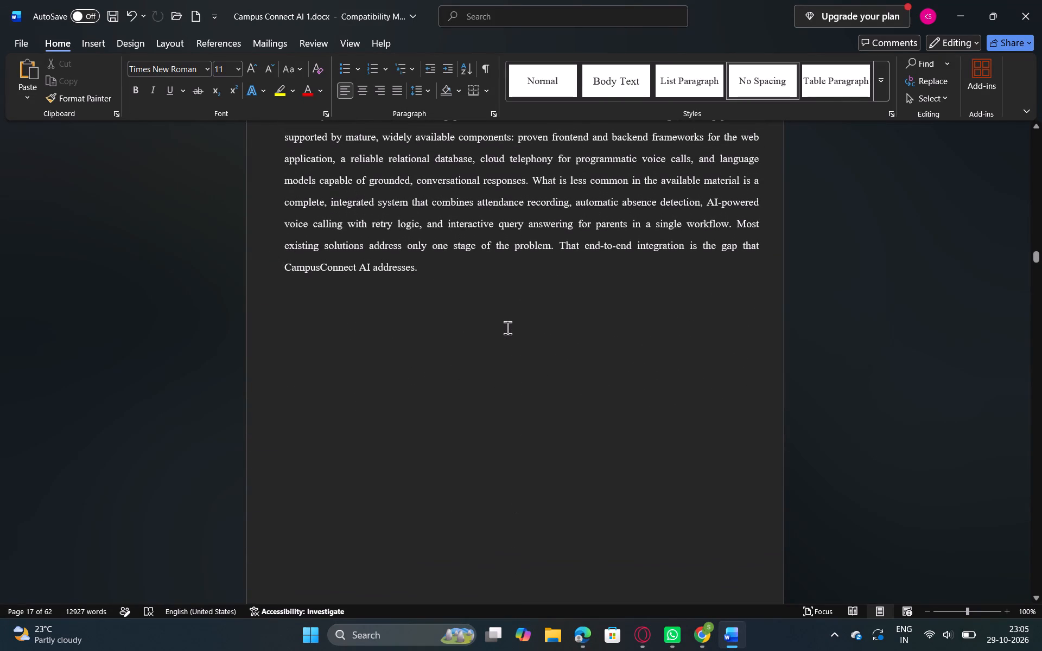
pyautogui.scroll(1, 507, 328)
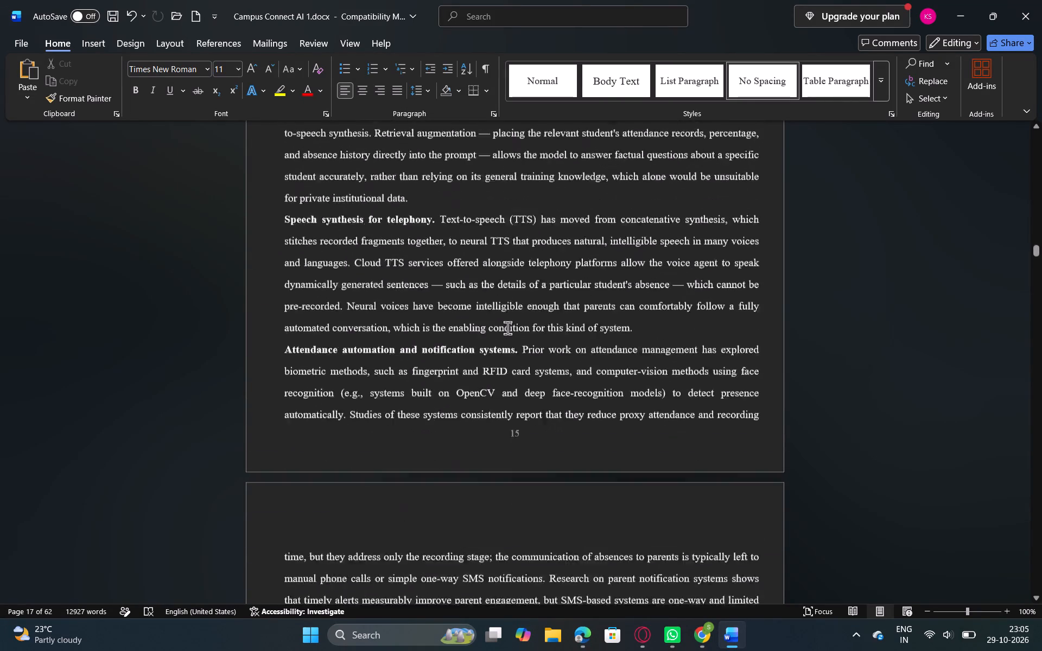
pyautogui.scroll(2, 507, 328)
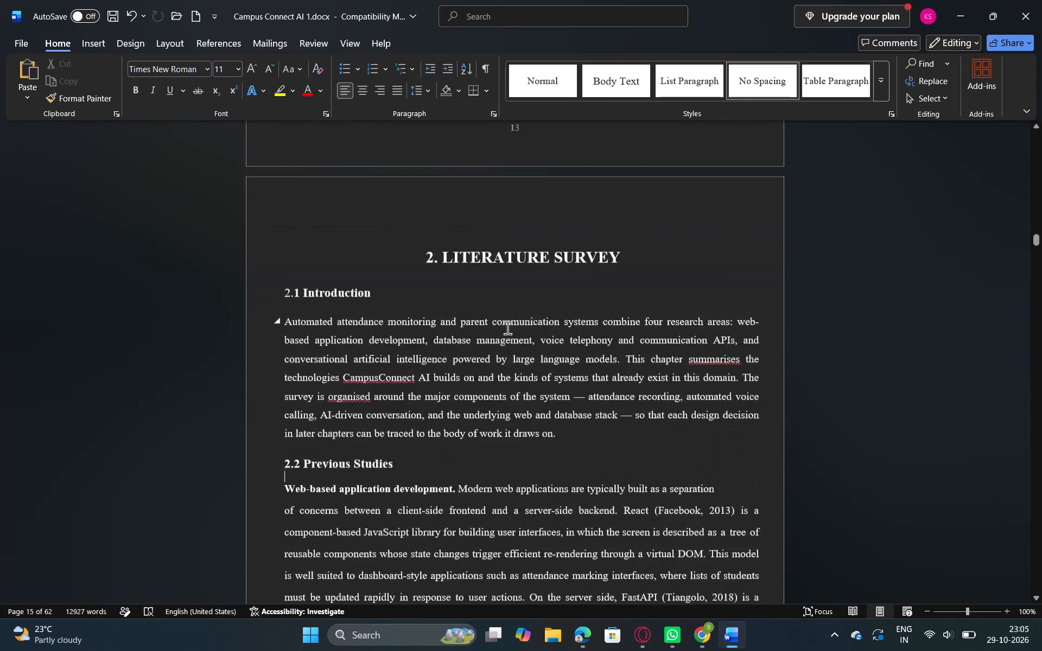
pyautogui.scroll(1, 507, 328)
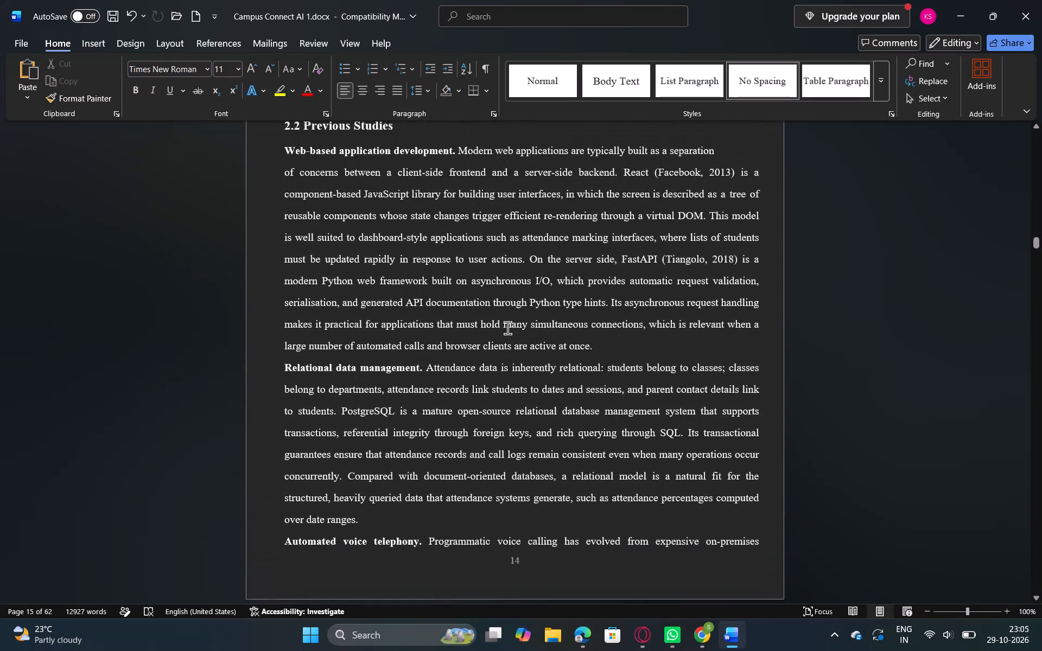
# Copy all text under 2.2 Previous Studies, from "Web-based application development" to the end of the literature summary paragraph.
pyautogui.moveTo(281, 143); pyautogui.dragTo(560, 589)
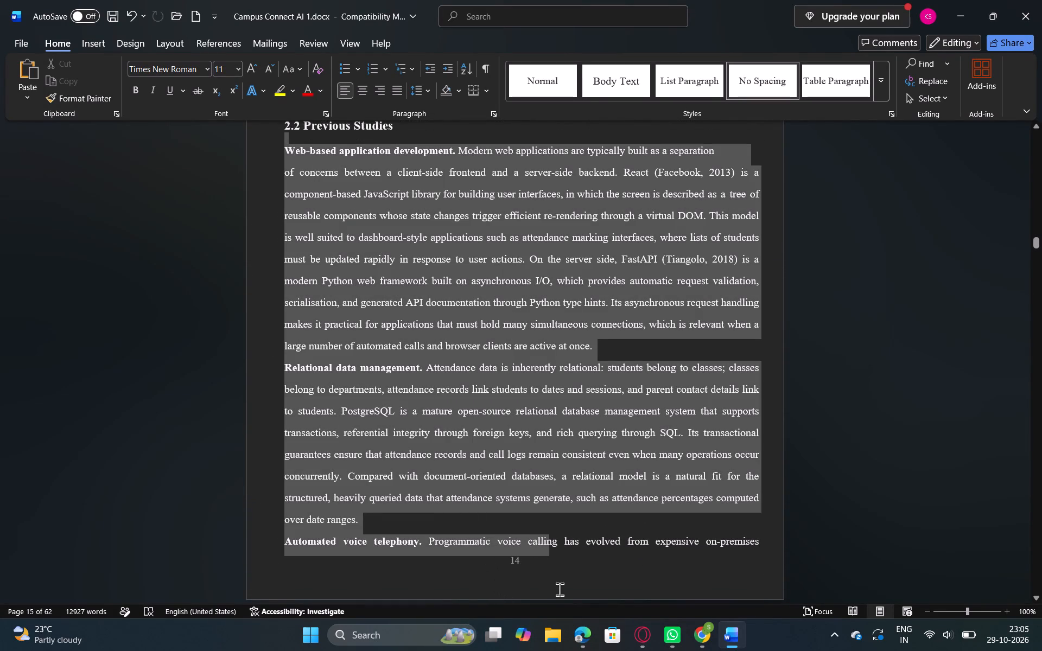
pyautogui.moveTo(560, 589); pyautogui.dragTo(767, 601)
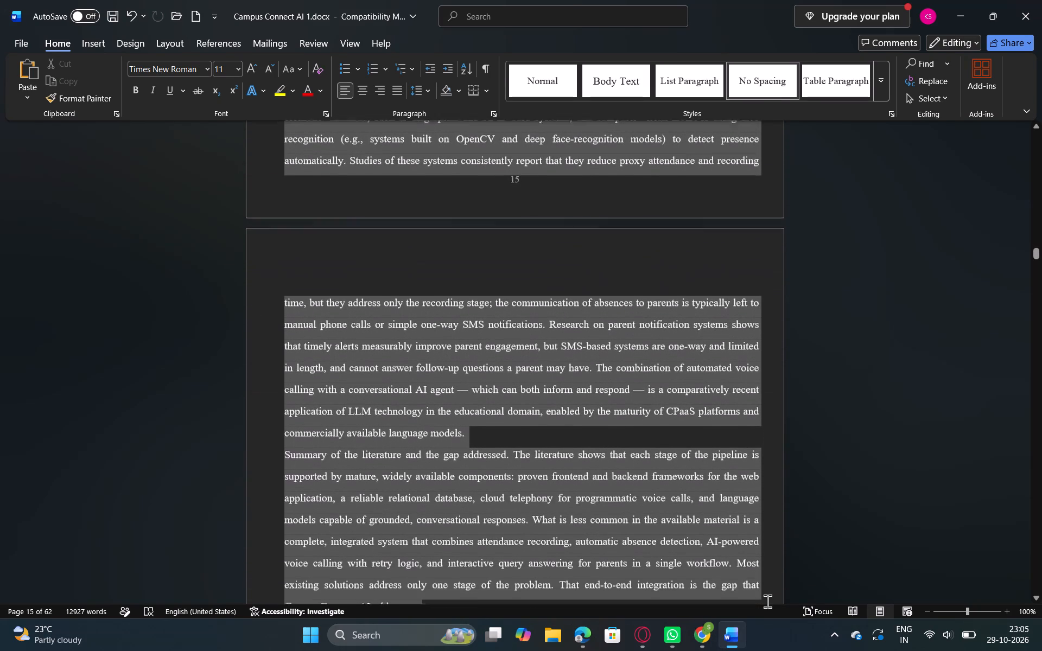
pyautogui.moveTo(767, 601); pyautogui.dragTo(579, 510)
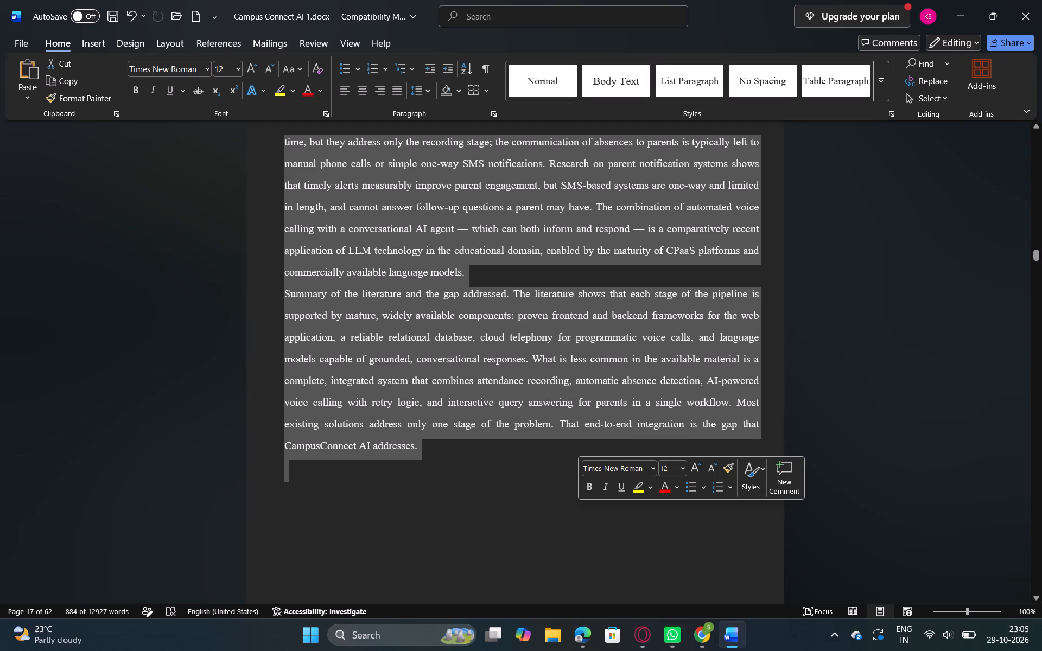
pyautogui.hotkey('ctrl', 'c')
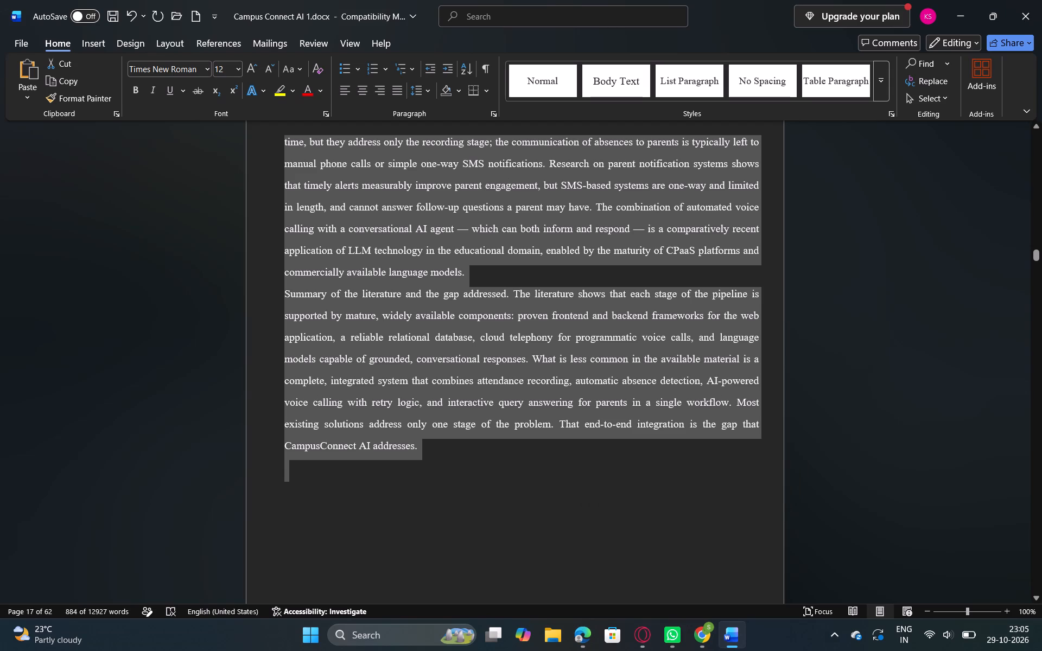
pyautogui.click(584, 510)
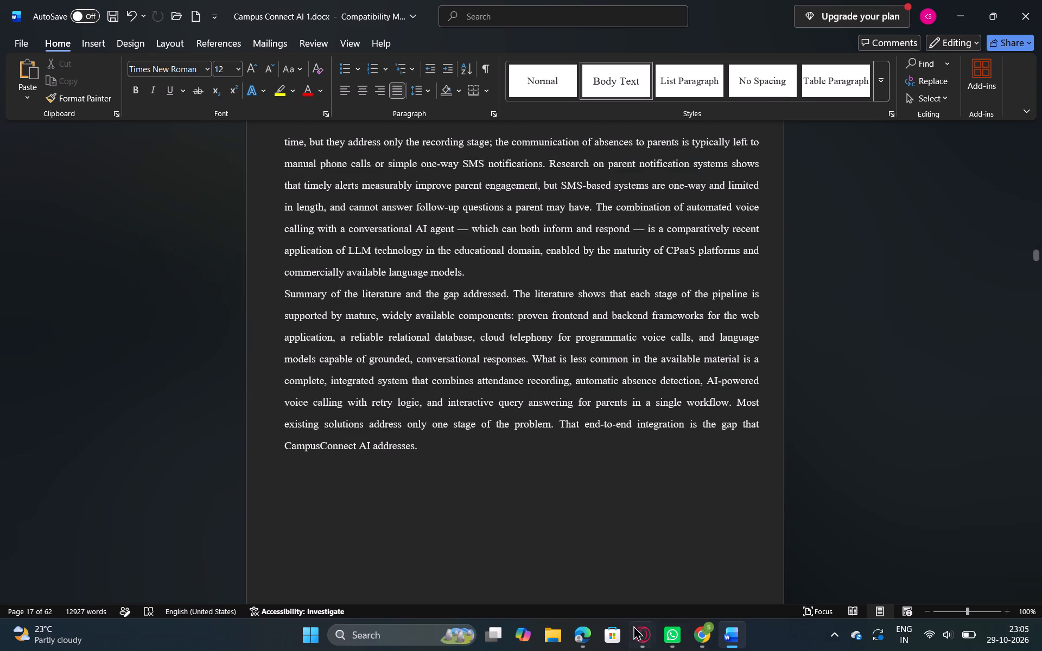
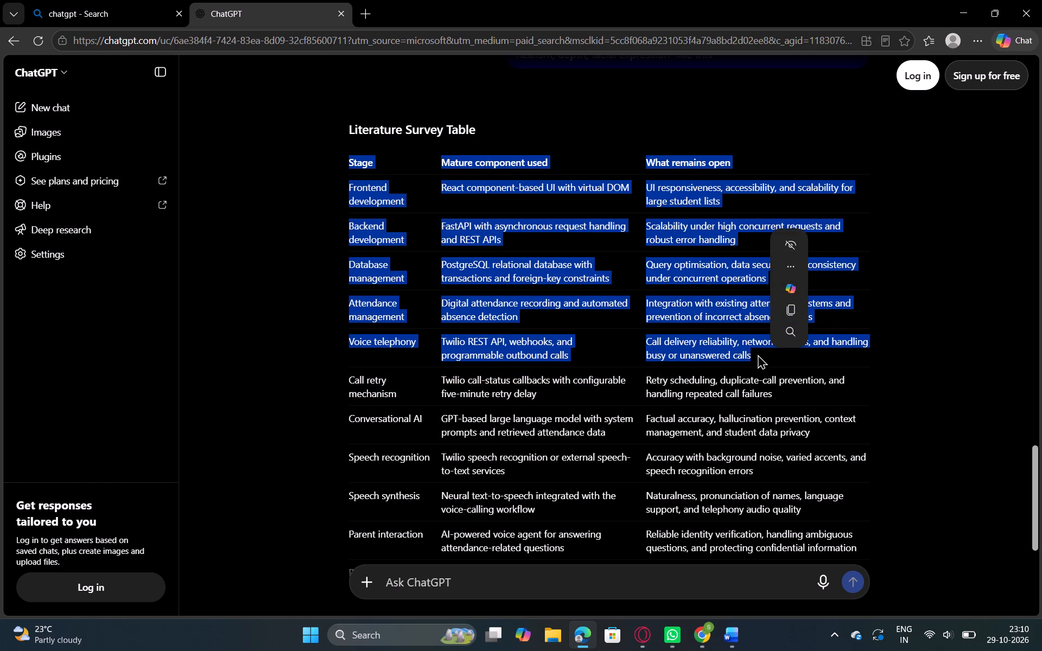
pyautogui.click(795, 302)
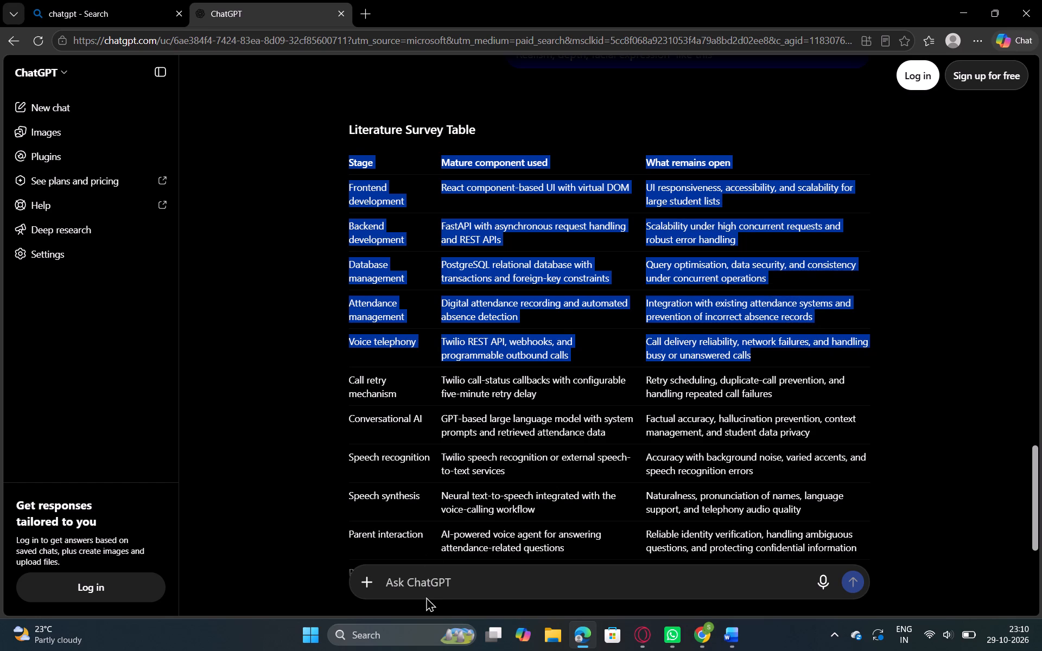
# Switch to the Campus Connect AI 1 document in Word and paste the table on a new line after the literature summary paragraph.
pyautogui.click(740, 637)
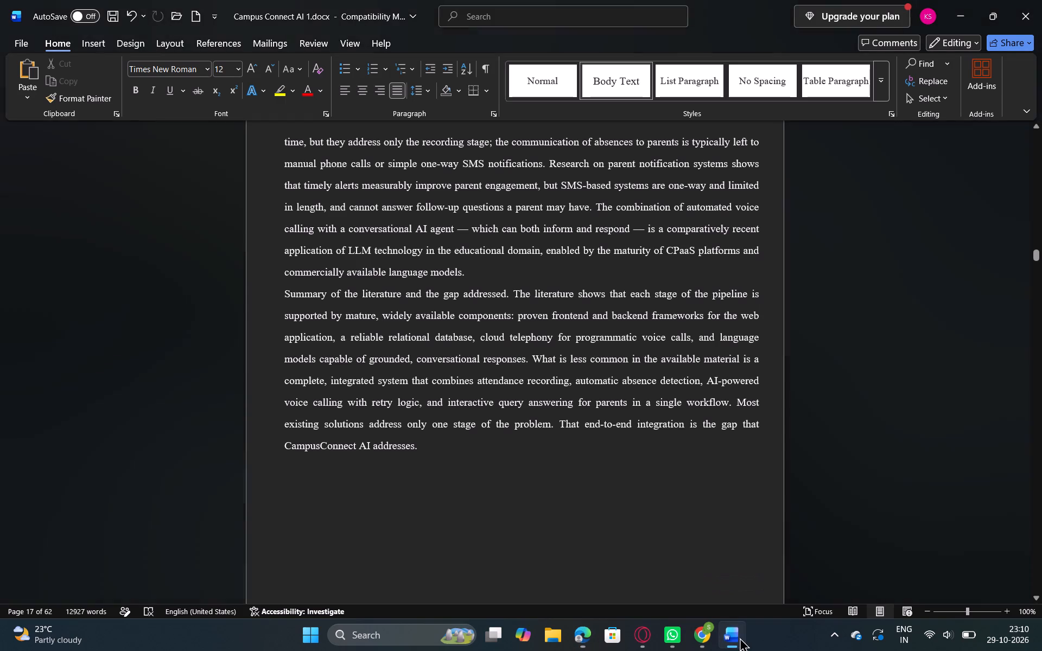
pyautogui.scroll(-2, 536, 535)
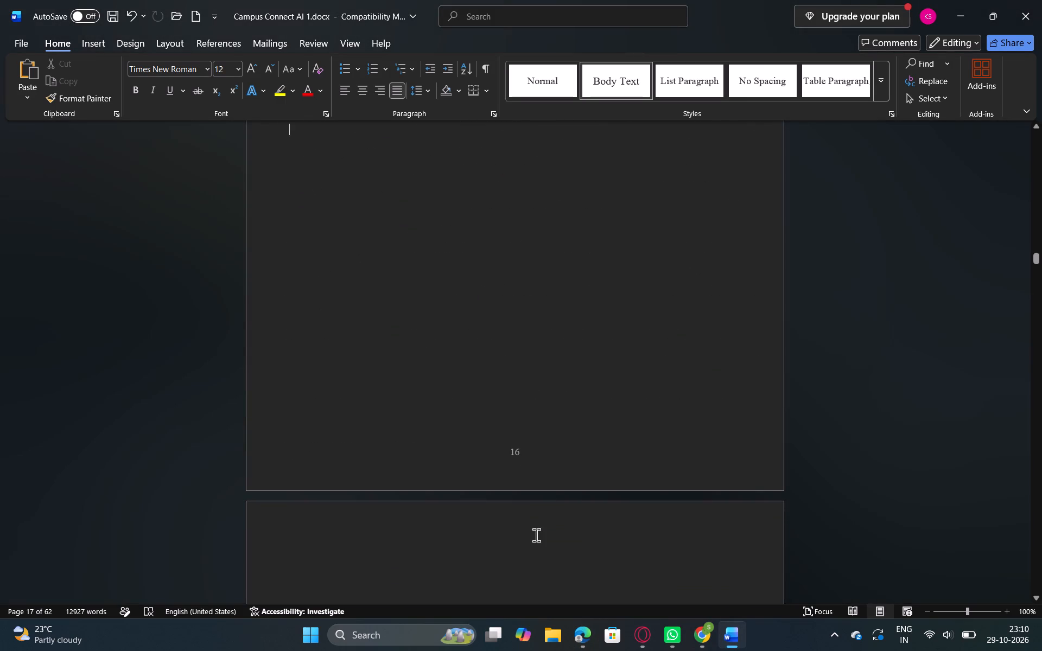
pyautogui.scroll(1, 536, 535)
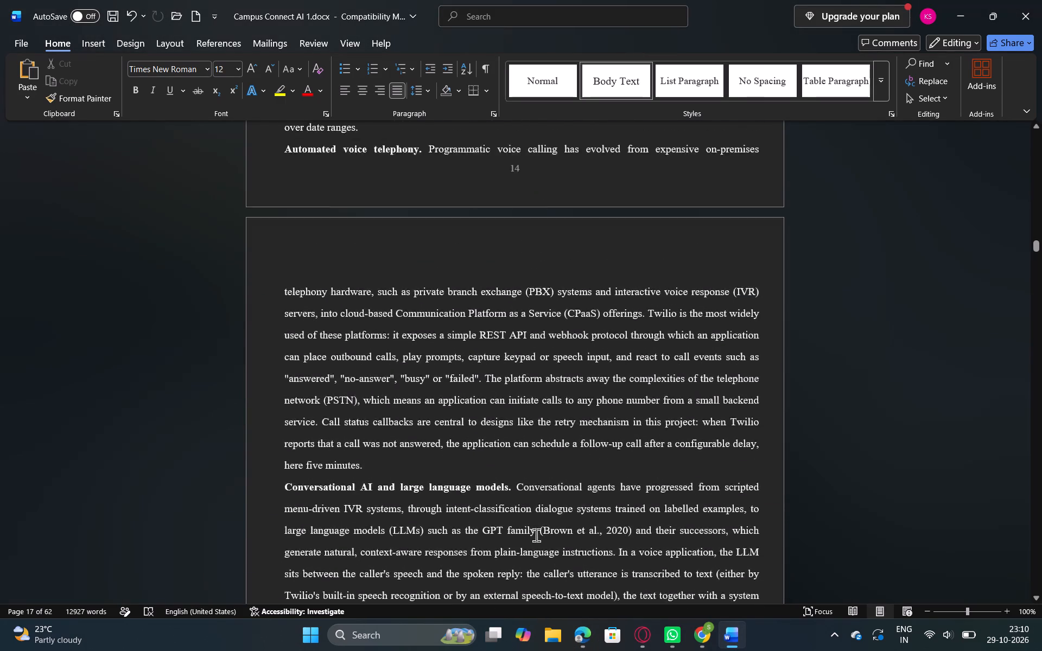
pyautogui.scroll(1, 536, 535)
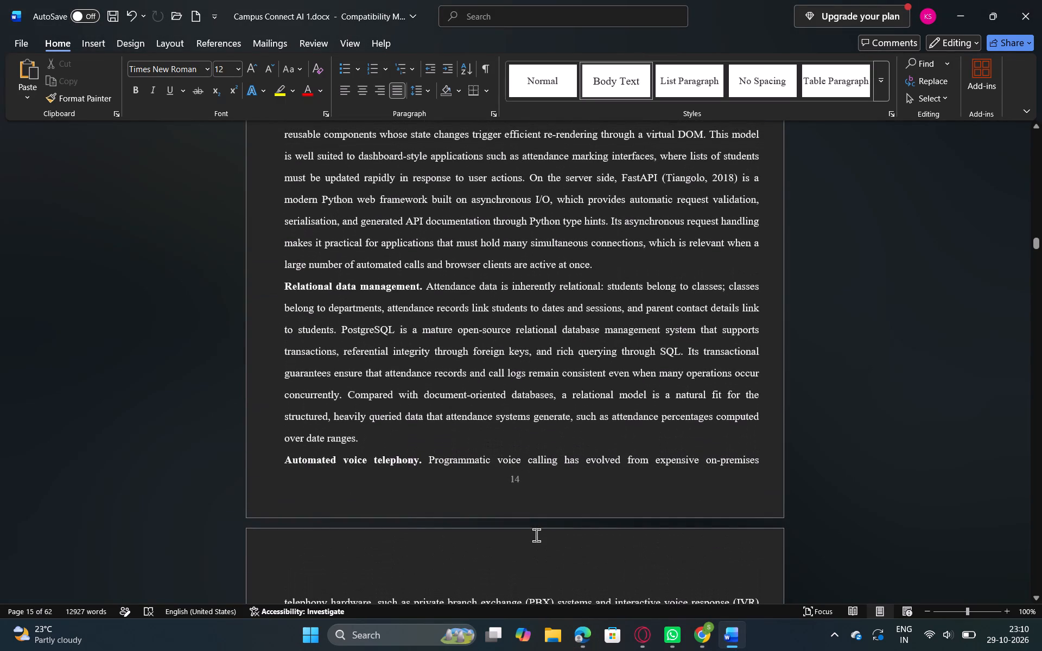
pyautogui.scroll(-2, 536, 535)
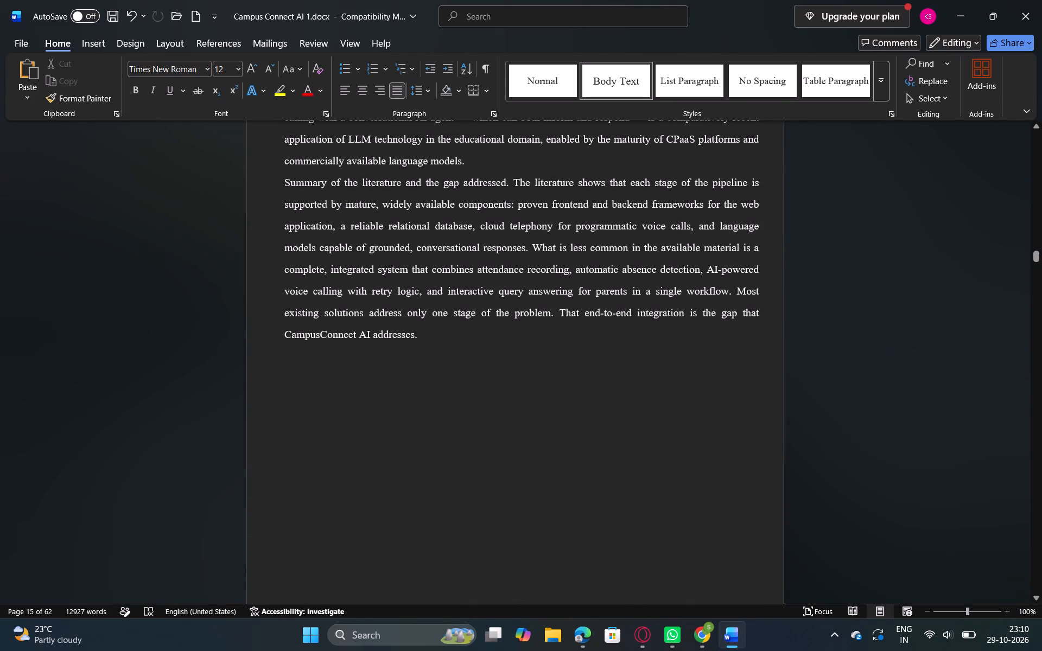
pyautogui.press('BackSpace')
pyautogui.press('Return')
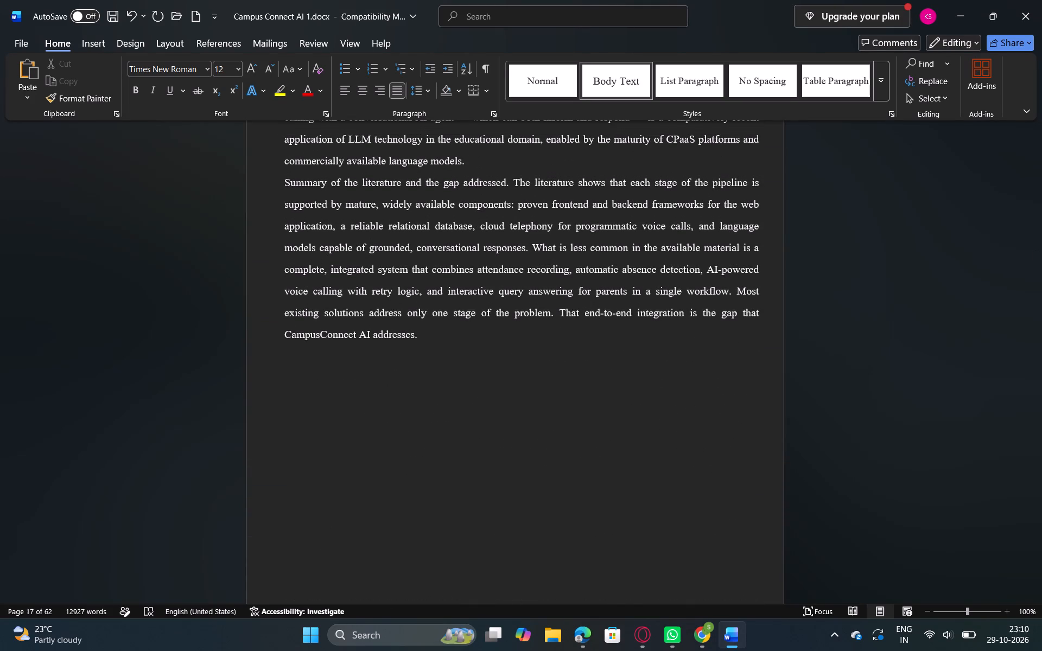
pyautogui.hotkey('ctrl', 'v')
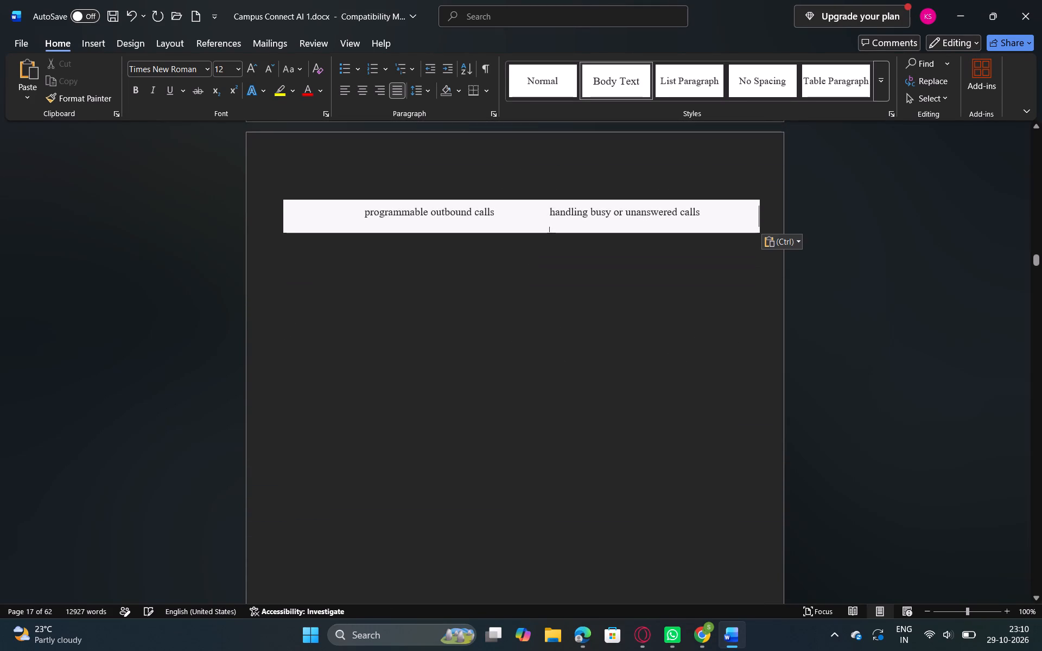
pyautogui.scroll(2, 536, 535)
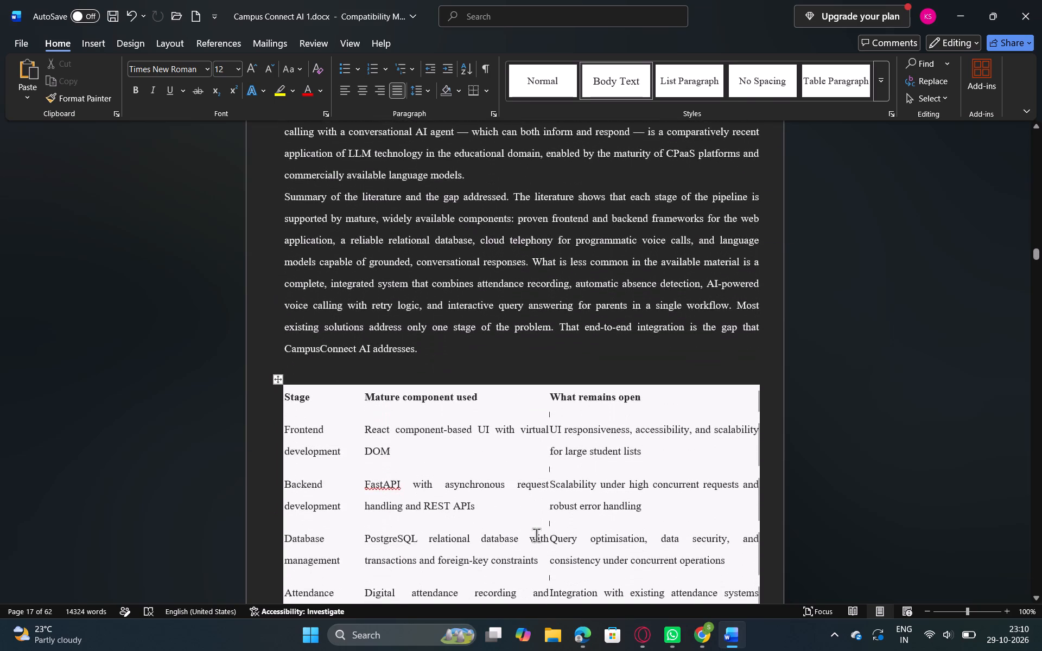
pyautogui.scroll(2, 536, 535)
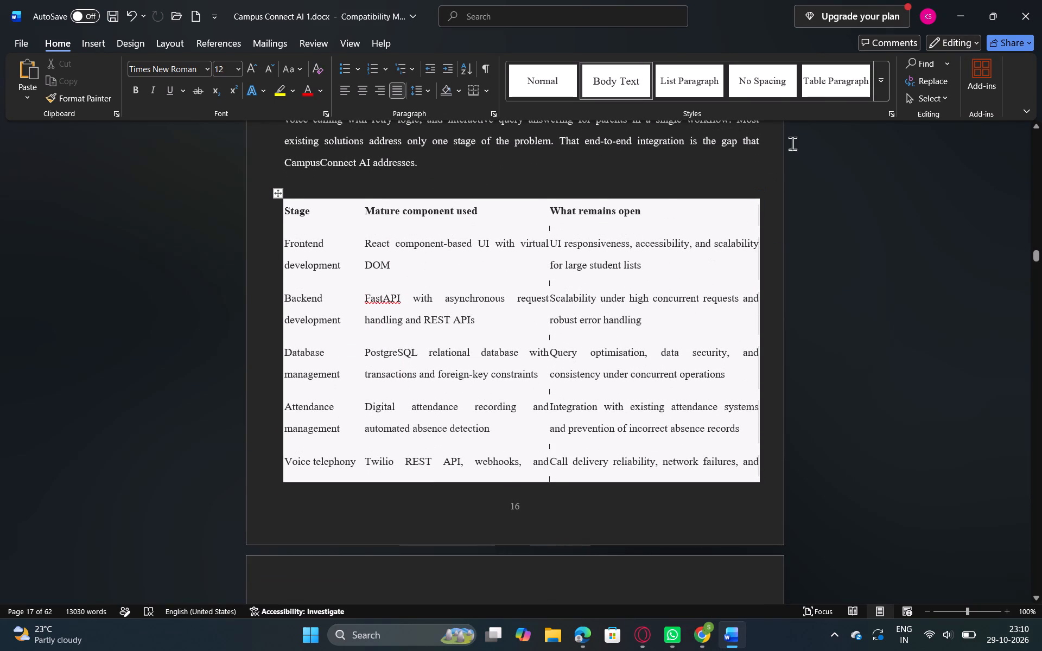
# Apply the Table Paragraph style at the cursor position after the pasted table.
pyautogui.click(828, 93)
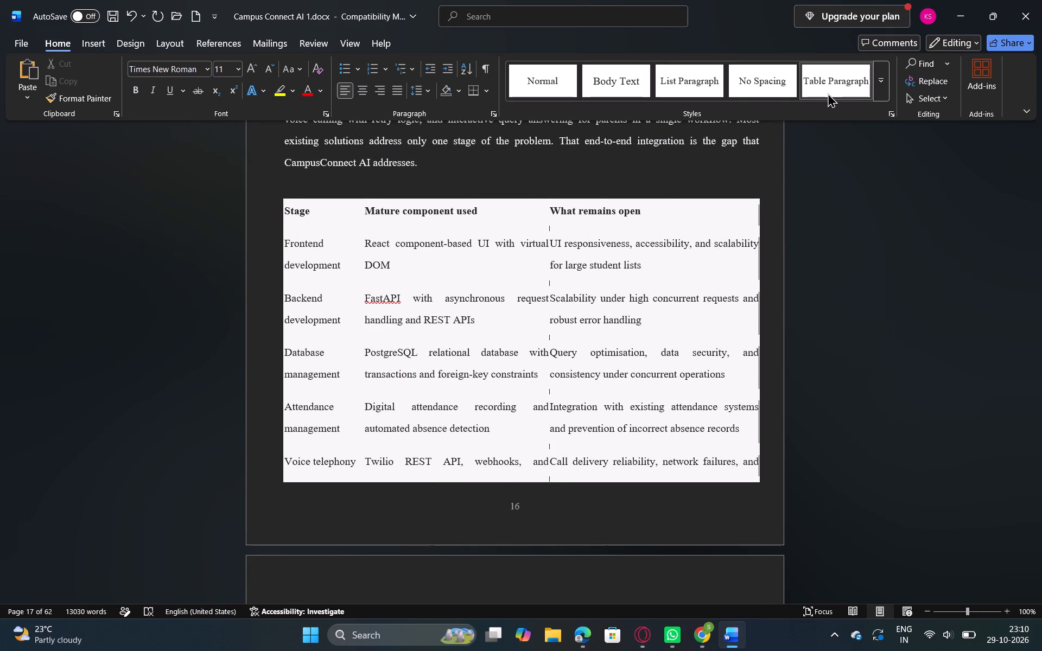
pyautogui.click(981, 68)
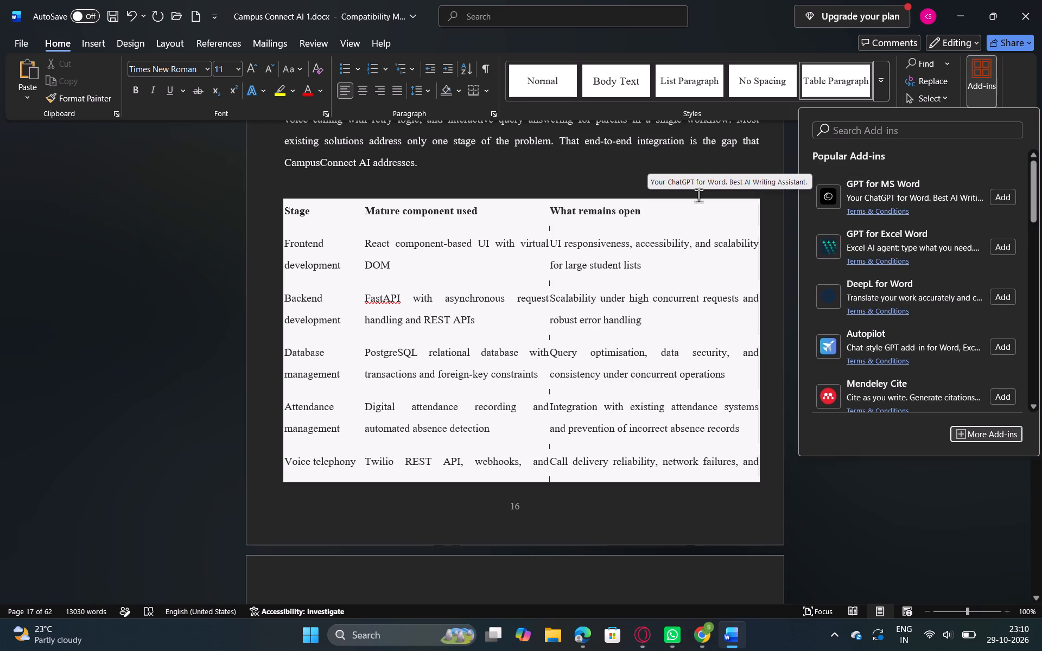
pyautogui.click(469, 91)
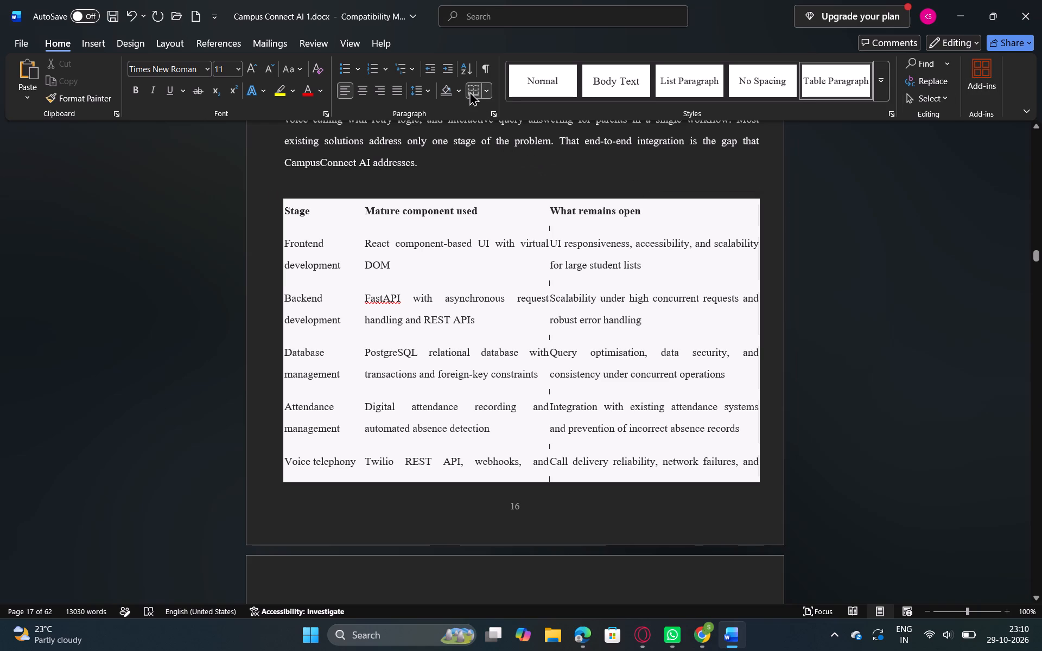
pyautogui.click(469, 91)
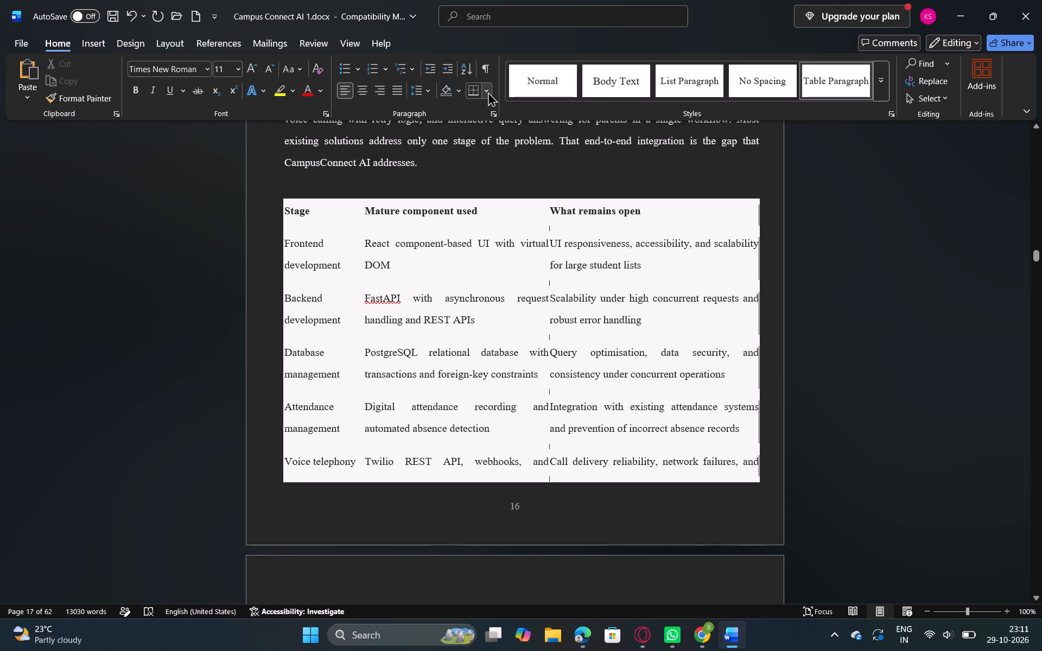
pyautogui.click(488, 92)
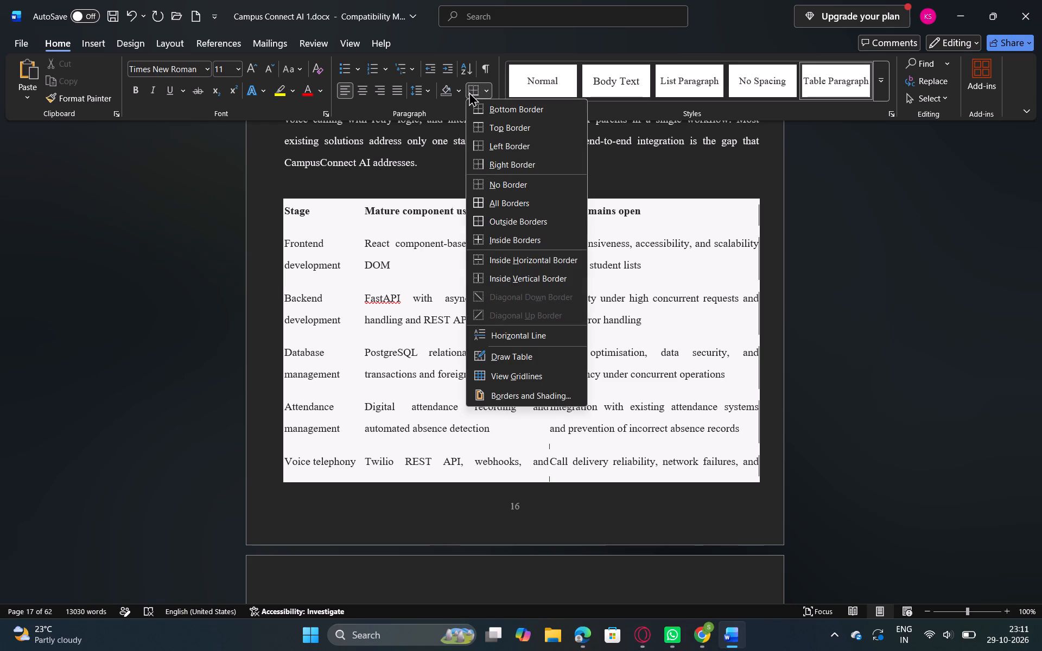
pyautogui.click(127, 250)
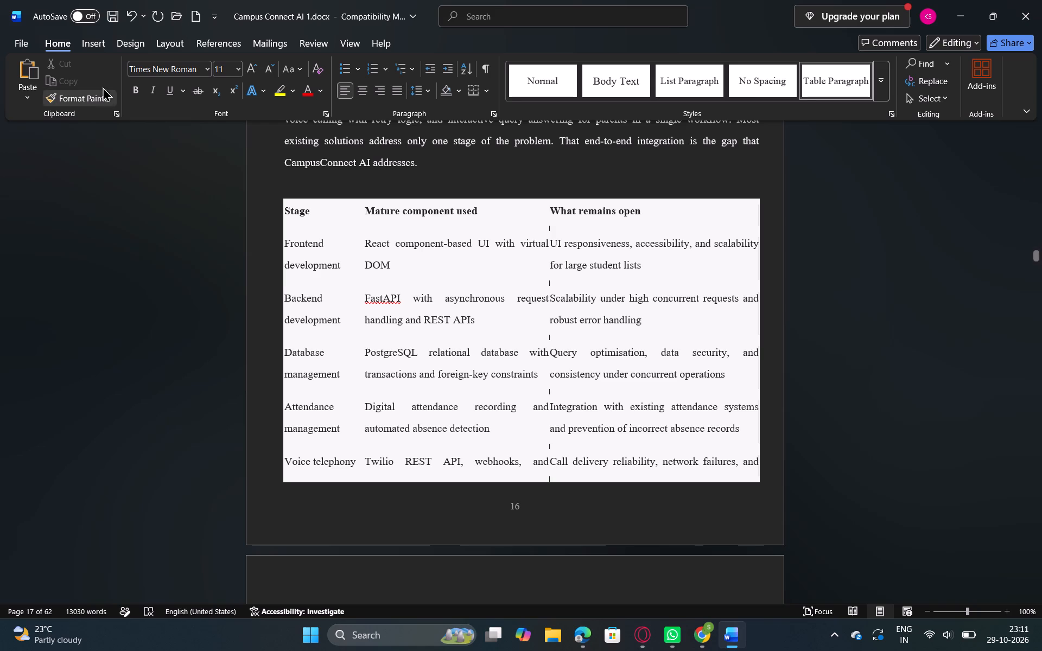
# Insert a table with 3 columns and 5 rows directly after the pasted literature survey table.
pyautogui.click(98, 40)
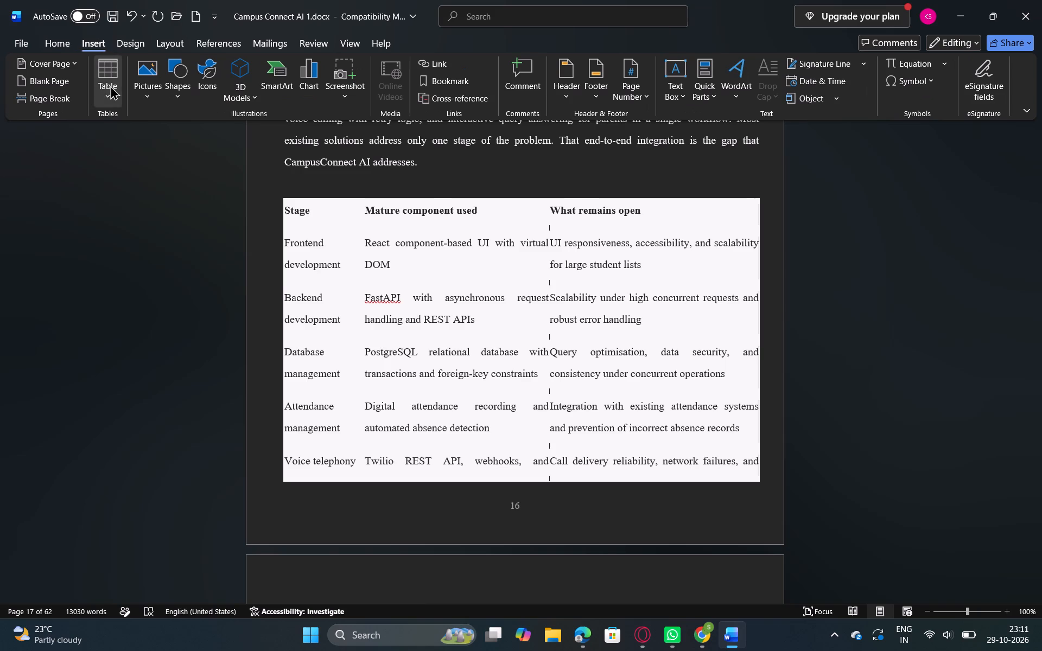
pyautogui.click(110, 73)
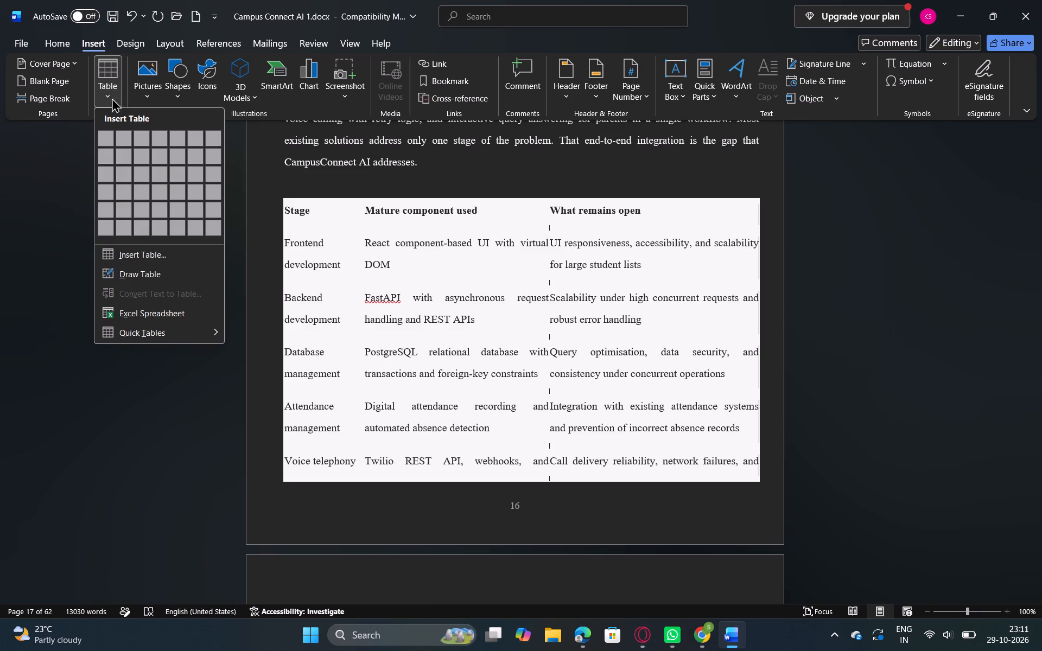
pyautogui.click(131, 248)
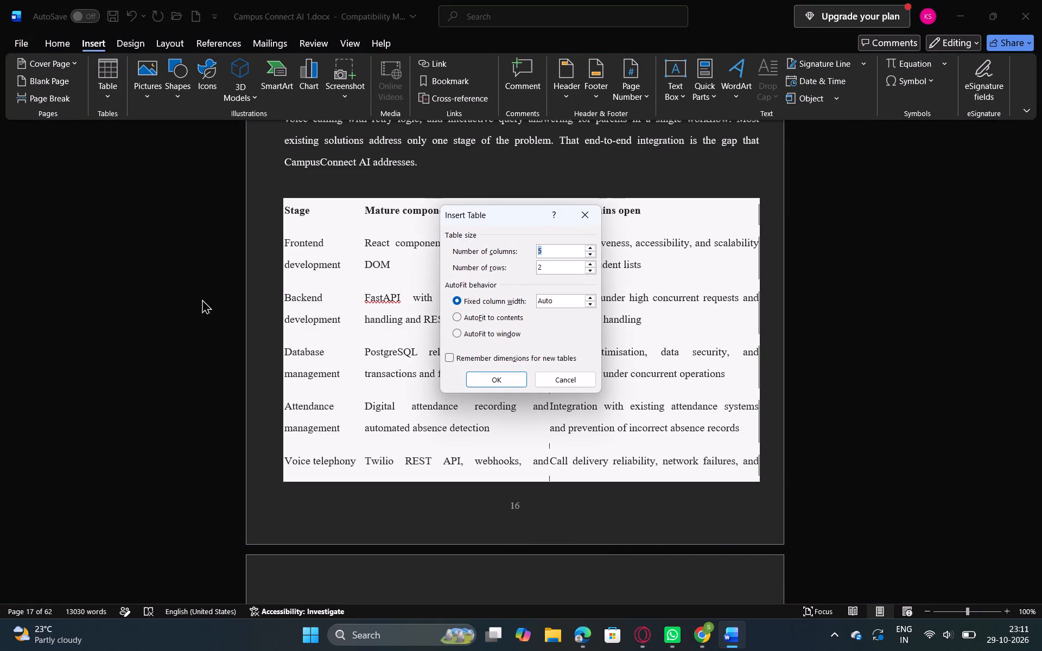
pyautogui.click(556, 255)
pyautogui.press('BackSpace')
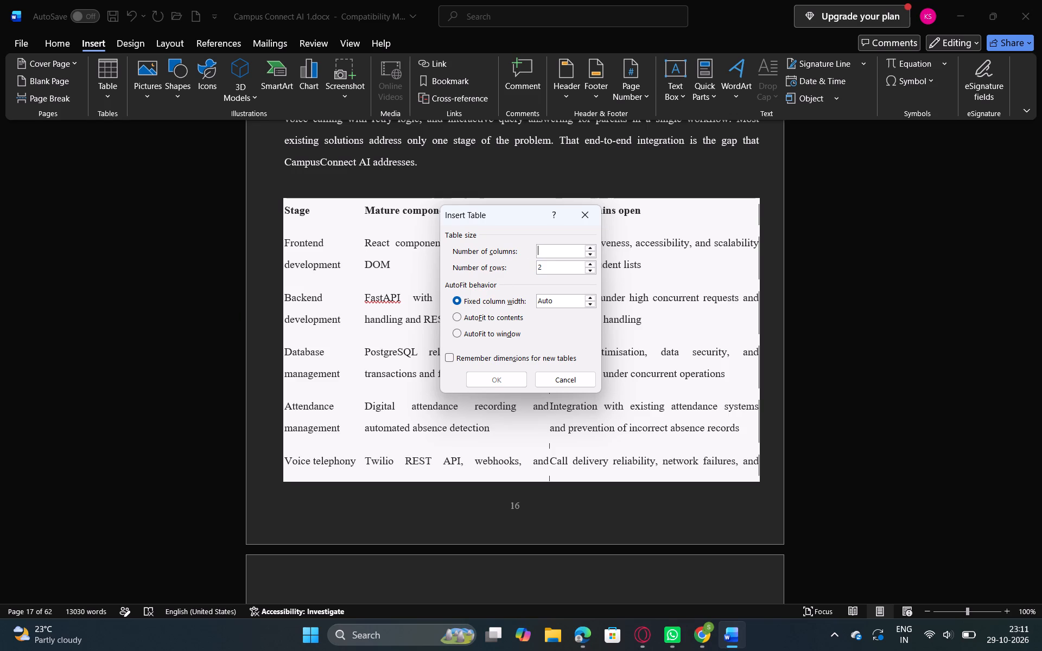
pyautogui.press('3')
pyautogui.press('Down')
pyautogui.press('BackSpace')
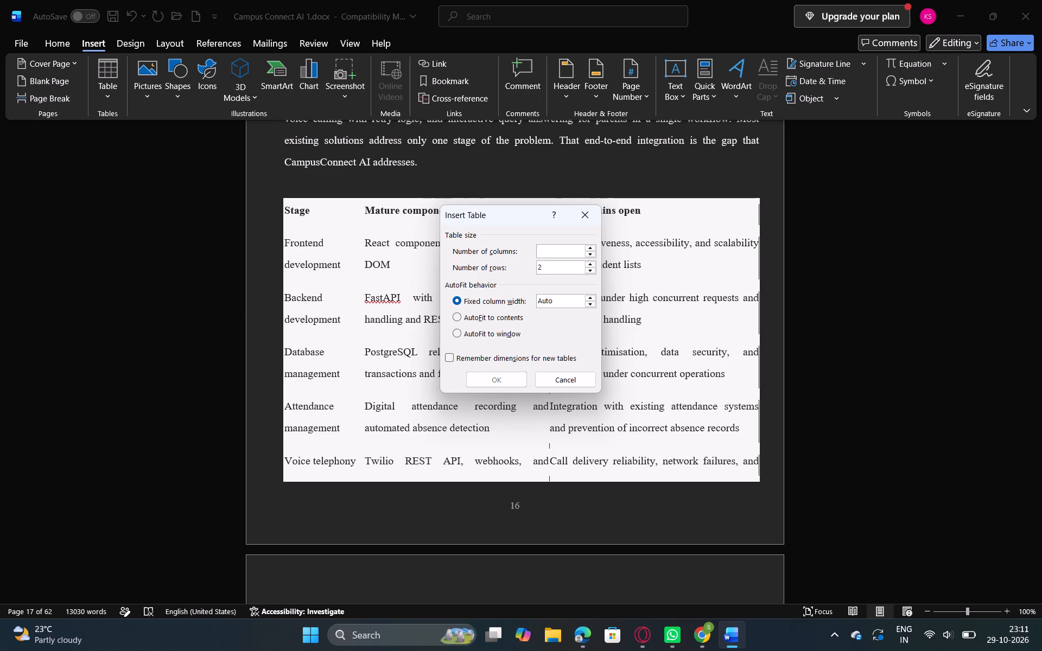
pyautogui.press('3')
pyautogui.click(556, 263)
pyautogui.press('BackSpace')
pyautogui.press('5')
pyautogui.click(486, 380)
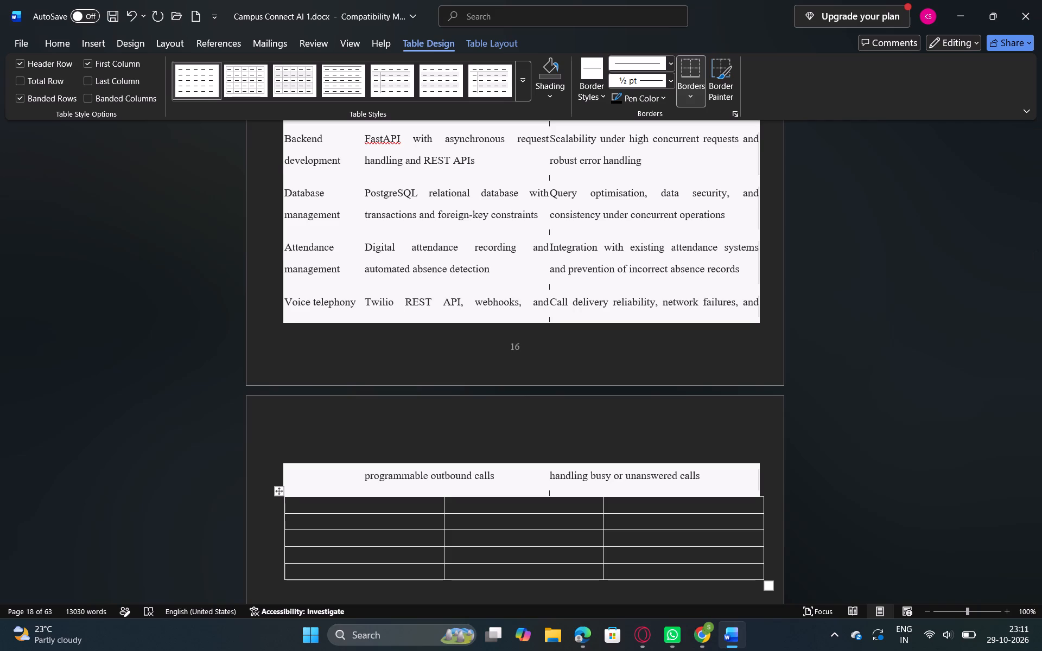
# Undo the new table insertion, the style change and the pasted survey table, back to the empty line after the literature summary.
pyautogui.hotkey('ctrl', 'z')
pyautogui.hotkey('ctrl', 'z')
pyautogui.hotkey('ctrl', 'z')
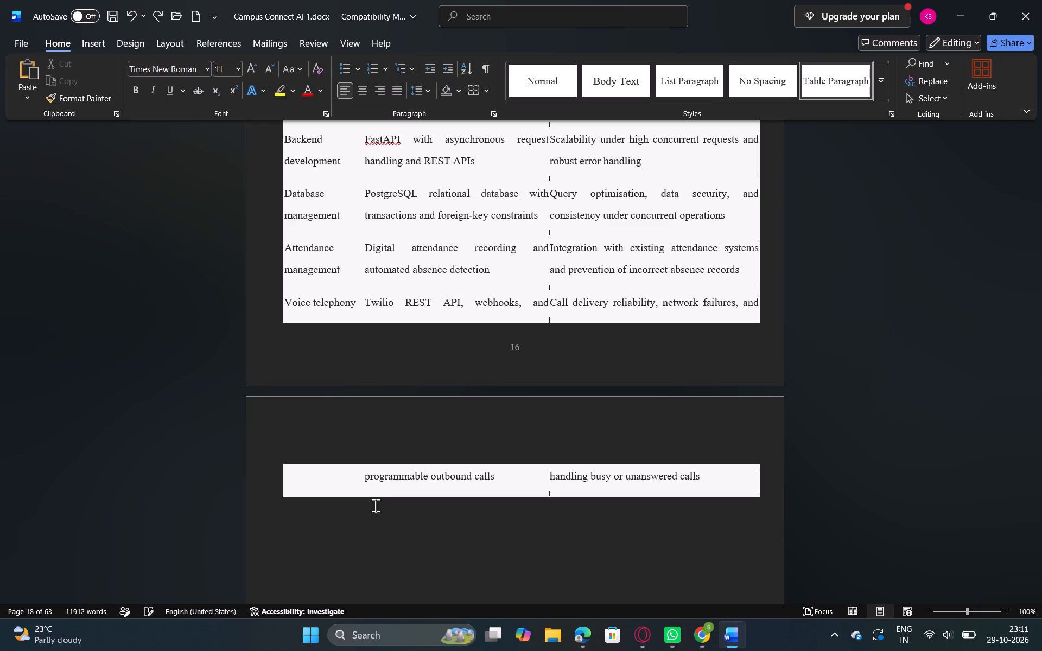
pyautogui.hotkey('ctrl', 'z')
pyautogui.hotkey('ctrl', 'z')
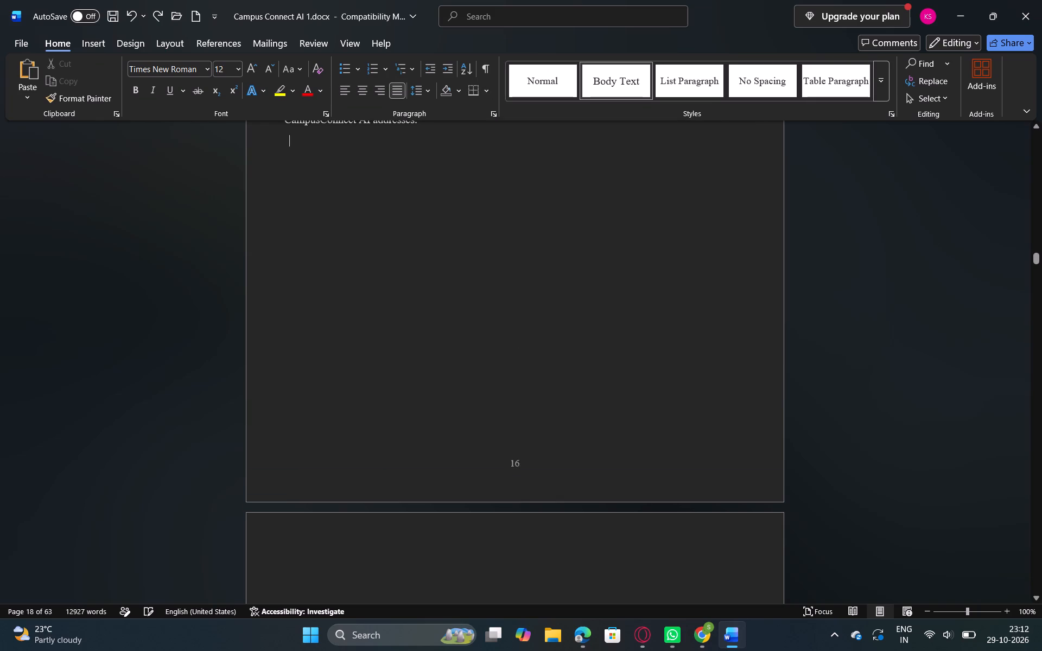
# Insert a table with 3 columns and 5 rows on the empty line after the literature summary paragraph.
pyautogui.click(100, 34)
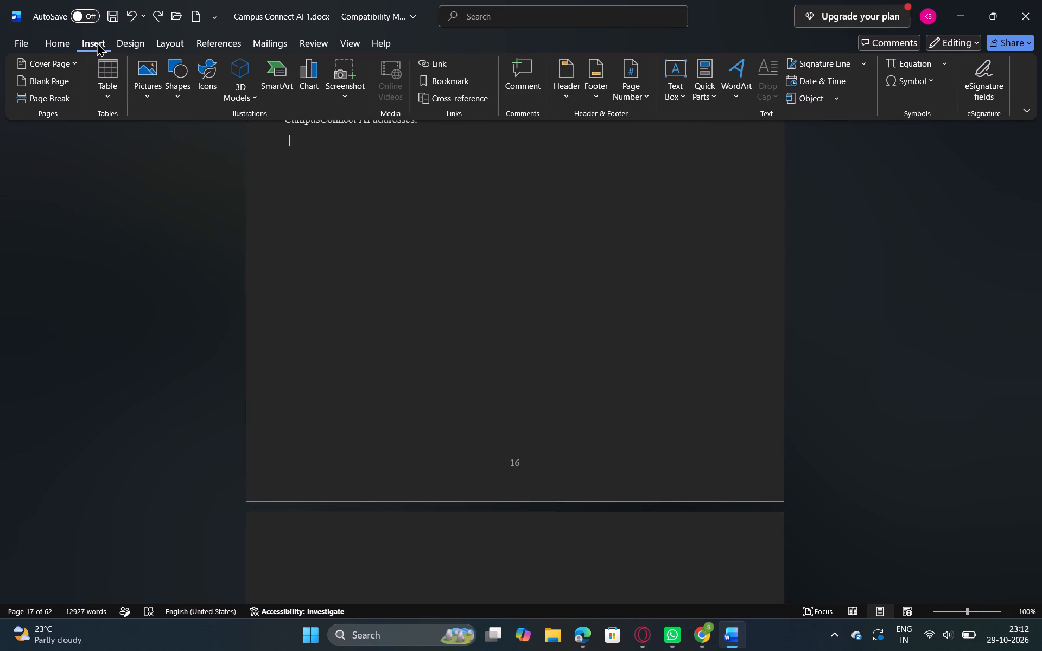
pyautogui.click(103, 65)
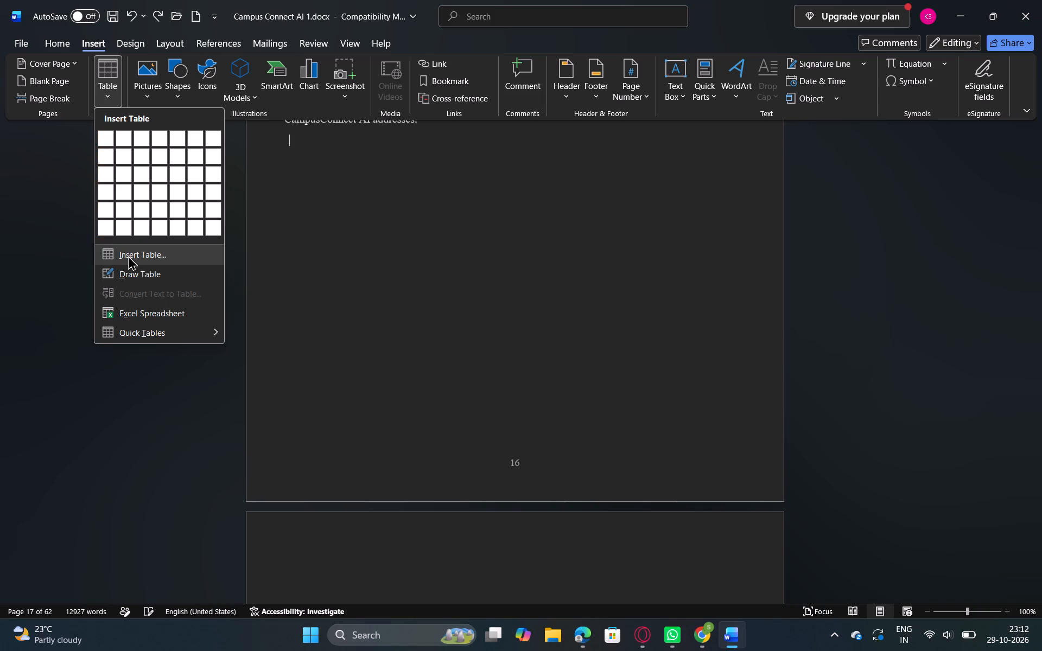
pyautogui.click(128, 256)
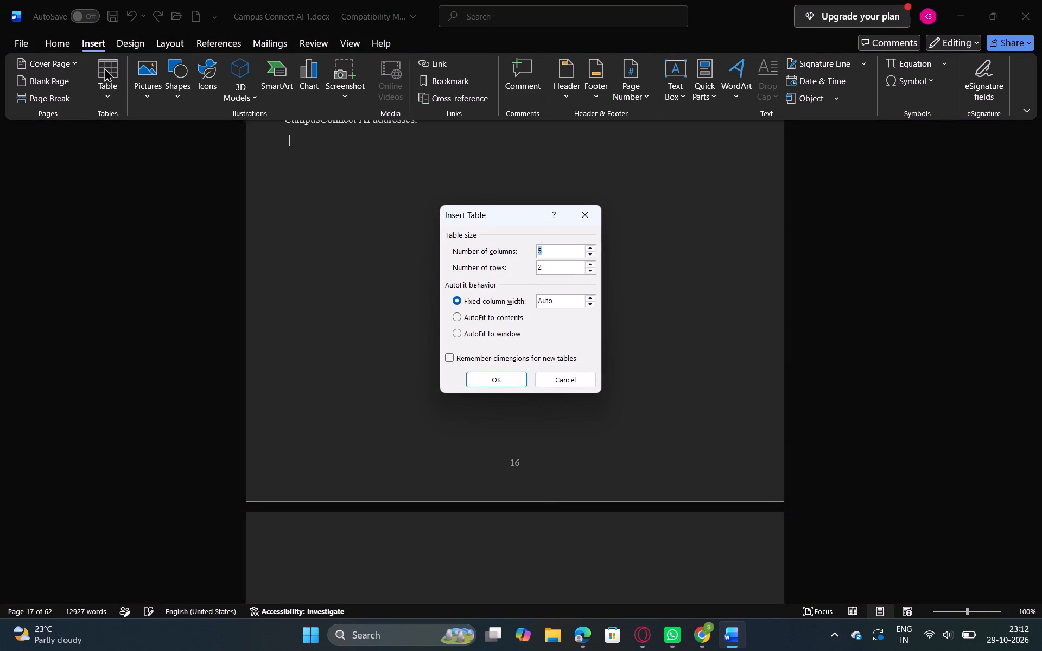
pyautogui.click(106, 67)
pyautogui.click(556, 246)
pyautogui.press('BackSpace')
pyautogui.press('3')
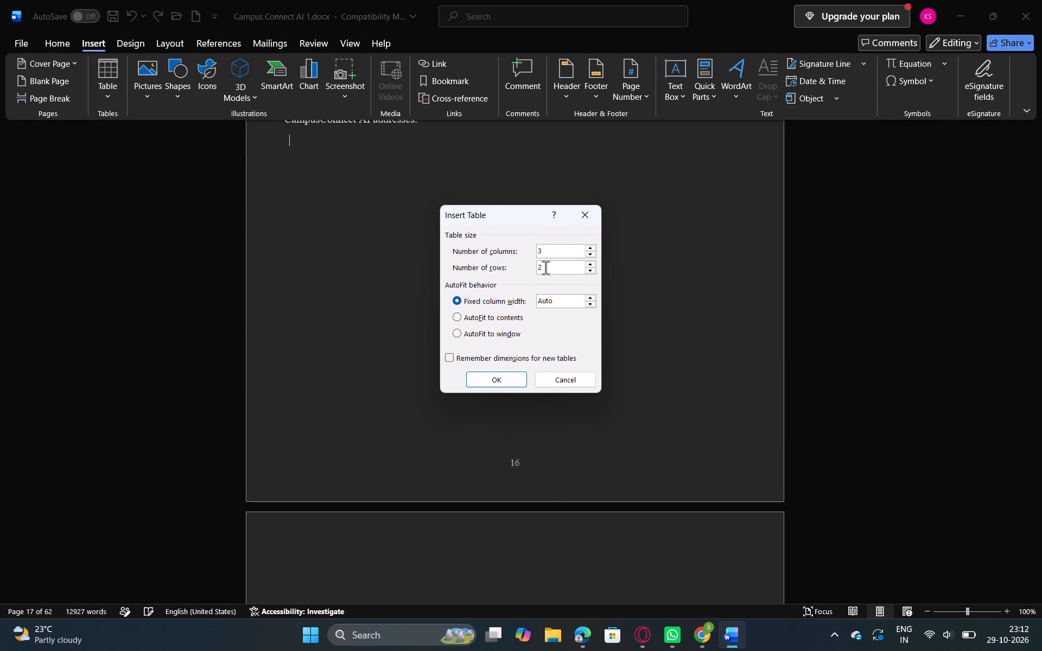
pyautogui.click(545, 267)
pyautogui.press('BackSpace')
pyautogui.press('2')
pyautogui.press('BackSpace')
pyautogui.press('5')
pyautogui.press('Return')
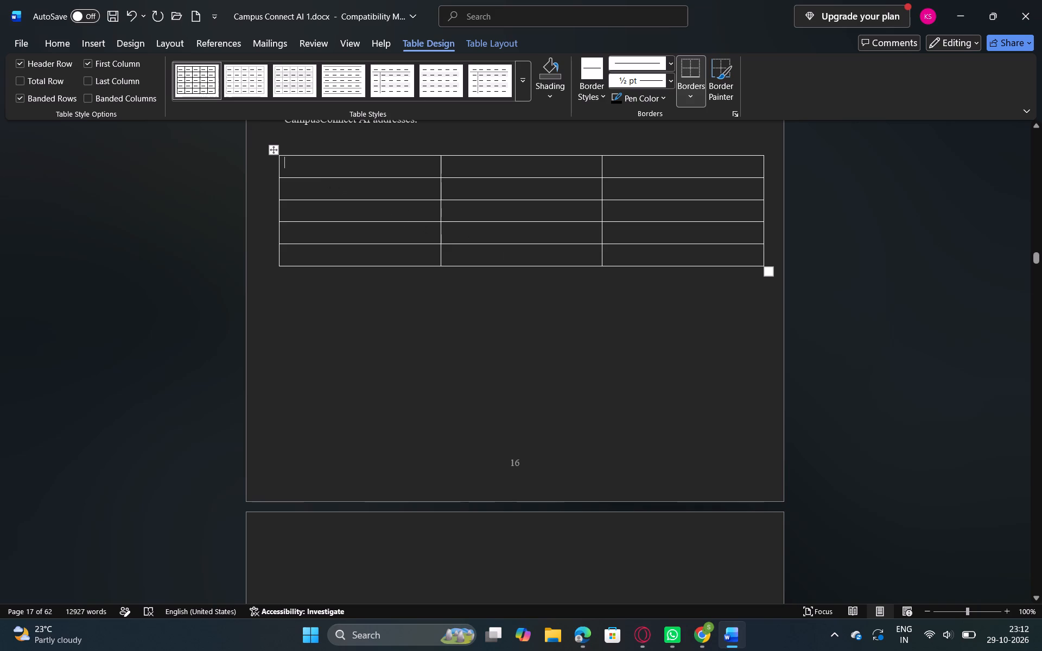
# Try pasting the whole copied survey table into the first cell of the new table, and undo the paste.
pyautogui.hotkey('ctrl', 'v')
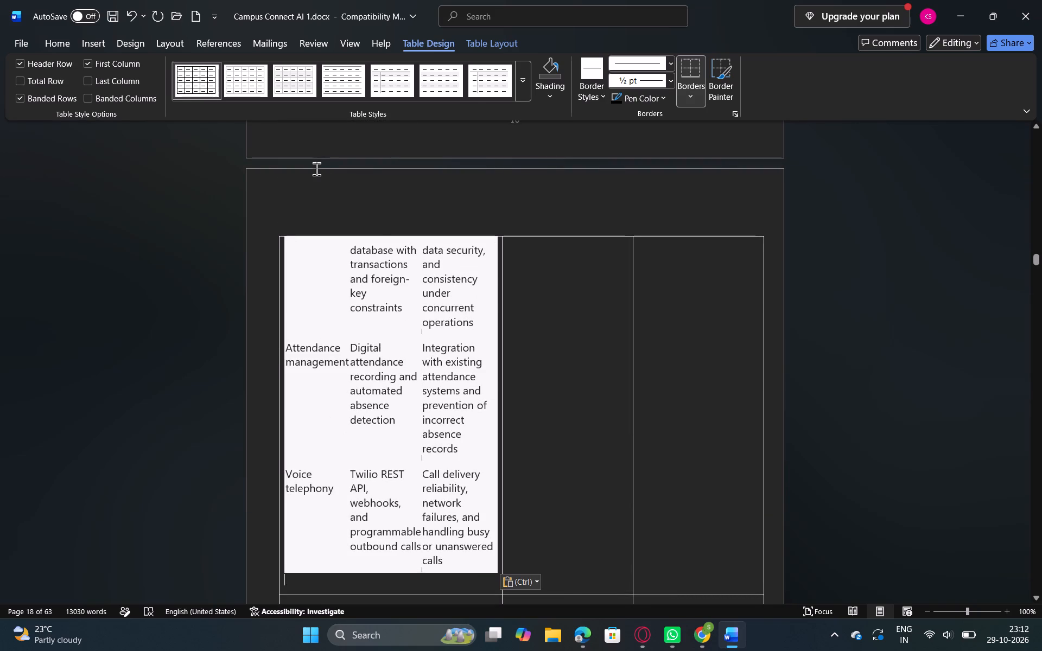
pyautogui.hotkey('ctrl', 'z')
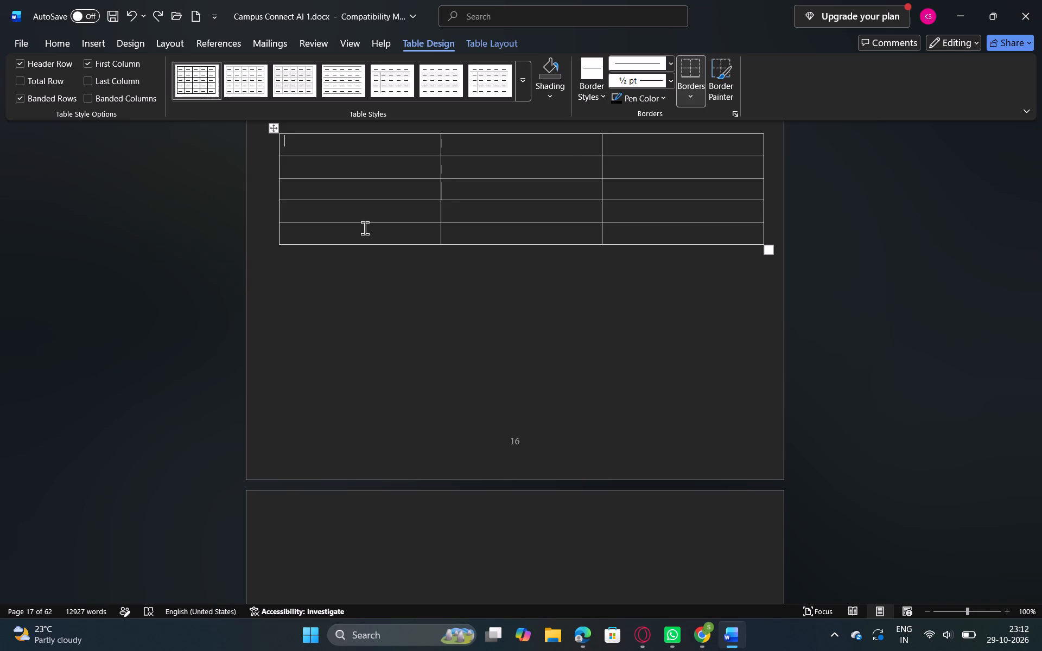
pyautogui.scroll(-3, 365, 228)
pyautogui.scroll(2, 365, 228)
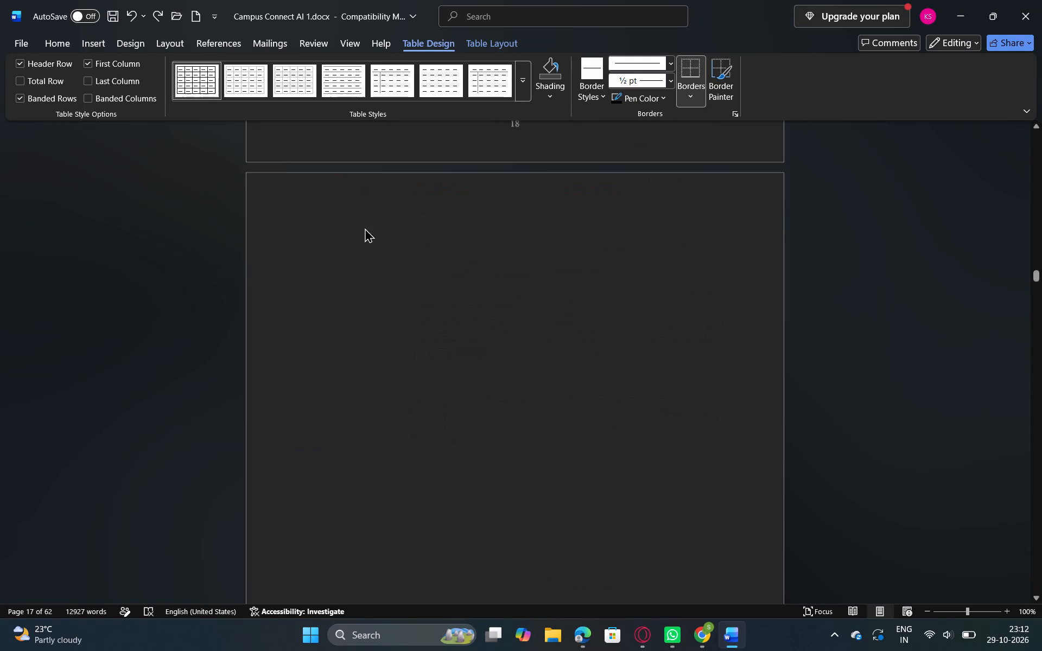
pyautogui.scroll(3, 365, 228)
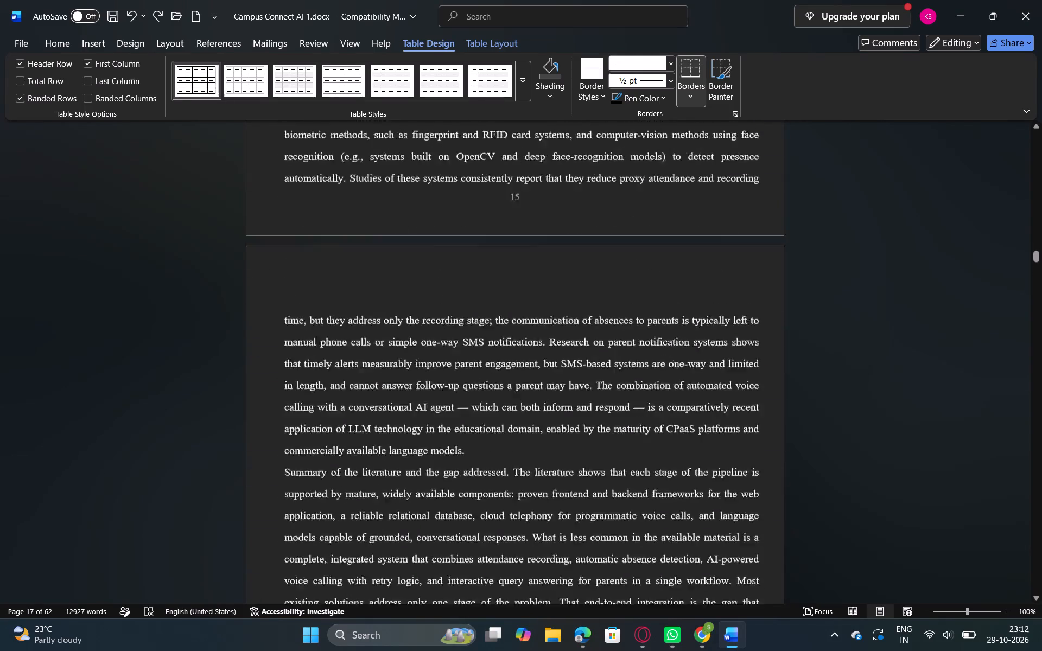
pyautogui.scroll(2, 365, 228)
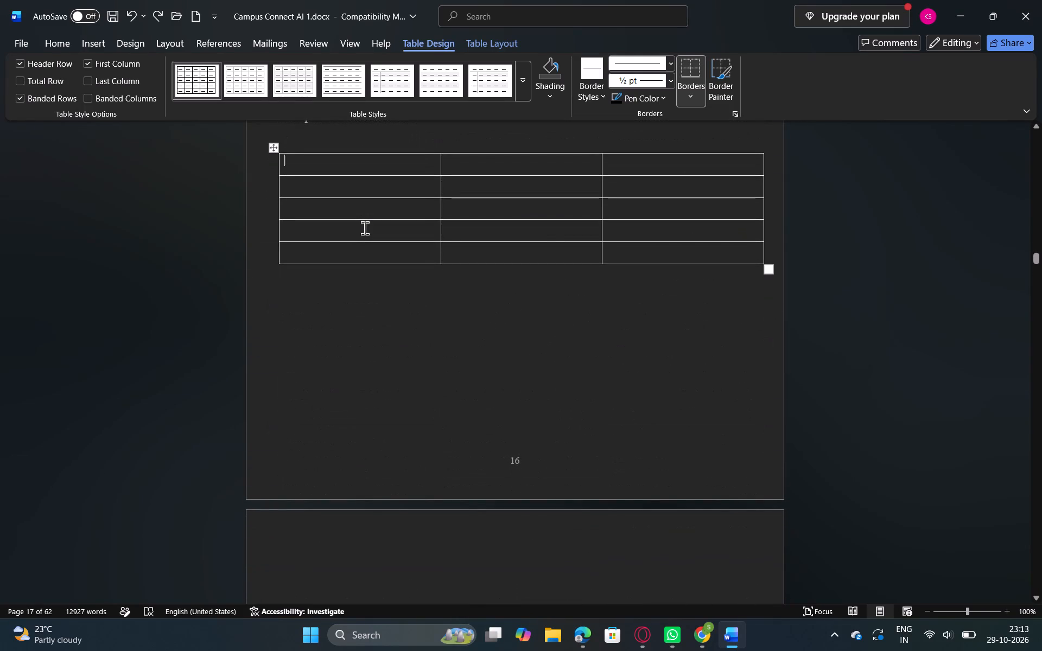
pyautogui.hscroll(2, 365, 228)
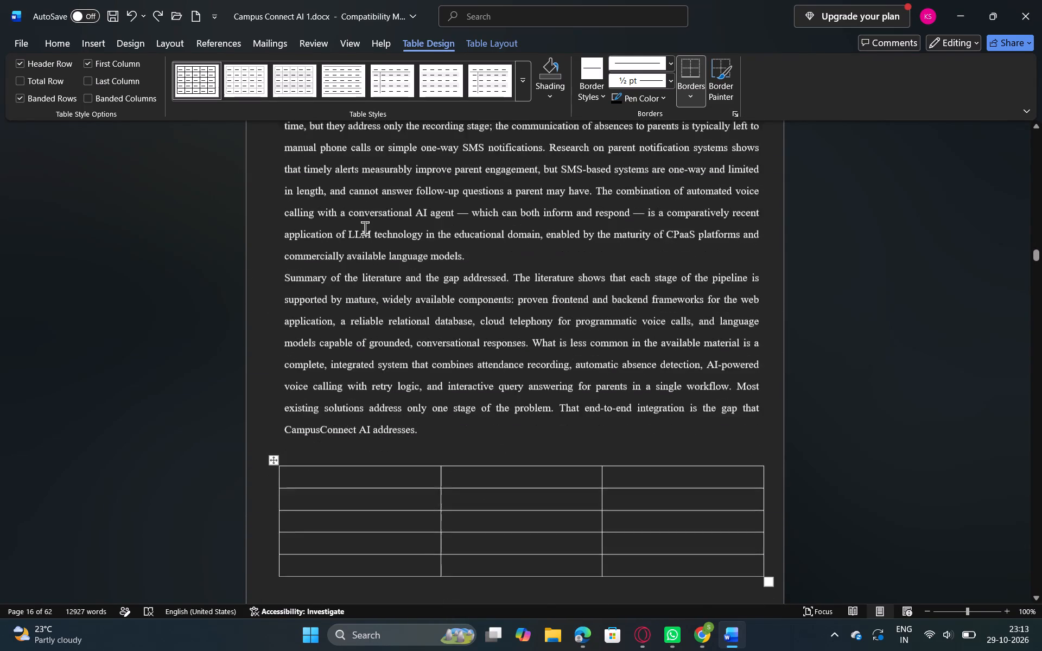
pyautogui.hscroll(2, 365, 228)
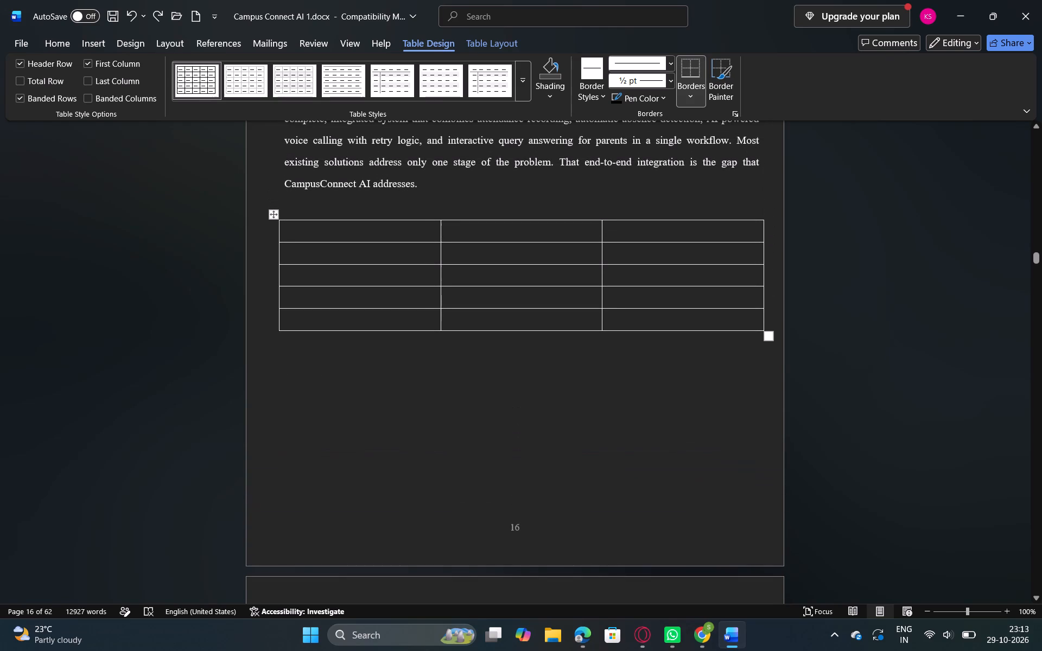
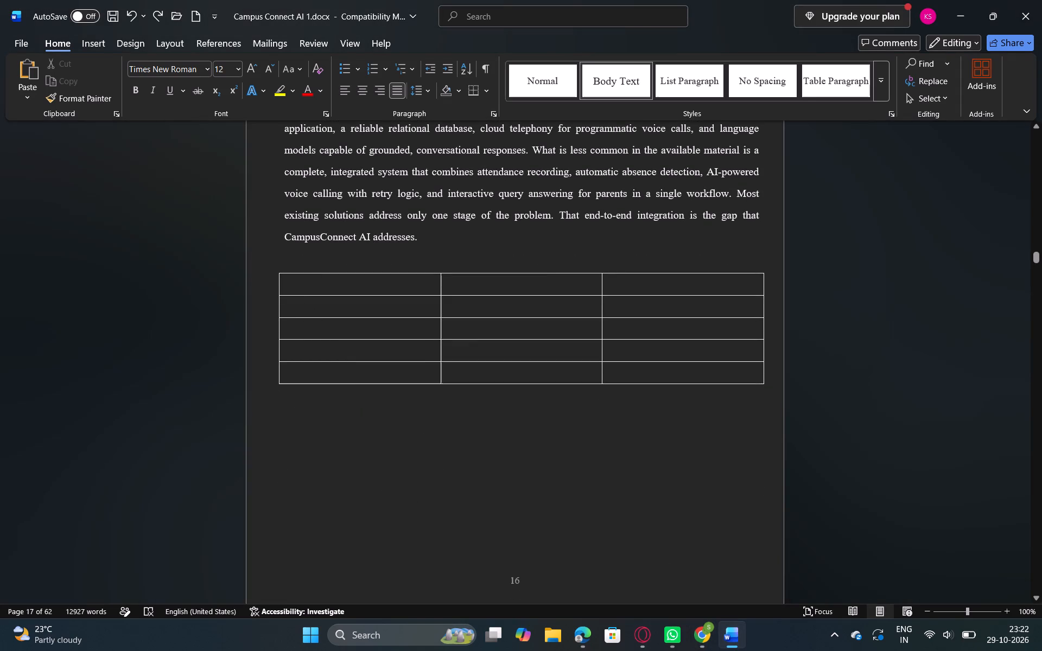
pyautogui.click(276, 272)
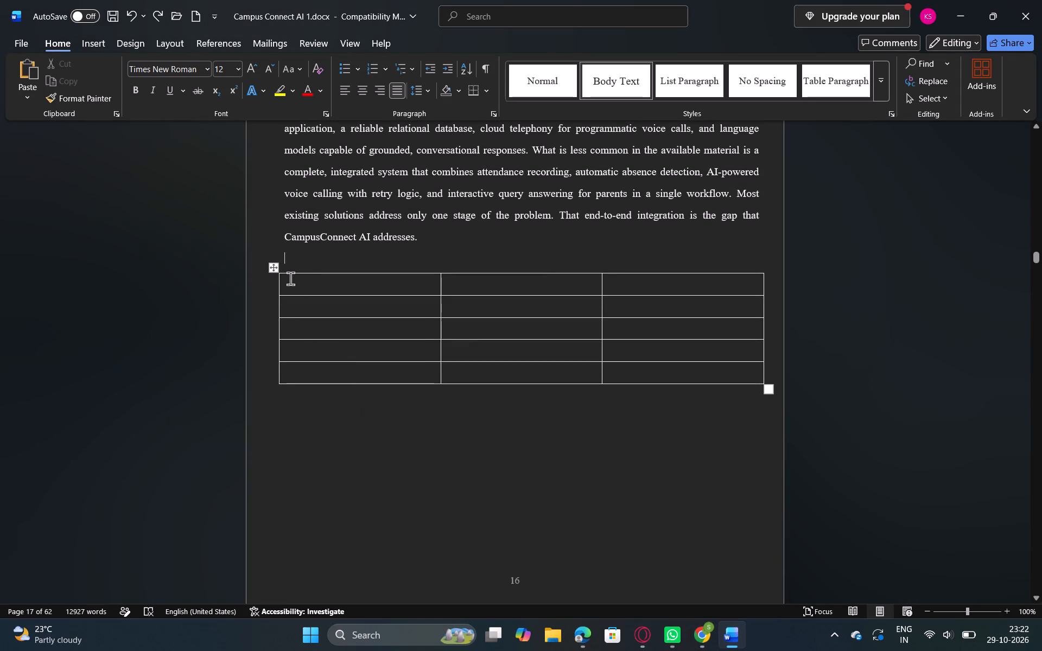
pyautogui.click(293, 277)
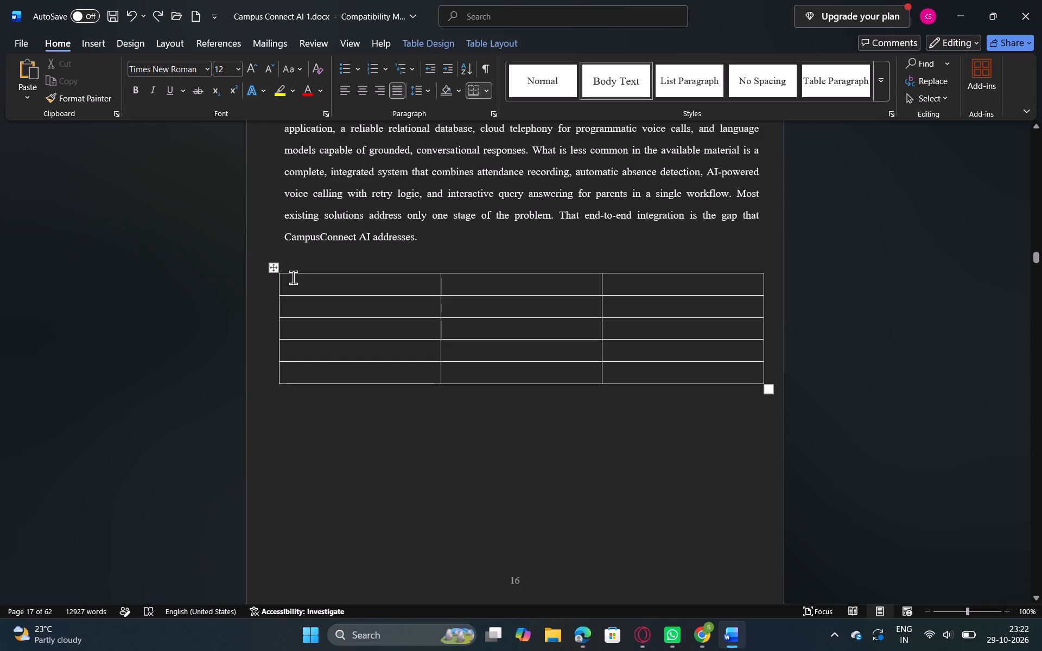
pyautogui.hotkey('ctrl', 'z')
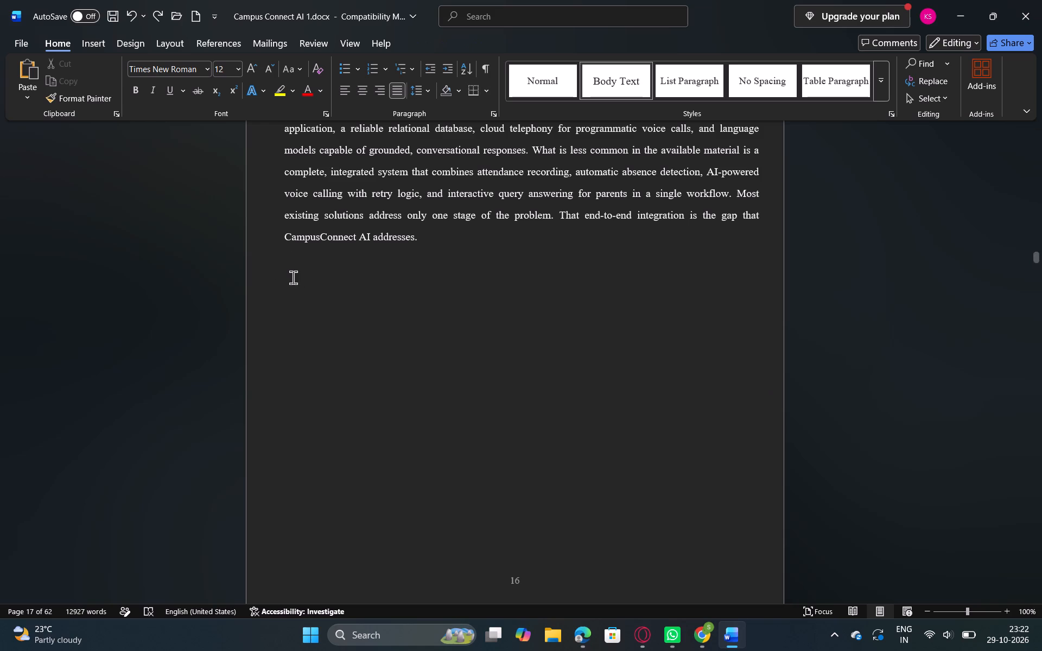
pyautogui.hotkey('ctrl', 'v')
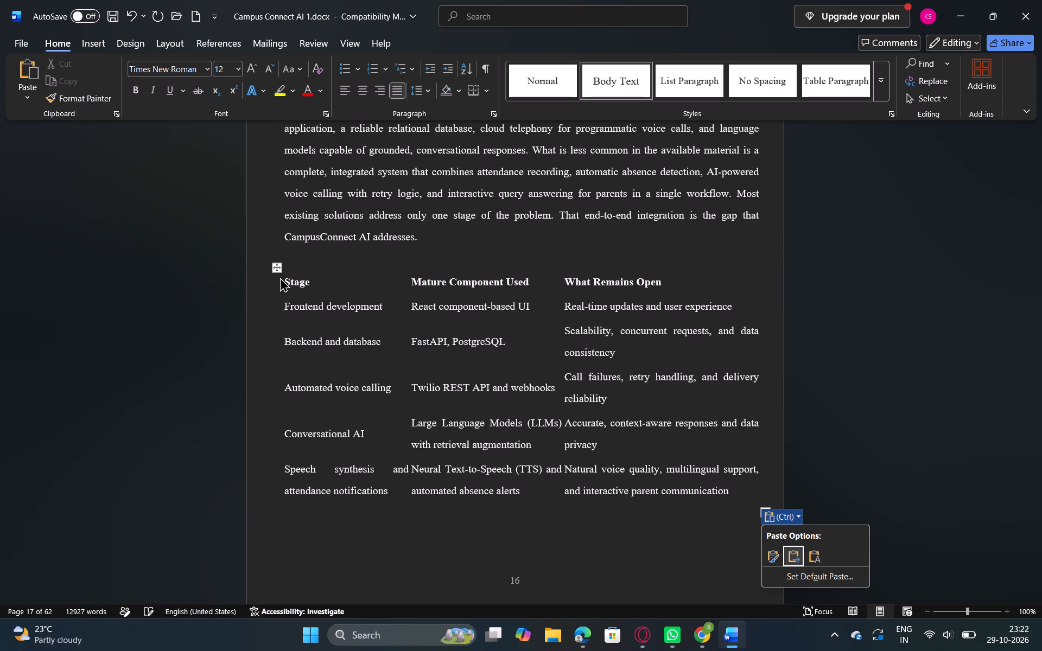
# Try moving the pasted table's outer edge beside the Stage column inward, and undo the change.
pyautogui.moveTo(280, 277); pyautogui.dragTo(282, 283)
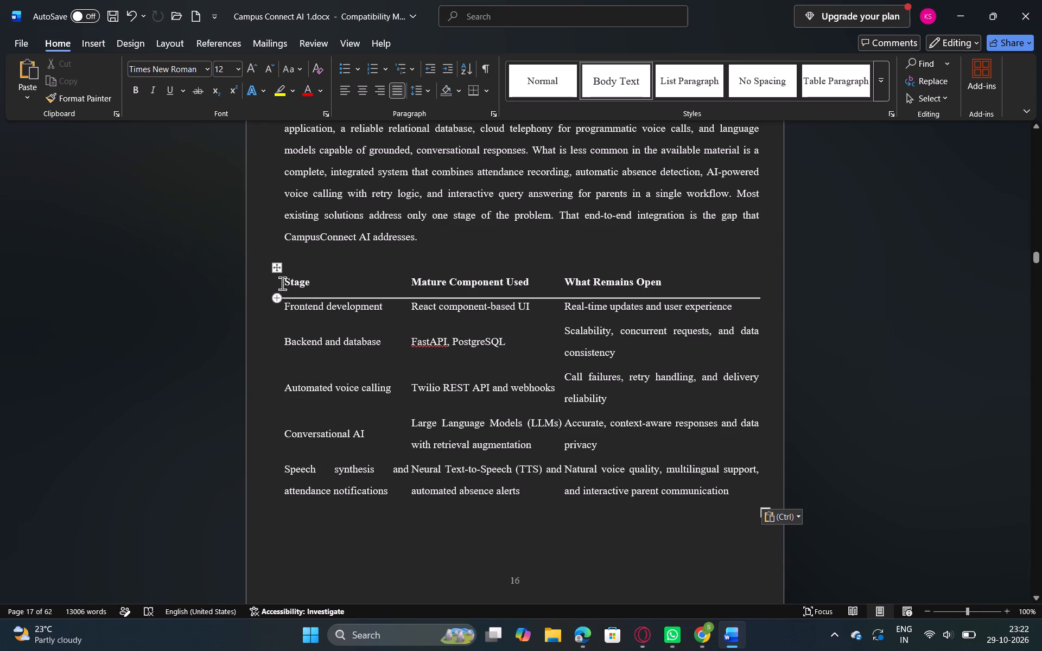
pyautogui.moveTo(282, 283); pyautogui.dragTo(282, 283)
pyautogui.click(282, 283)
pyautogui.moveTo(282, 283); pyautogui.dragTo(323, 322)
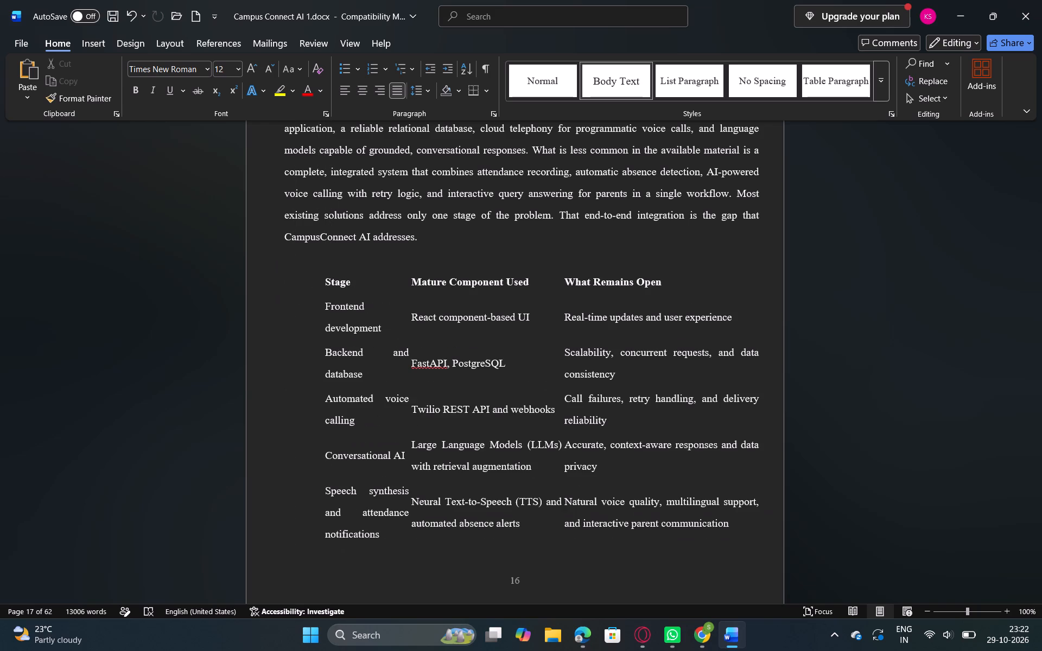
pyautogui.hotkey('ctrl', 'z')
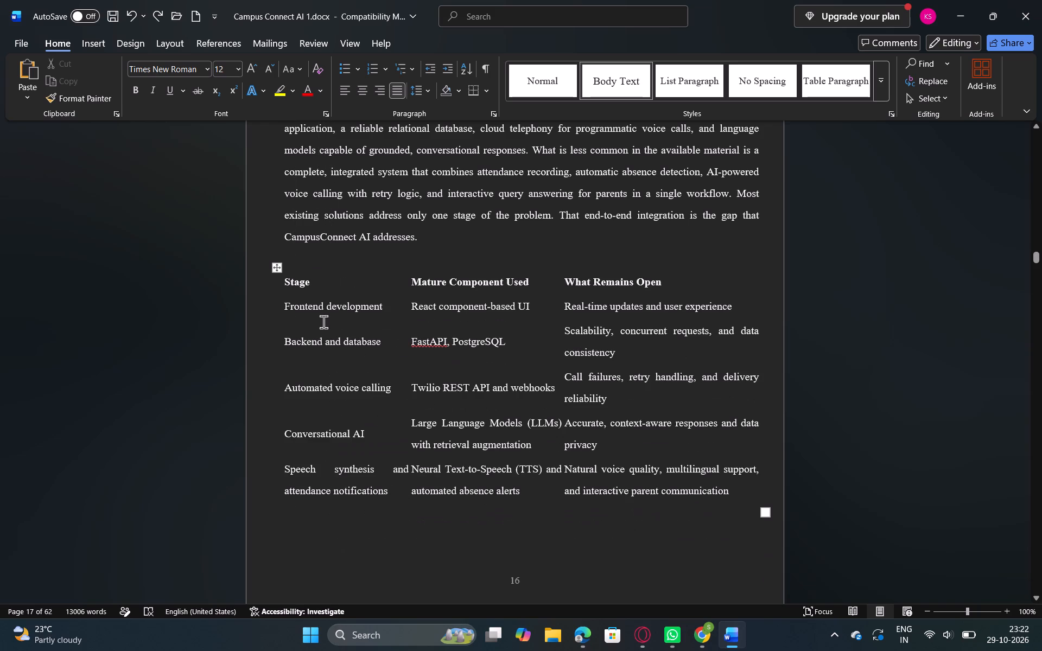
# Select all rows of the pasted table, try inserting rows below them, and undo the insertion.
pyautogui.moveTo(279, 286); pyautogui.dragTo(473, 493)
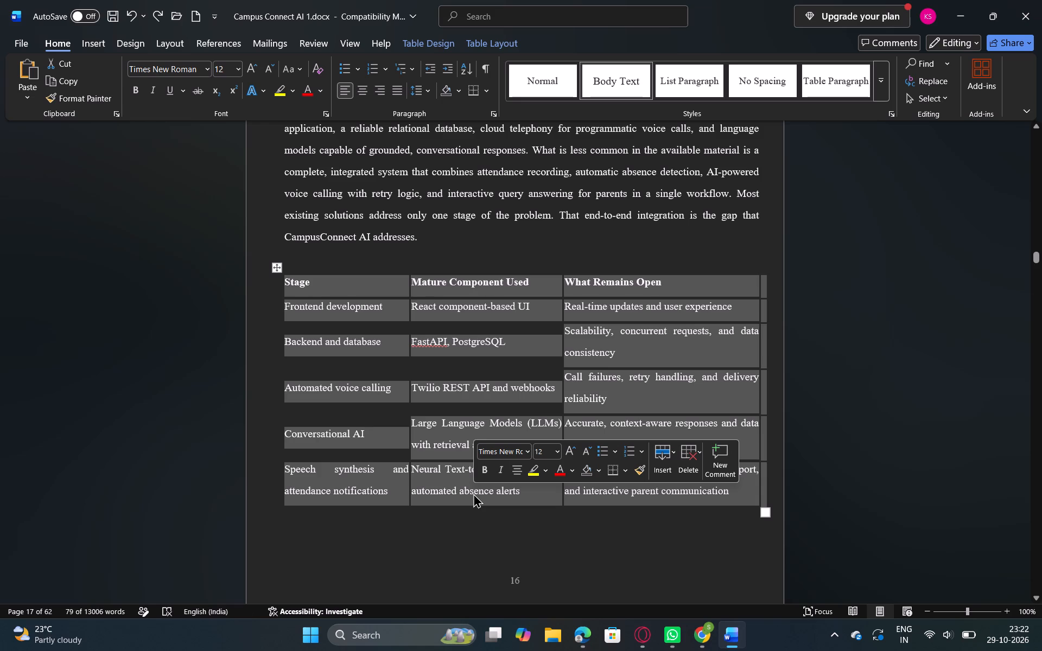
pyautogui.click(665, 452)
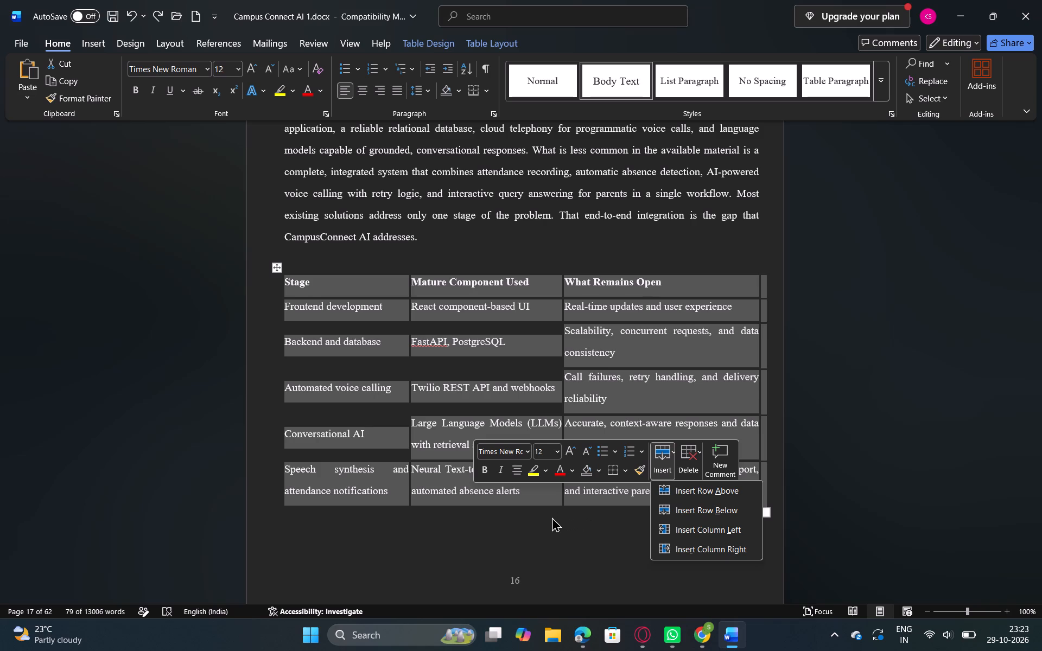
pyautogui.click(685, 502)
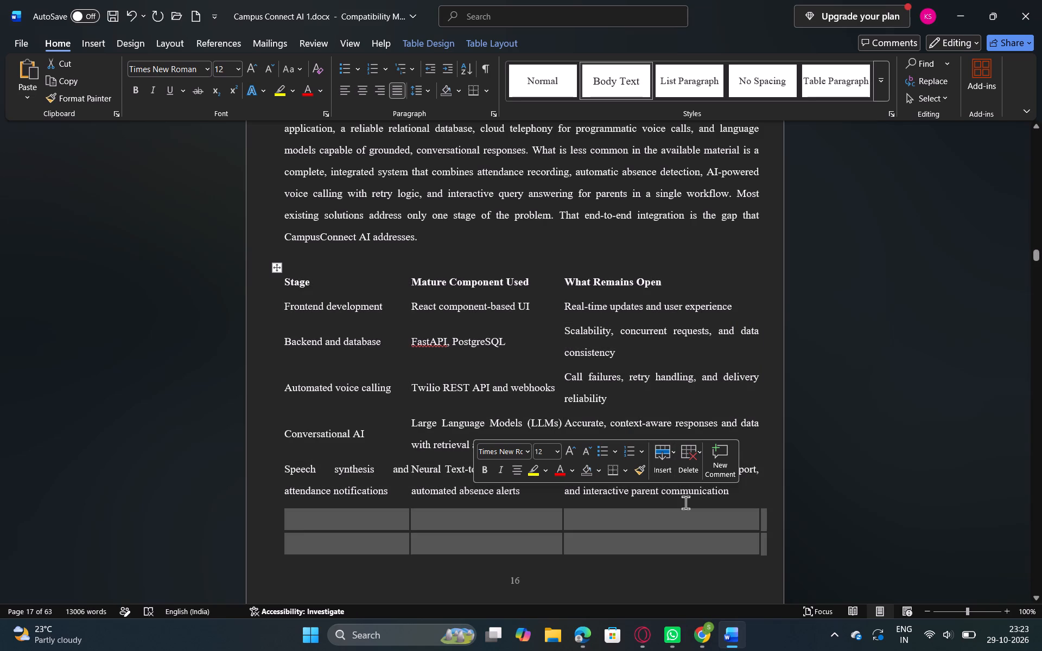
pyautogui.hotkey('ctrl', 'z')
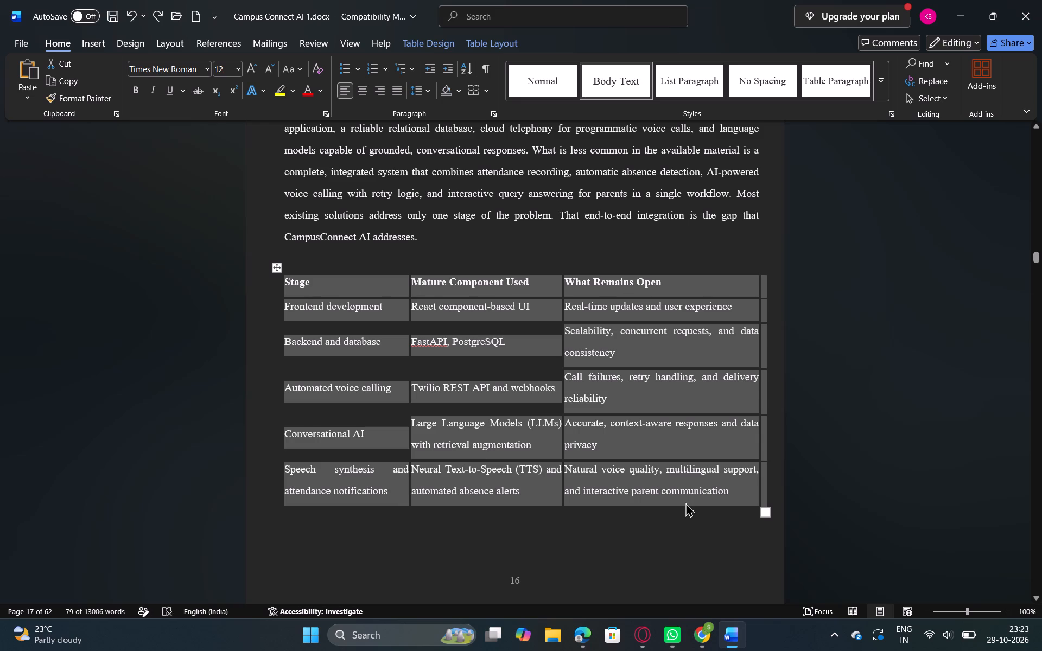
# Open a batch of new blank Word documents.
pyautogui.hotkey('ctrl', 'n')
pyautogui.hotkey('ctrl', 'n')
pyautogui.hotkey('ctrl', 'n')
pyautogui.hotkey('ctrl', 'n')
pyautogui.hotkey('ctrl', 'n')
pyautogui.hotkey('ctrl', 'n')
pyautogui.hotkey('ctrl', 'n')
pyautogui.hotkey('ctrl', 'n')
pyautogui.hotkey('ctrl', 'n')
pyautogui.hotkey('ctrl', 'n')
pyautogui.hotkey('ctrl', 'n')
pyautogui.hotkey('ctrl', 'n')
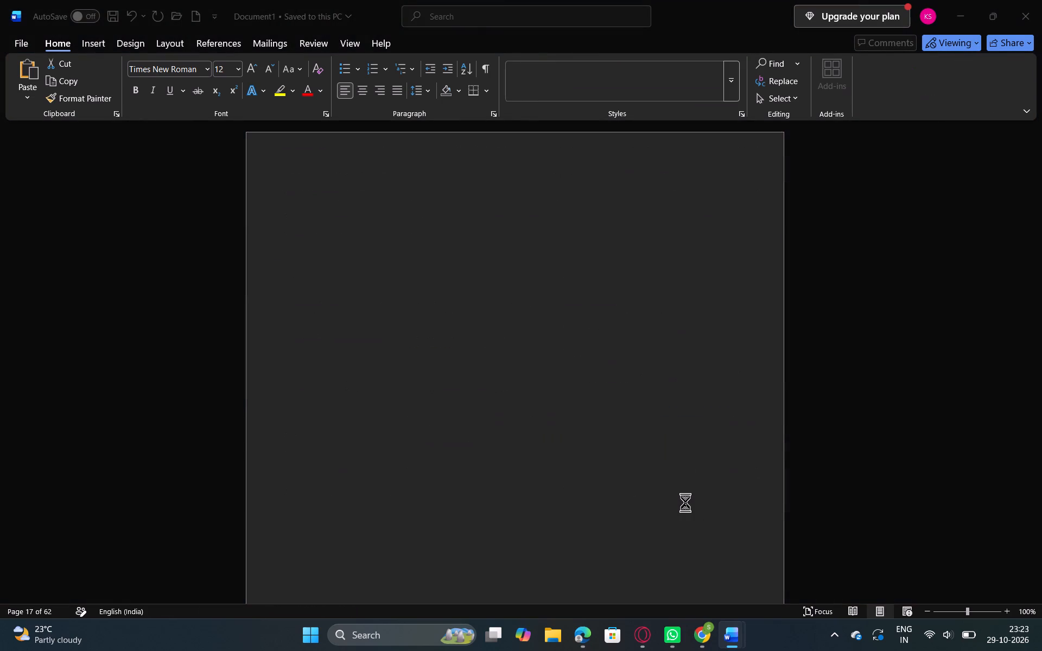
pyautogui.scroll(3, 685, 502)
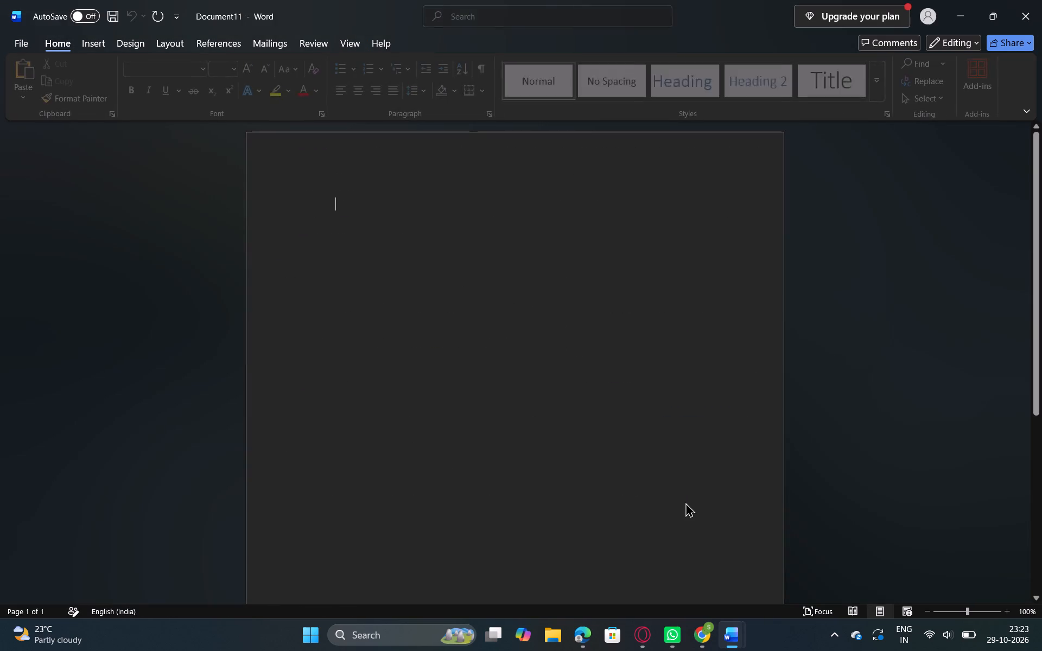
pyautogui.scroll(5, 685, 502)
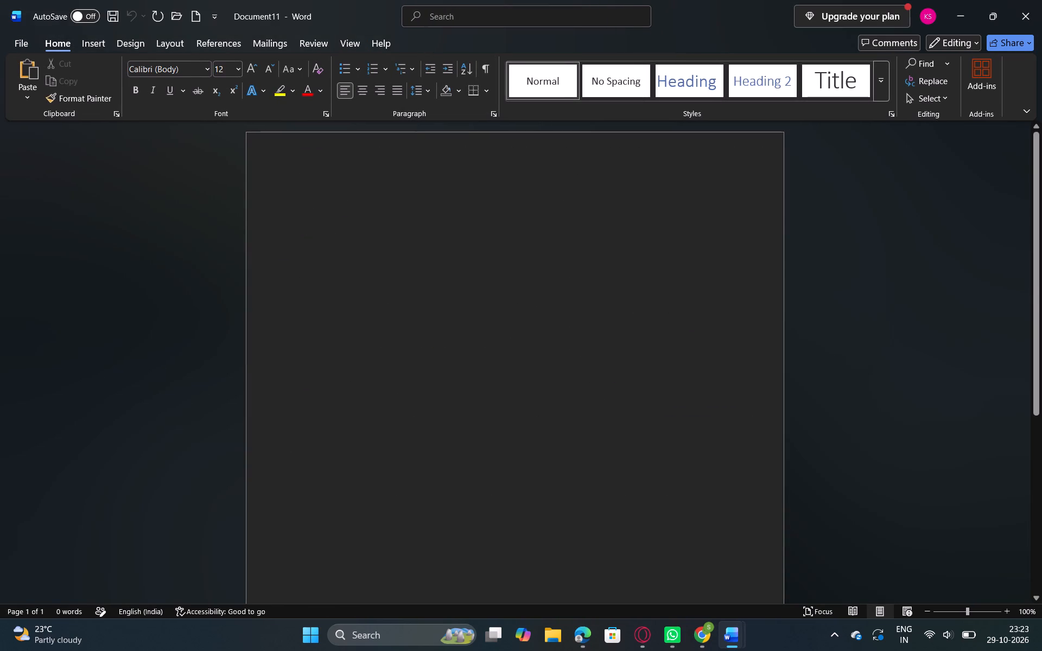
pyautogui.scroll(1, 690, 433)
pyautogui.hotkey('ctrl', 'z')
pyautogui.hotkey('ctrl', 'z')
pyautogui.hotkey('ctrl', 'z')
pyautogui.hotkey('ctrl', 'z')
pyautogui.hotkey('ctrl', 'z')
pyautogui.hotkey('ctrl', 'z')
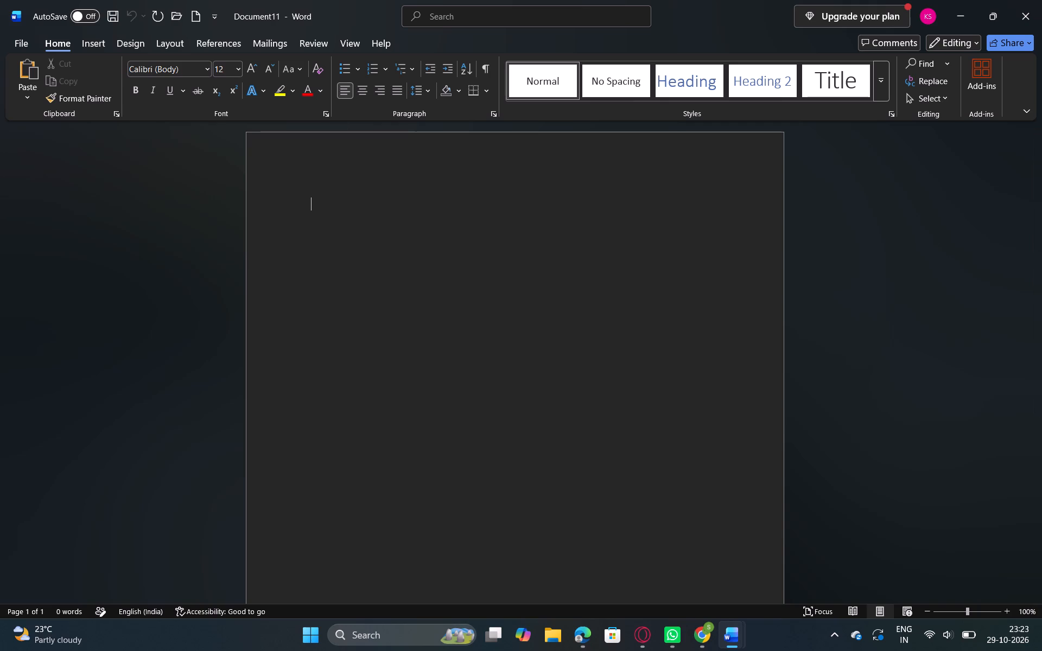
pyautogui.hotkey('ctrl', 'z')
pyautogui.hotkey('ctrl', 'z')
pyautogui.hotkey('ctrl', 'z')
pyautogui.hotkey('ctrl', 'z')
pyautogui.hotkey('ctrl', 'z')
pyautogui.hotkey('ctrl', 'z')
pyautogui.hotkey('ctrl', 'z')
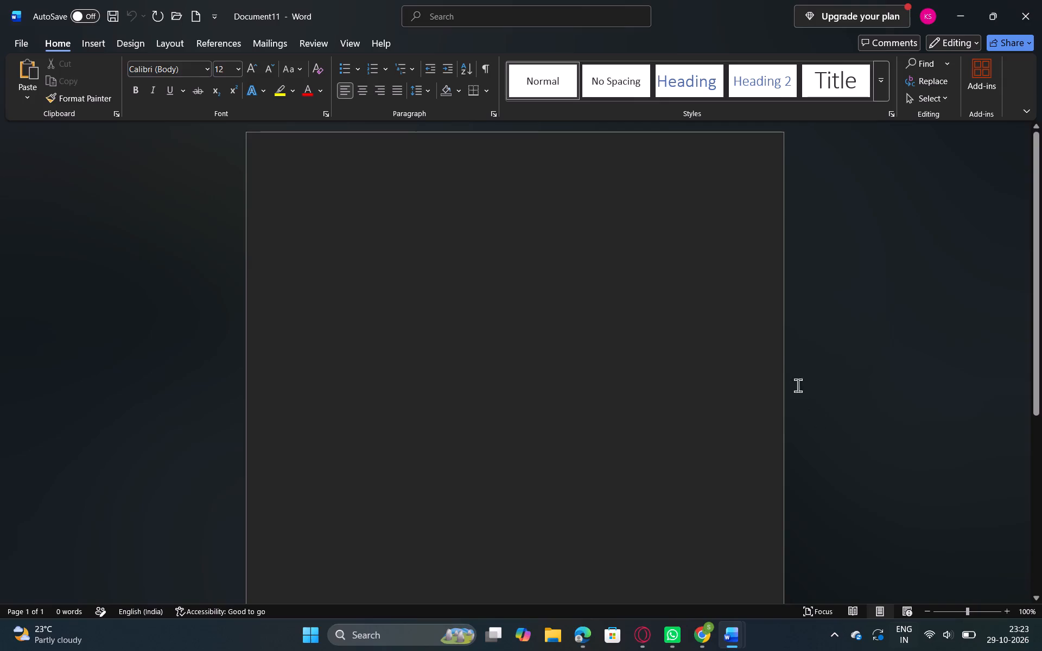
# Turn on AutoSave for the blank document by uploading it to the personal OneDrive under the suggested name Document11.
pyautogui.click(86, 3)
pyautogui.click(83, 16)
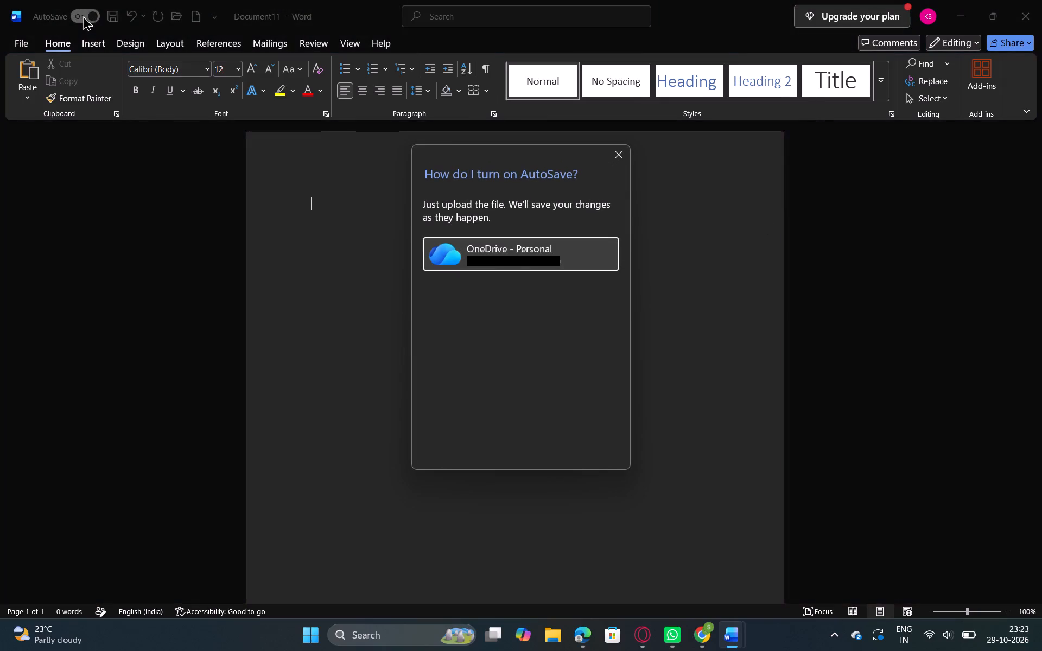
pyautogui.press('Return')
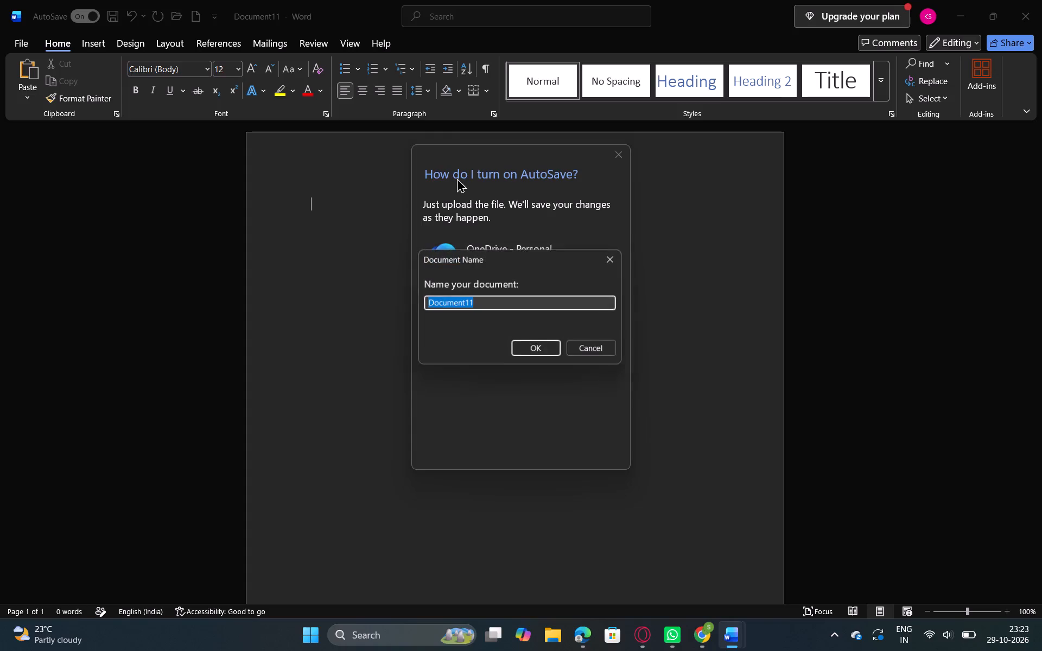
pyautogui.press('Return')
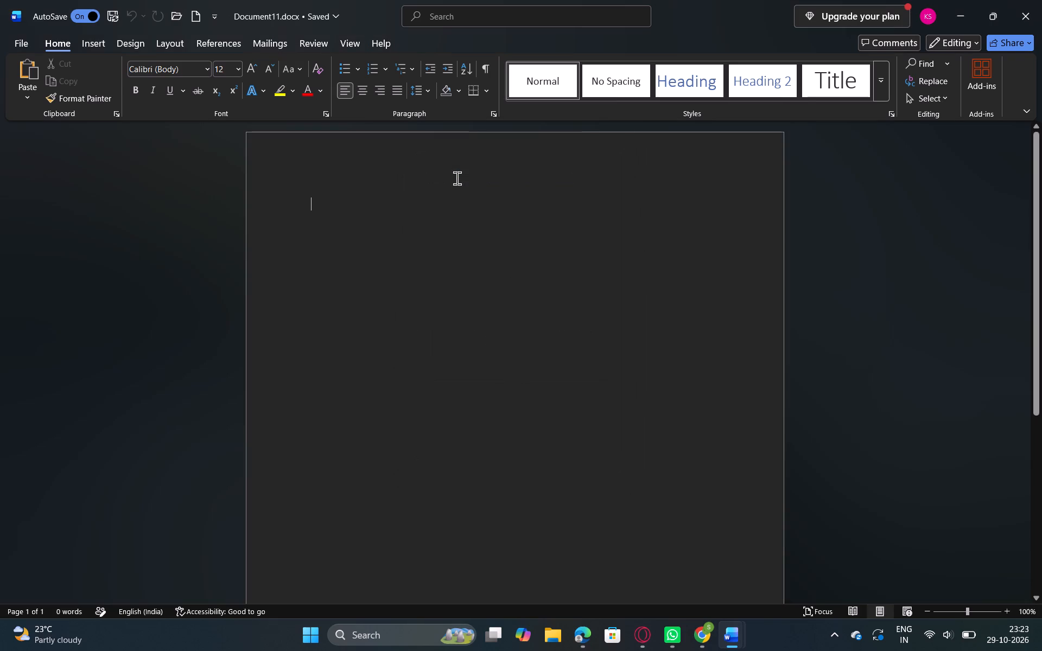
pyautogui.hotkey('ctrl', 'z')
pyautogui.hotkey('ctrl', 'z')
pyautogui.hotkey('ctrl', 'z')
pyautogui.hotkey('ctrl', 'z')
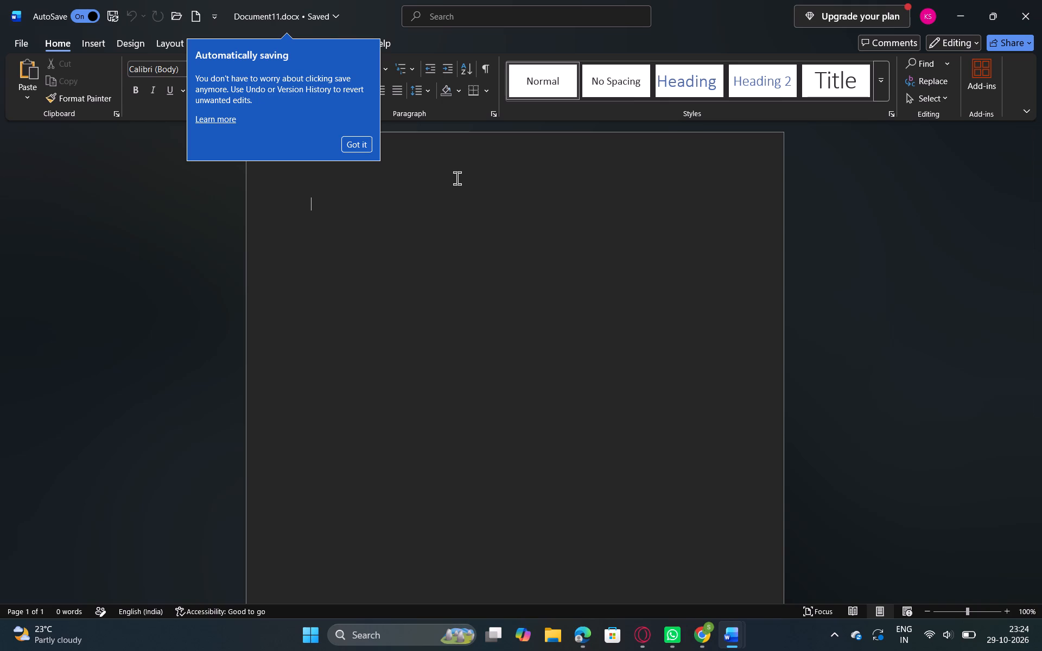
# Close the extra blank documents, minimize the remaining ones, and return to the Campus Connect AI 1 report.
pyautogui.click(960, 9)
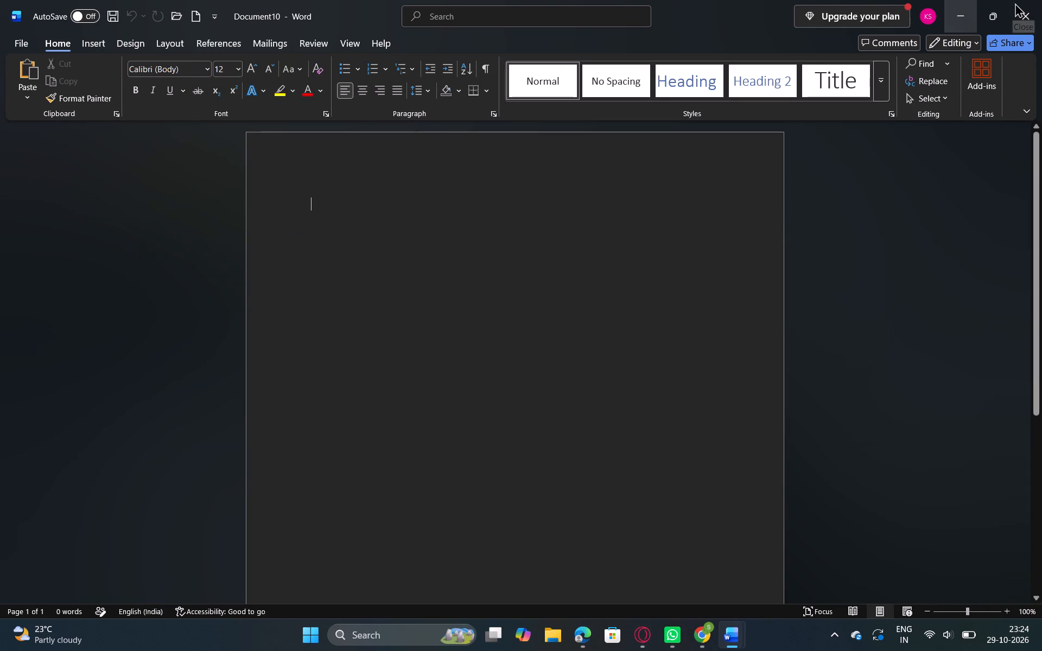
pyautogui.click(1035, 3)
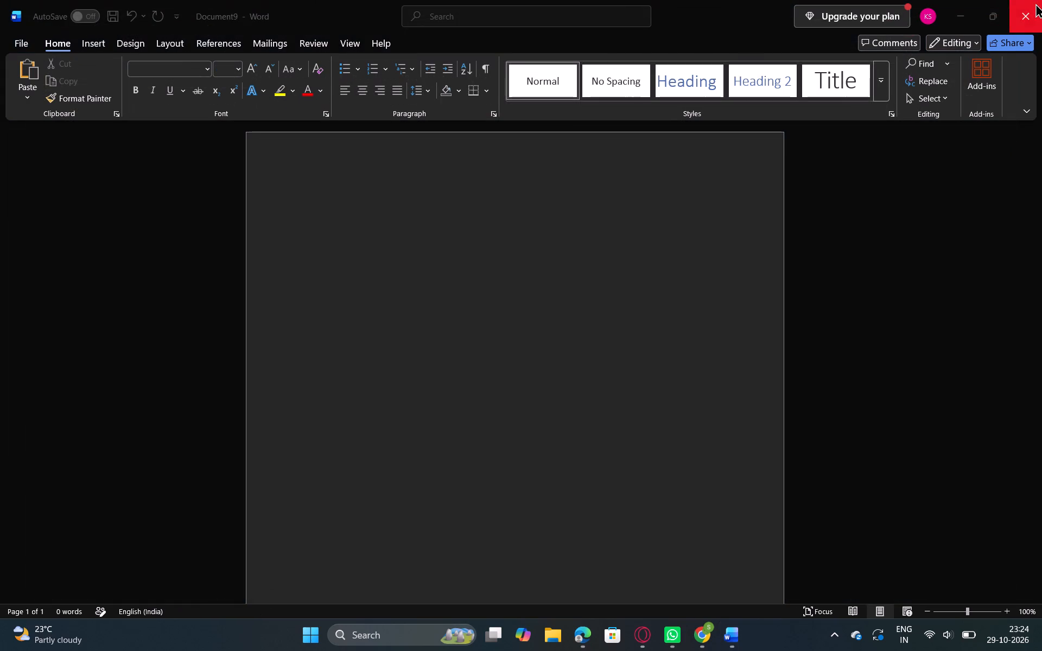
pyautogui.click(1035, 3)
pyautogui.click(1035, 3)
pyautogui.click(1035, 3)
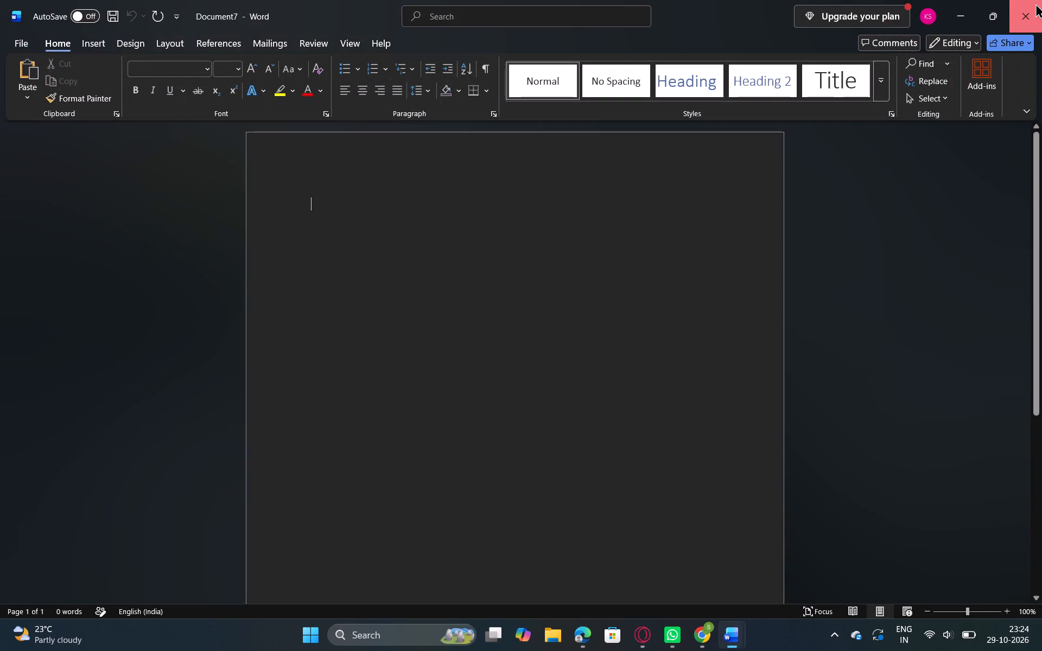
pyautogui.click(1035, 3)
pyautogui.click(1035, 3)
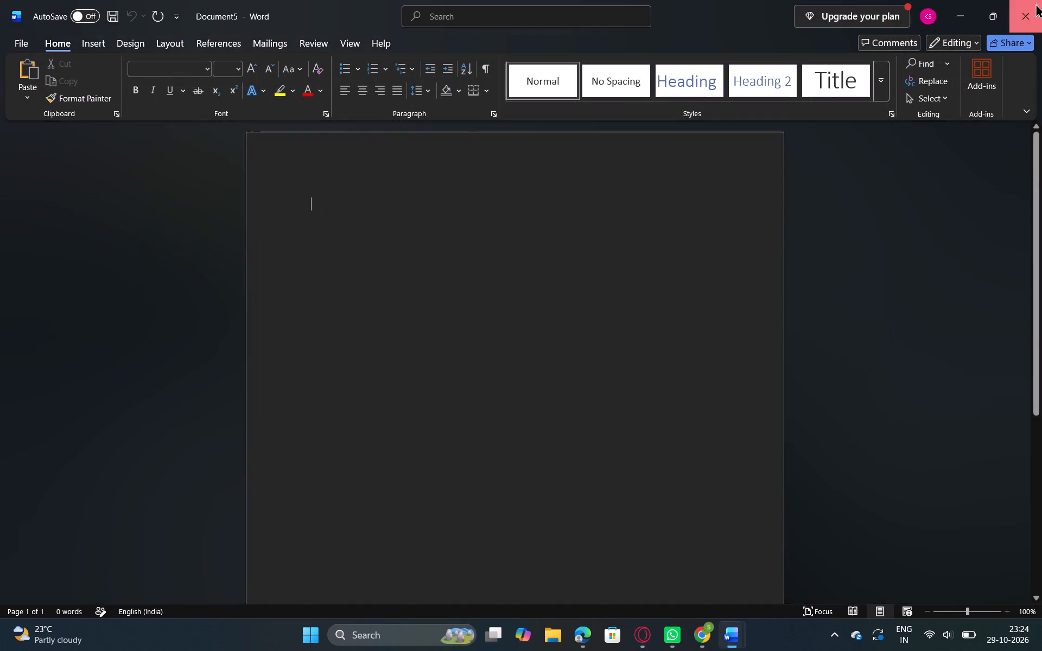
pyautogui.click(1035, 3)
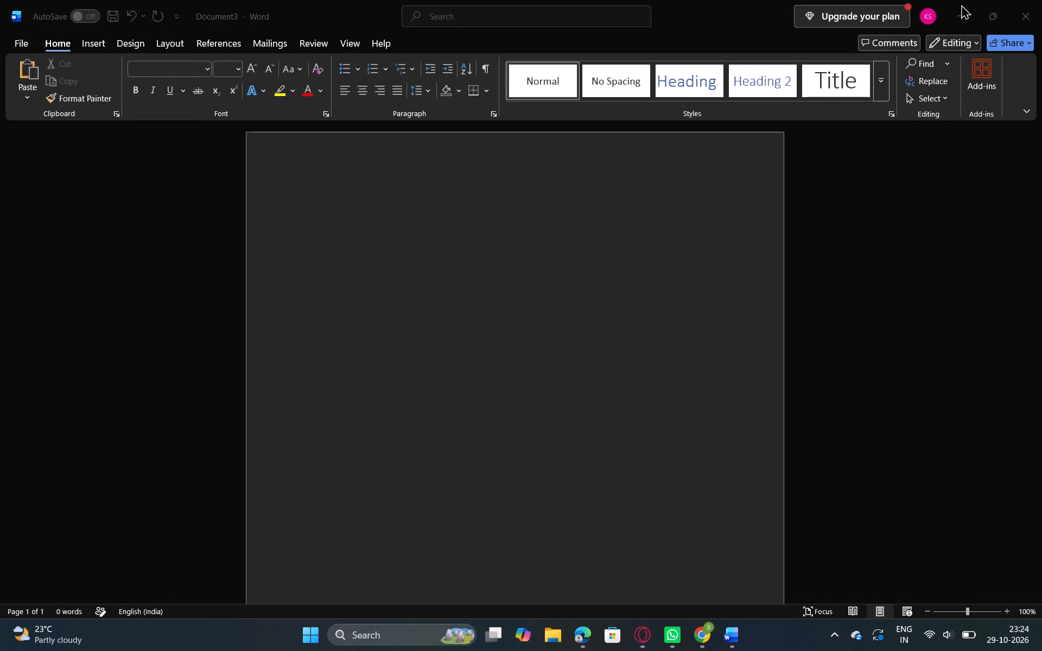
pyautogui.click(965, 7)
pyautogui.click(965, 7)
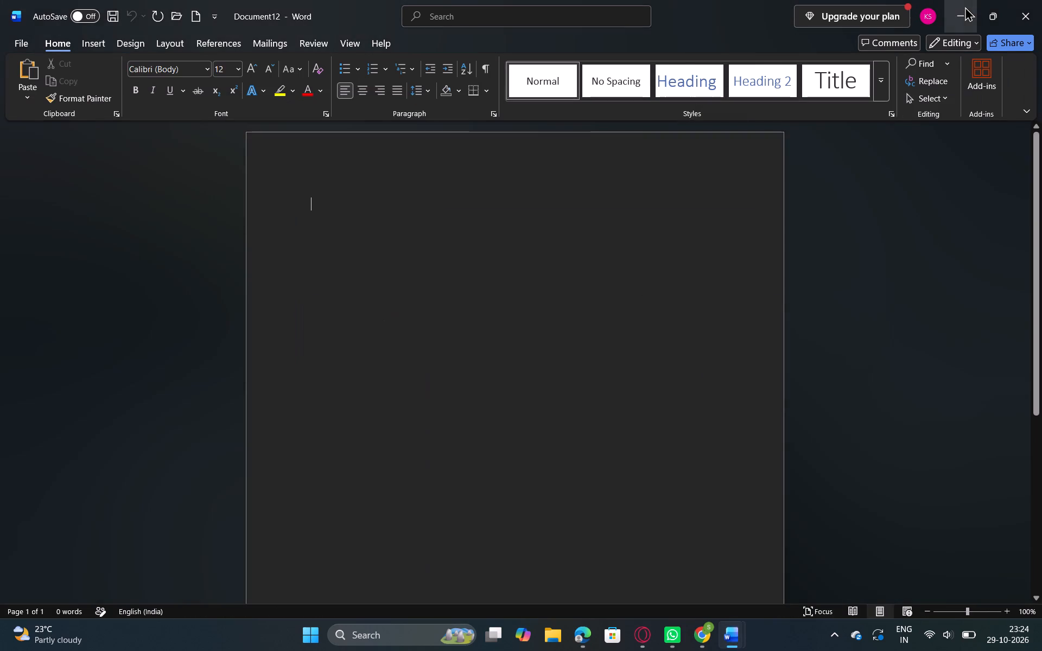
pyautogui.click(965, 7)
pyautogui.click(965, 7)
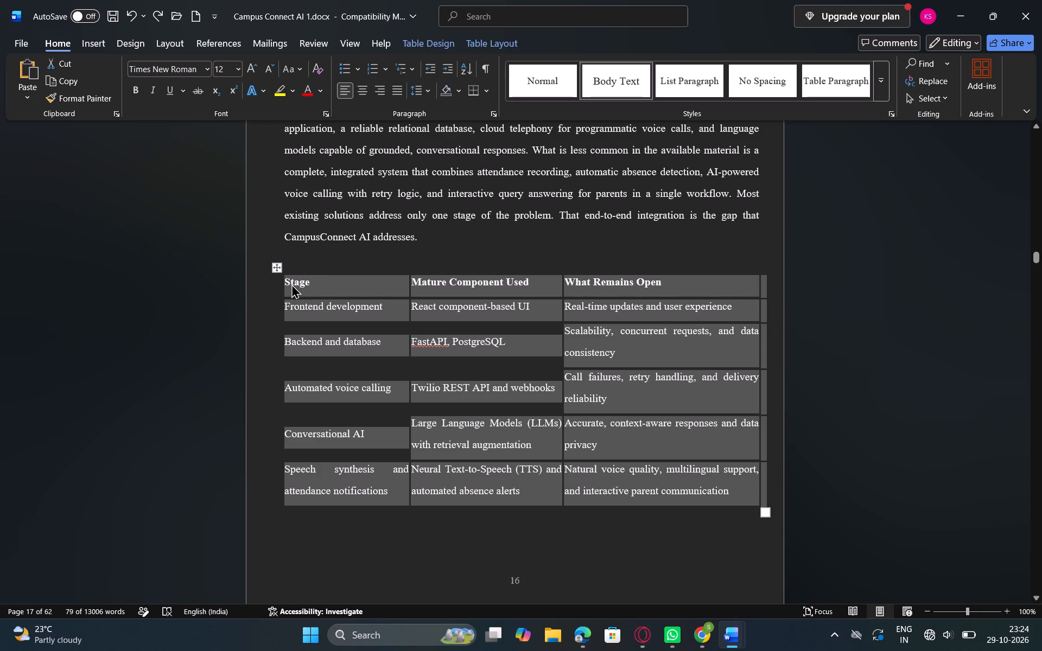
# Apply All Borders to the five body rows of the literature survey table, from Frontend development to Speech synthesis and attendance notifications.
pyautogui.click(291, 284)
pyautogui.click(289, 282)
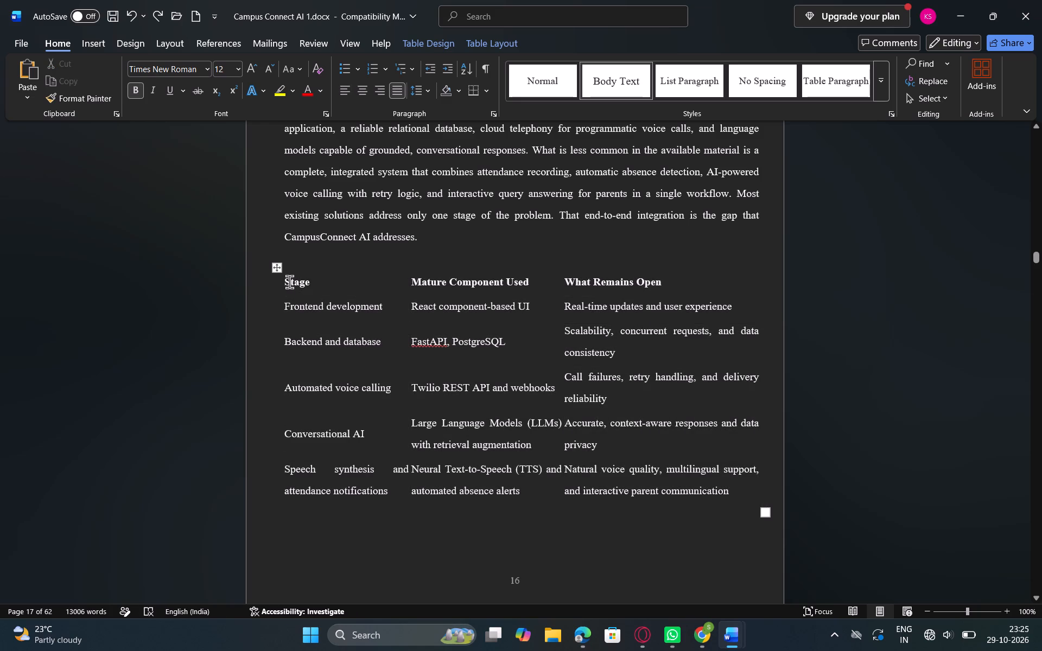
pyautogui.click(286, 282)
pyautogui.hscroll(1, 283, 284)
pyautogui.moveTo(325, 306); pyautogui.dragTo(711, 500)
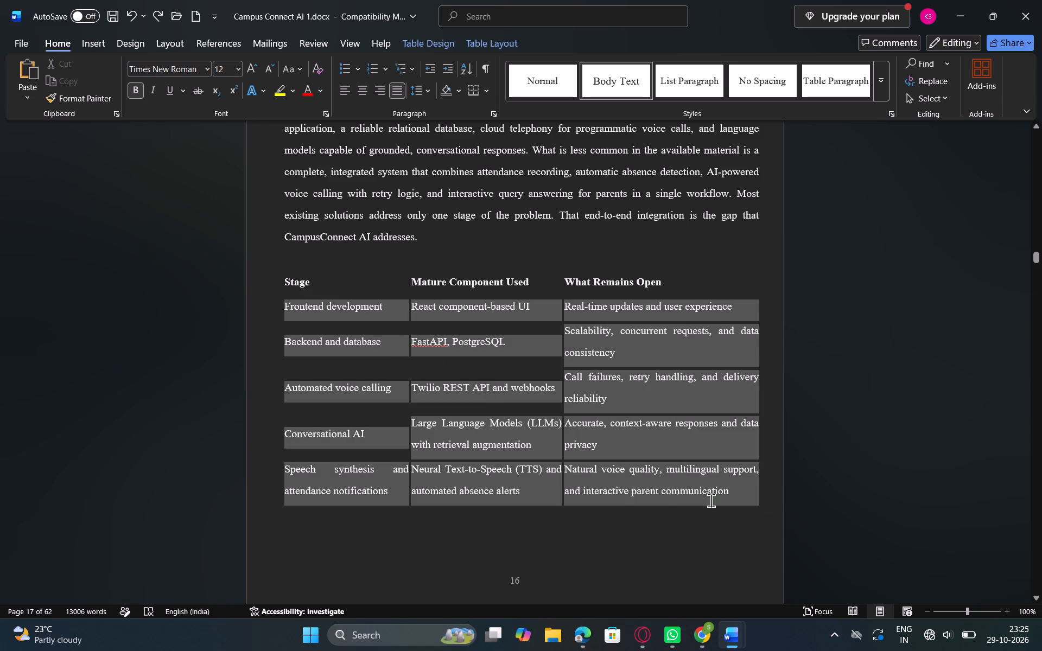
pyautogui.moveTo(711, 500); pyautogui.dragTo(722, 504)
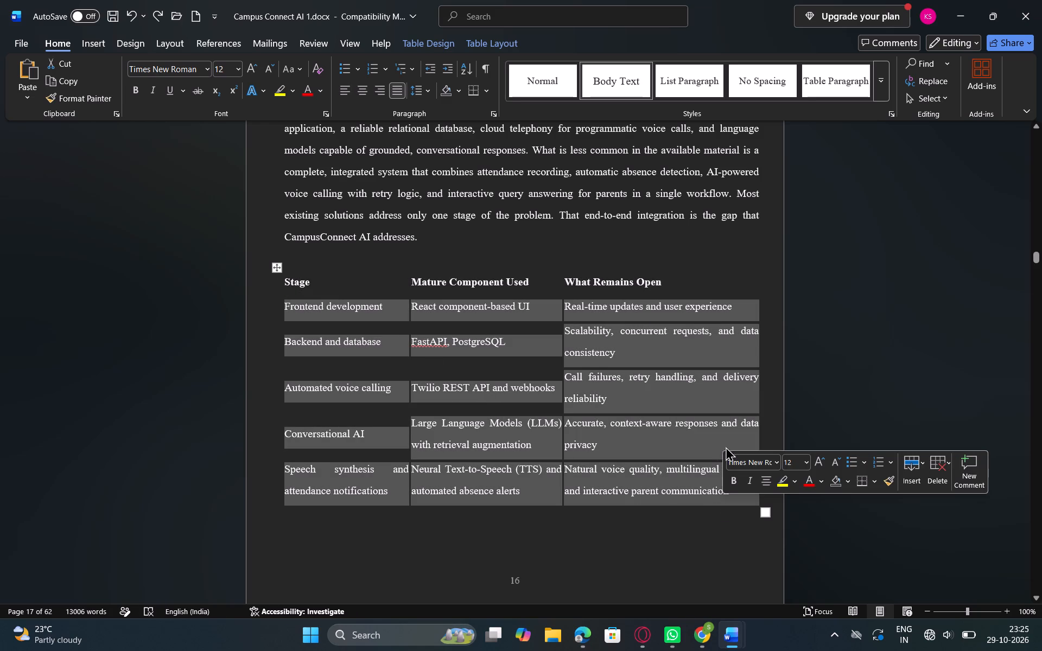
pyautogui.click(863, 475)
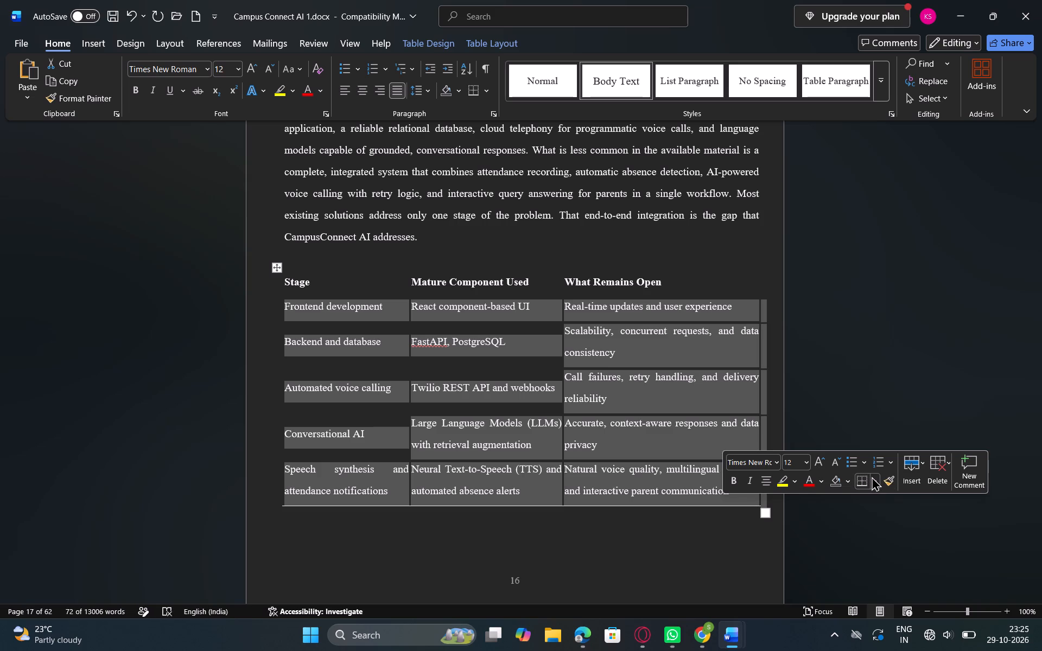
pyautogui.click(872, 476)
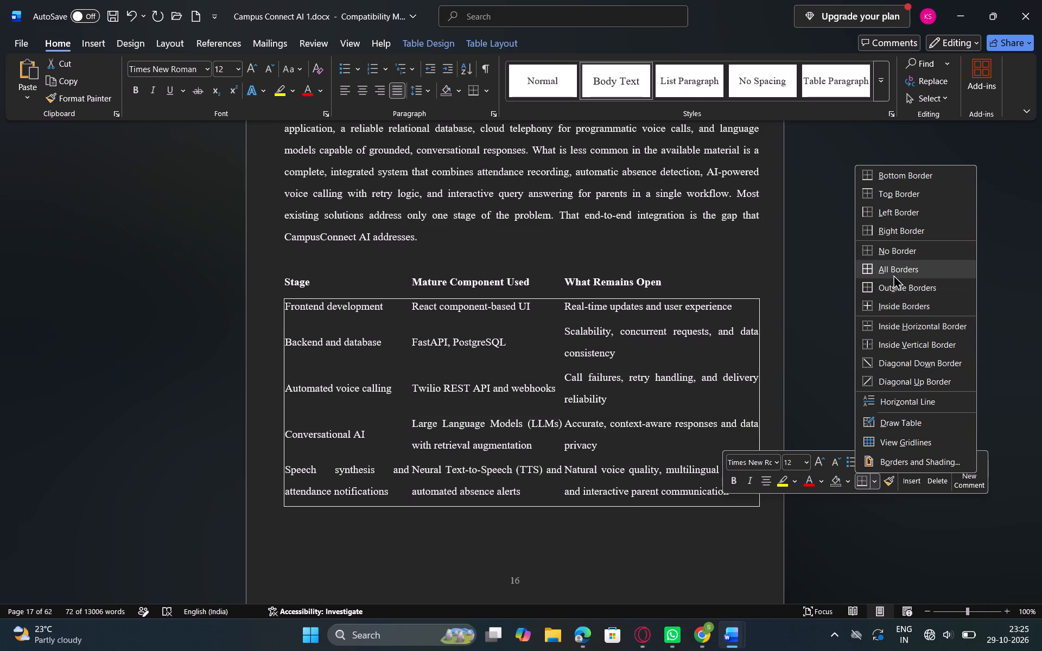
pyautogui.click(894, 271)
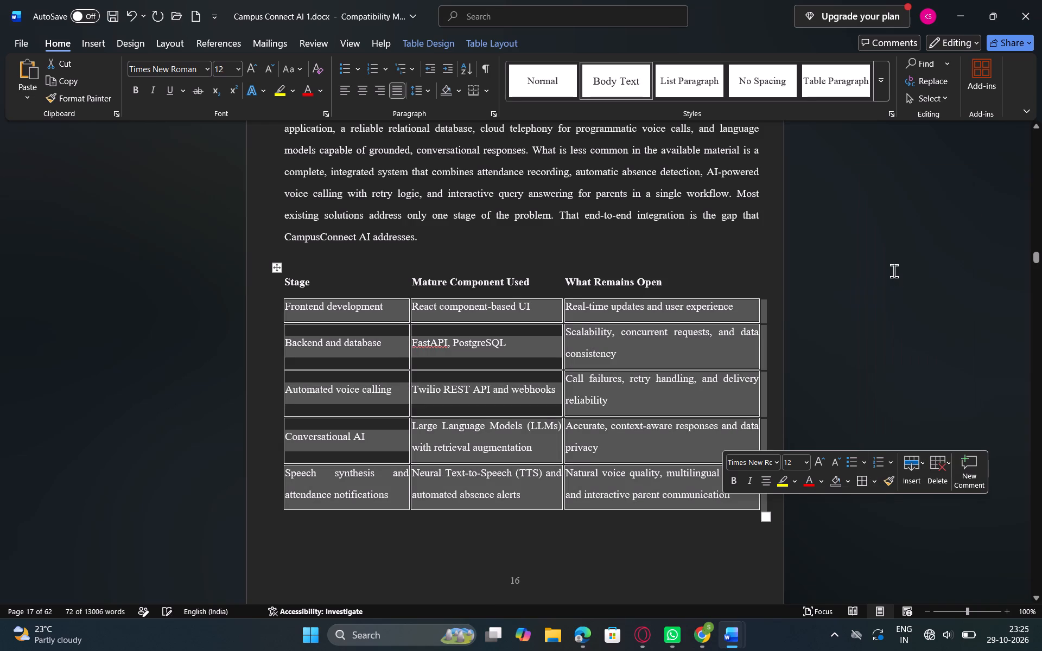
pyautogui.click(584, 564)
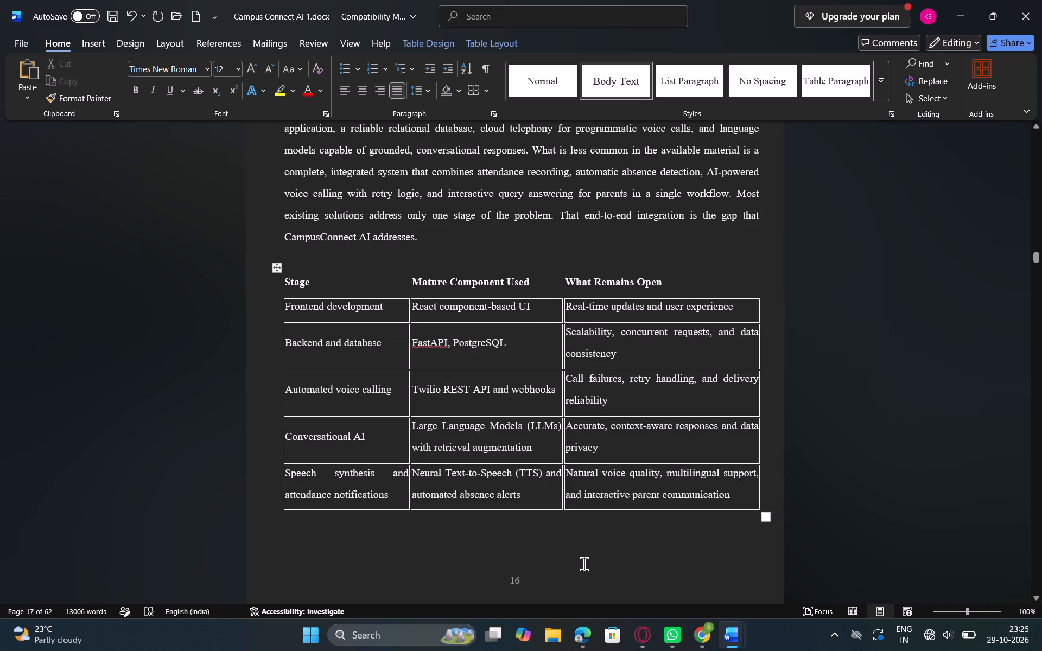
# Look over the literature survey text before the table and the page that follows it.
pyautogui.scroll(-2, 300, 252)
pyautogui.scroll(2, 300, 252)
pyautogui.scroll(-1, 306, 270)
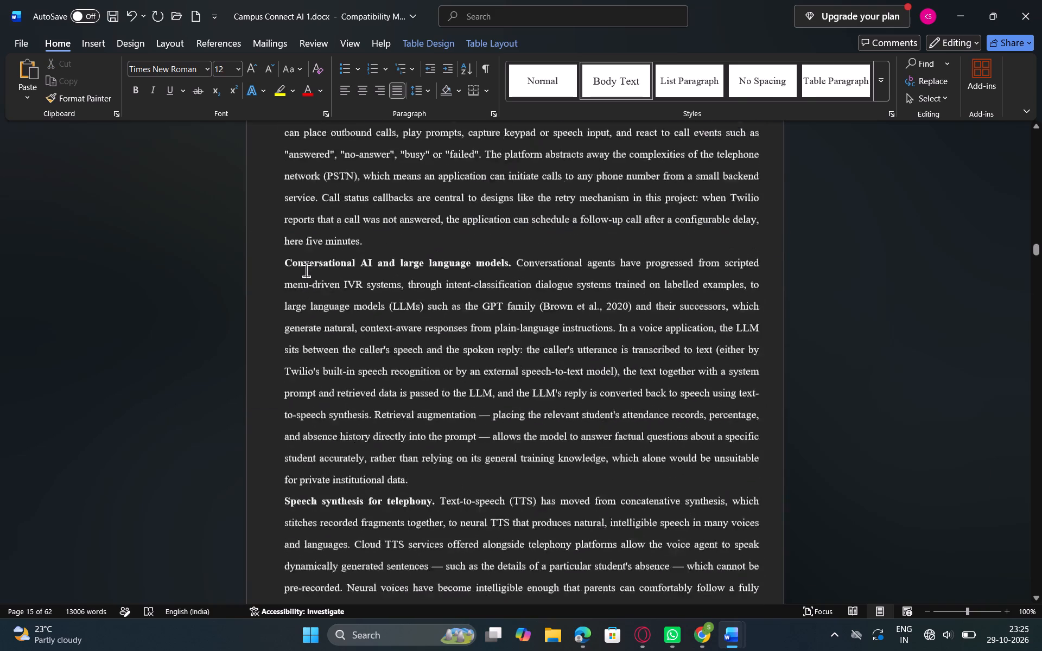
pyautogui.scroll(-3, 306, 270)
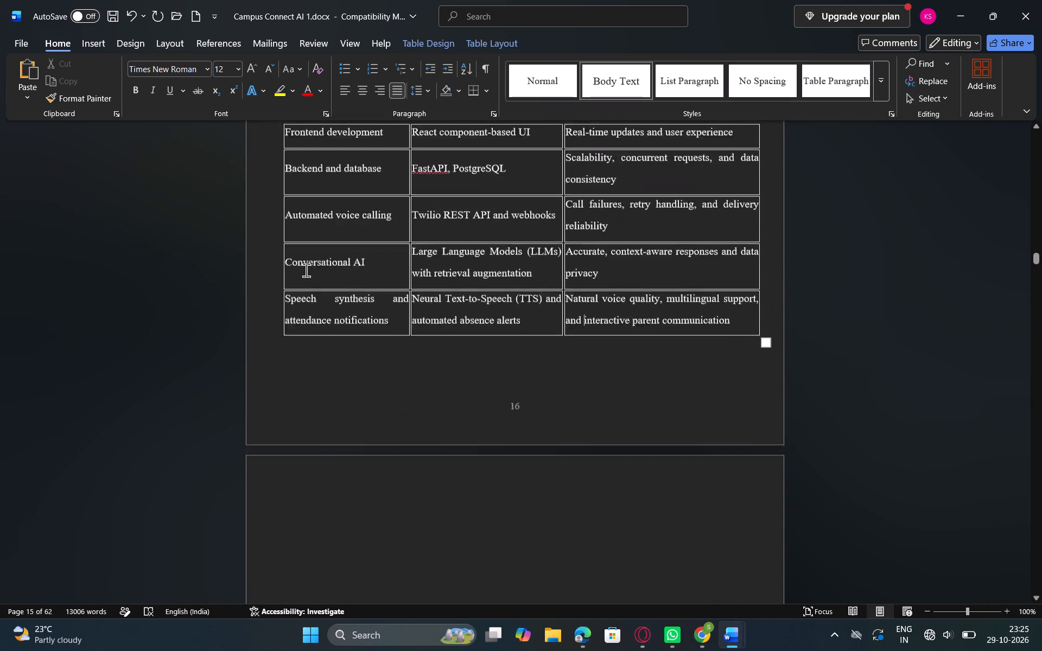
pyautogui.scroll(-2, 306, 270)
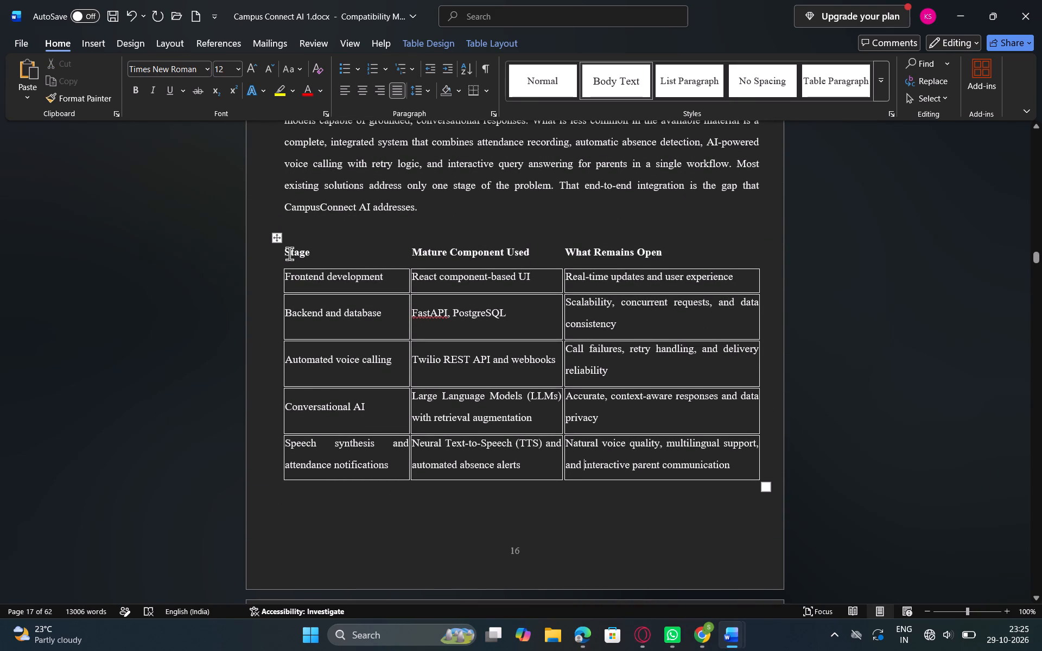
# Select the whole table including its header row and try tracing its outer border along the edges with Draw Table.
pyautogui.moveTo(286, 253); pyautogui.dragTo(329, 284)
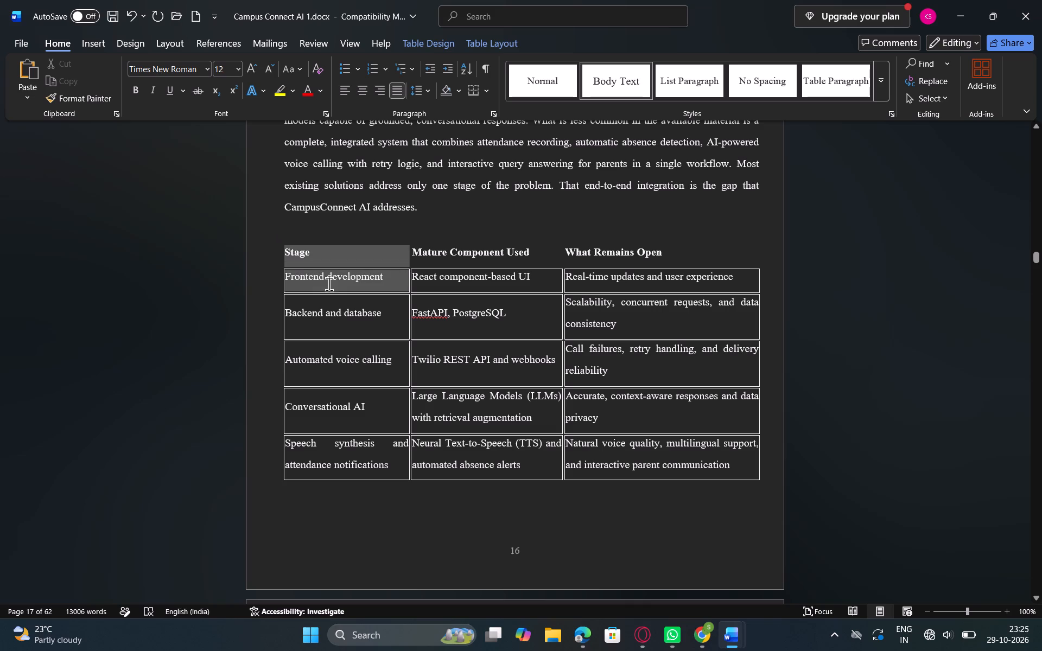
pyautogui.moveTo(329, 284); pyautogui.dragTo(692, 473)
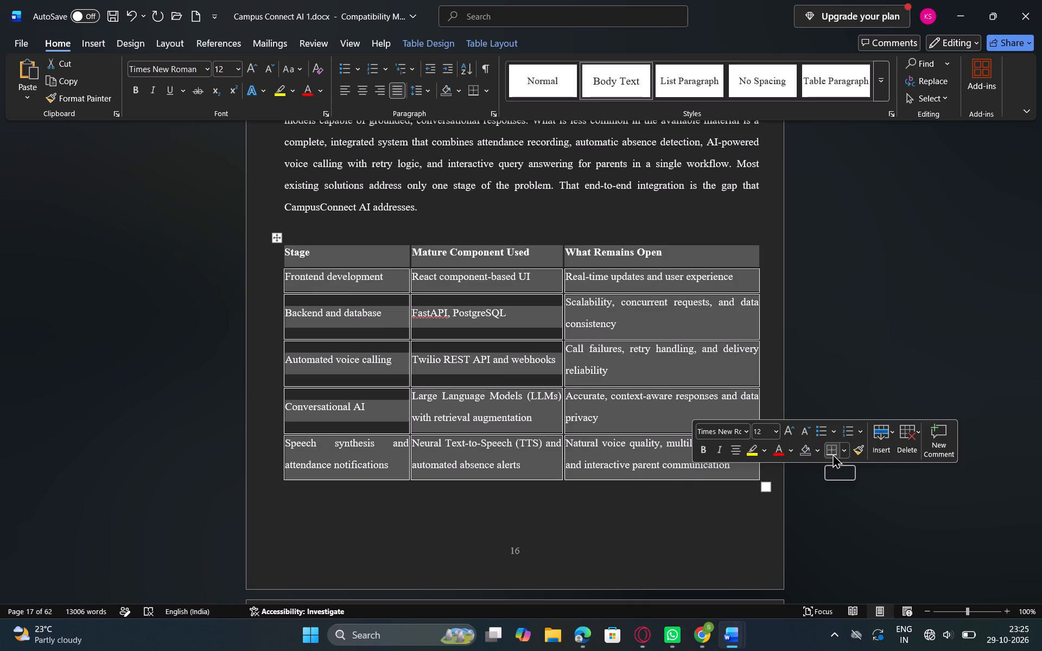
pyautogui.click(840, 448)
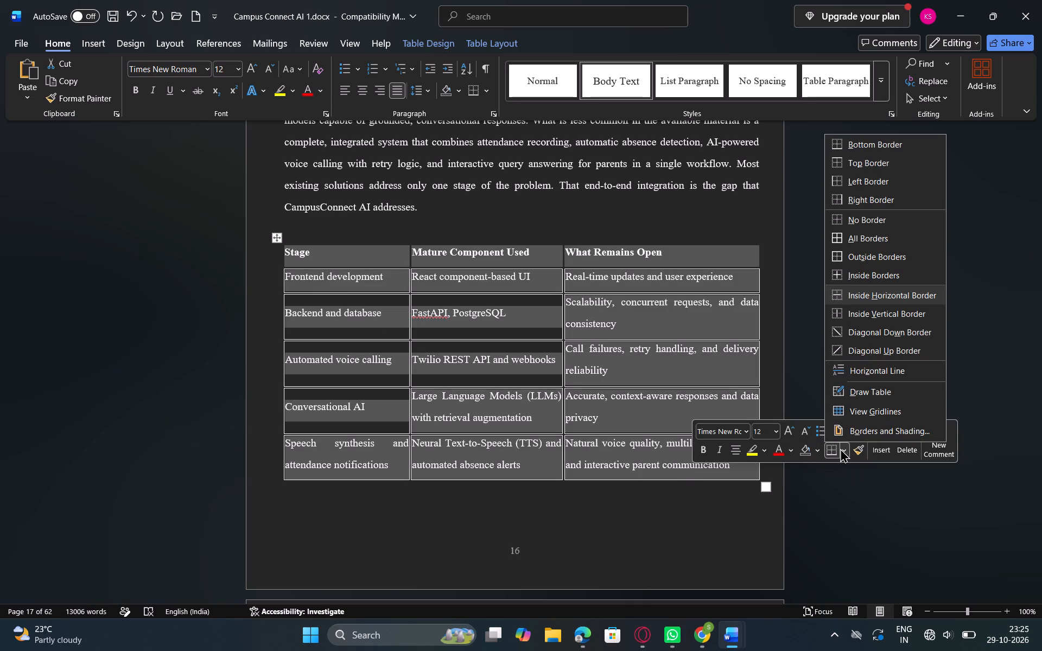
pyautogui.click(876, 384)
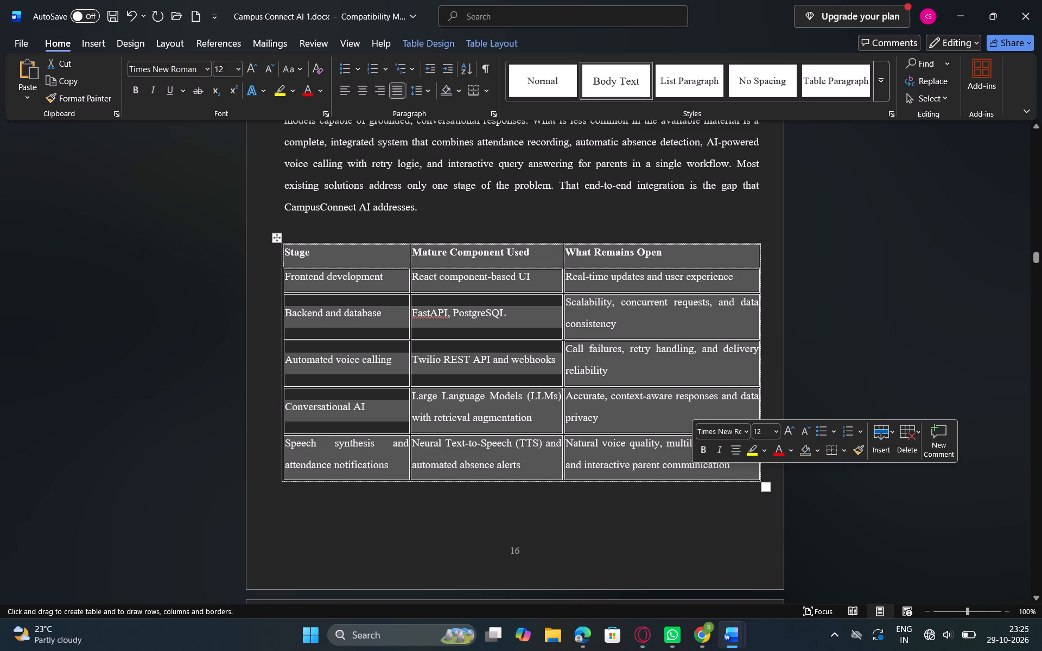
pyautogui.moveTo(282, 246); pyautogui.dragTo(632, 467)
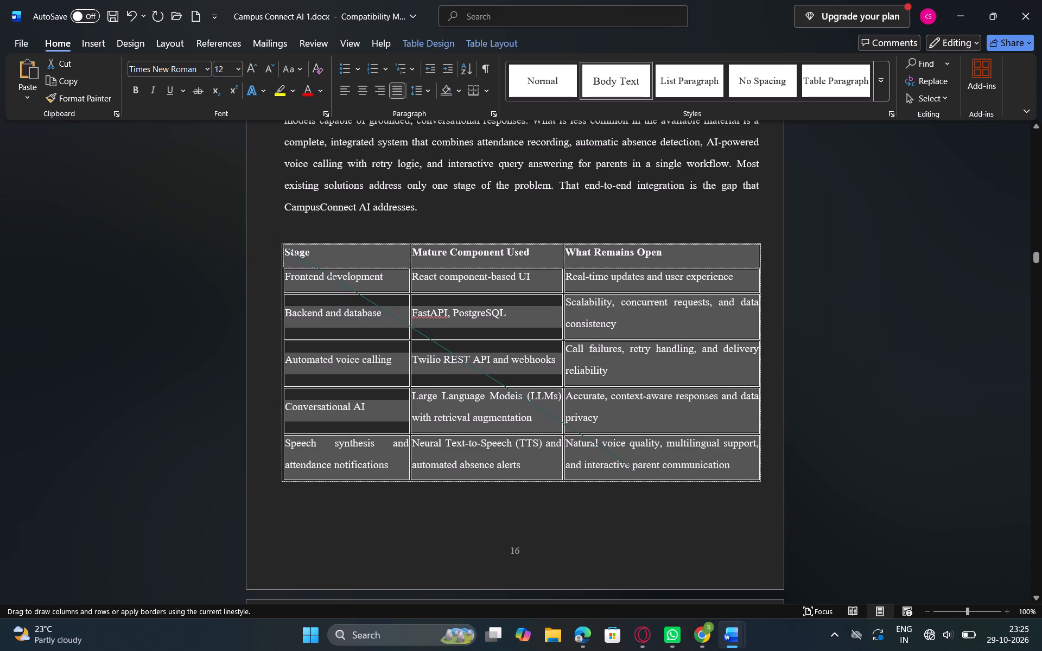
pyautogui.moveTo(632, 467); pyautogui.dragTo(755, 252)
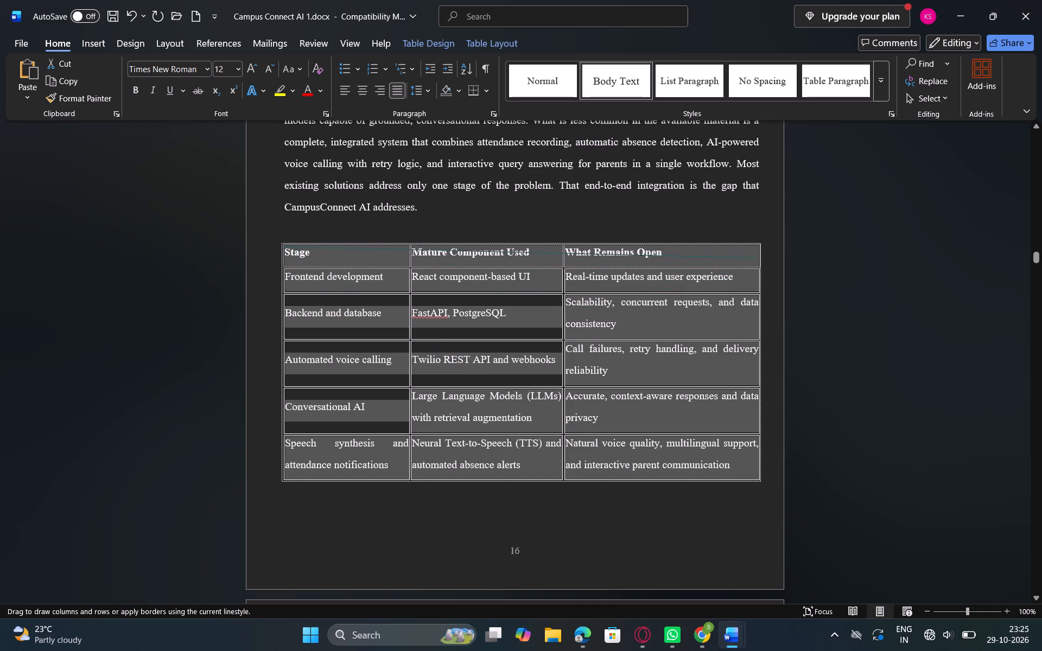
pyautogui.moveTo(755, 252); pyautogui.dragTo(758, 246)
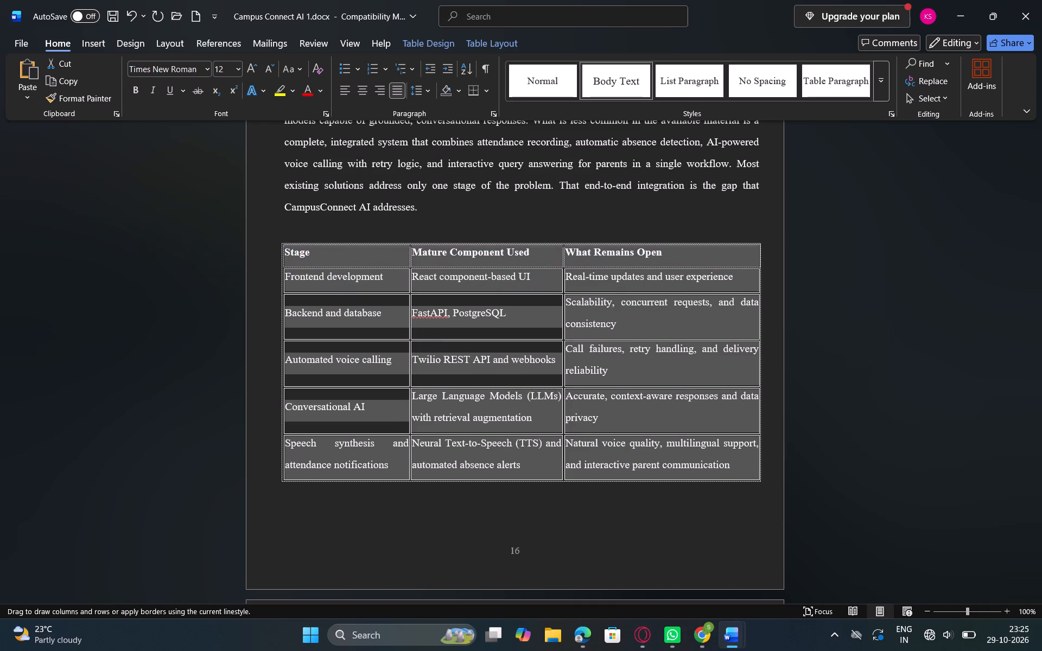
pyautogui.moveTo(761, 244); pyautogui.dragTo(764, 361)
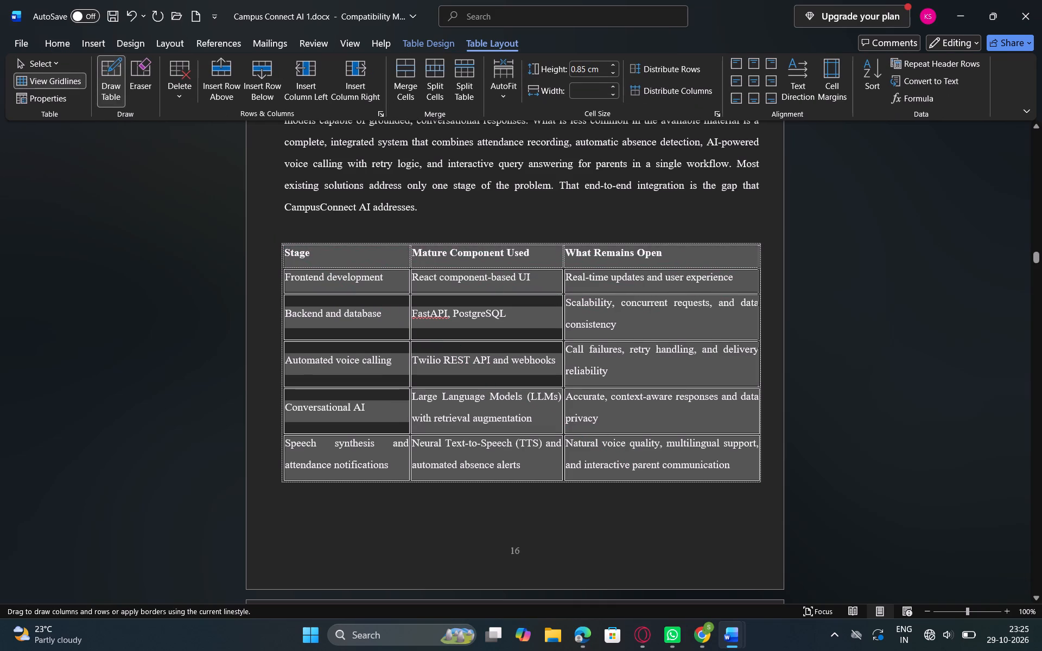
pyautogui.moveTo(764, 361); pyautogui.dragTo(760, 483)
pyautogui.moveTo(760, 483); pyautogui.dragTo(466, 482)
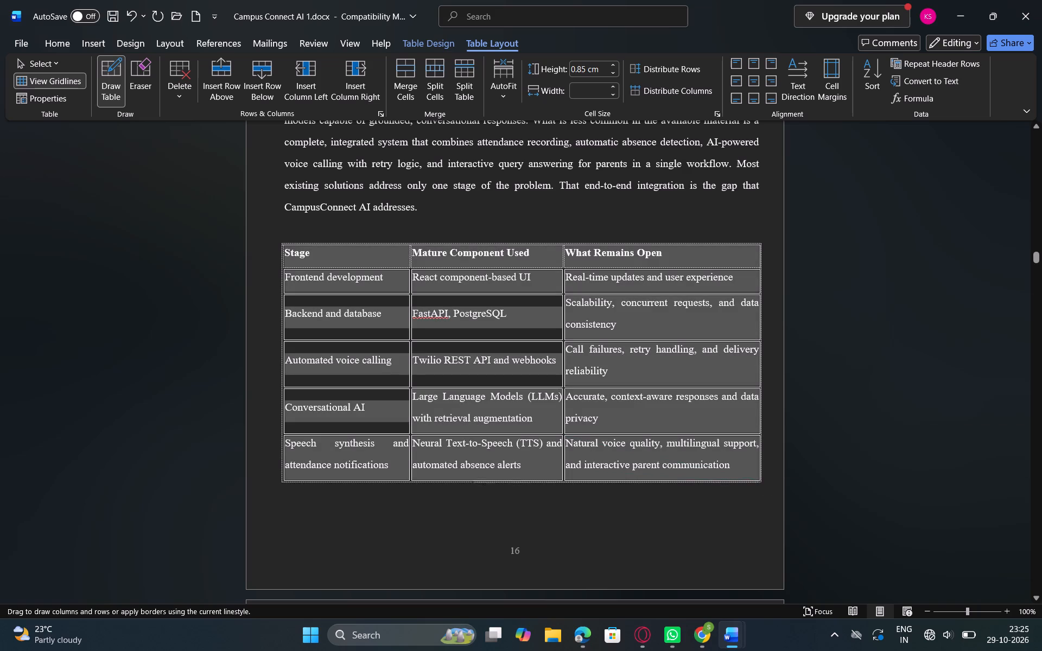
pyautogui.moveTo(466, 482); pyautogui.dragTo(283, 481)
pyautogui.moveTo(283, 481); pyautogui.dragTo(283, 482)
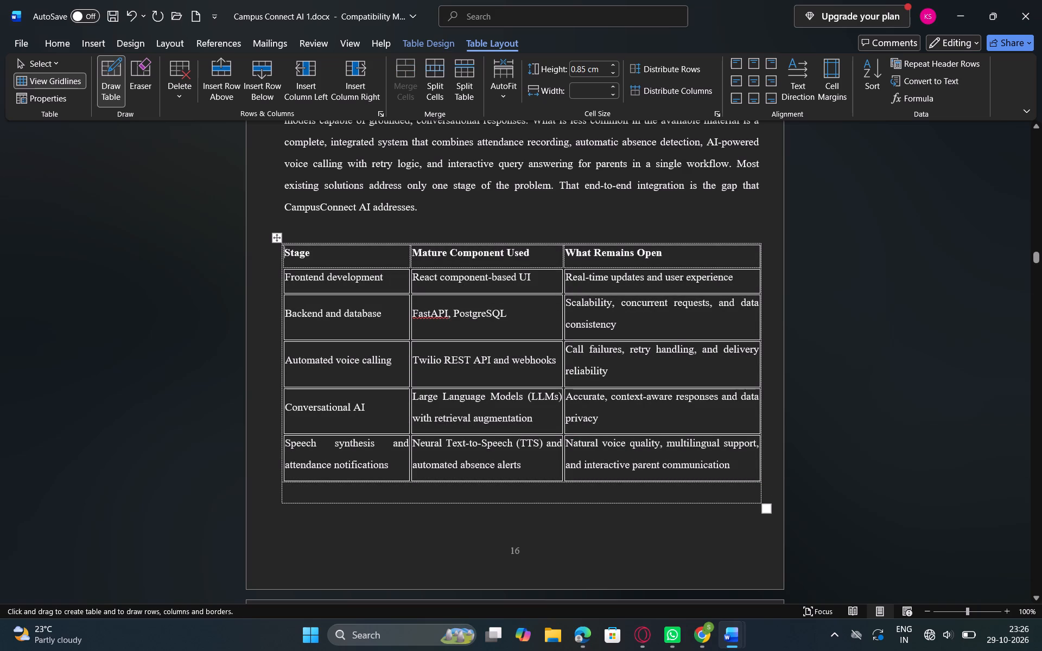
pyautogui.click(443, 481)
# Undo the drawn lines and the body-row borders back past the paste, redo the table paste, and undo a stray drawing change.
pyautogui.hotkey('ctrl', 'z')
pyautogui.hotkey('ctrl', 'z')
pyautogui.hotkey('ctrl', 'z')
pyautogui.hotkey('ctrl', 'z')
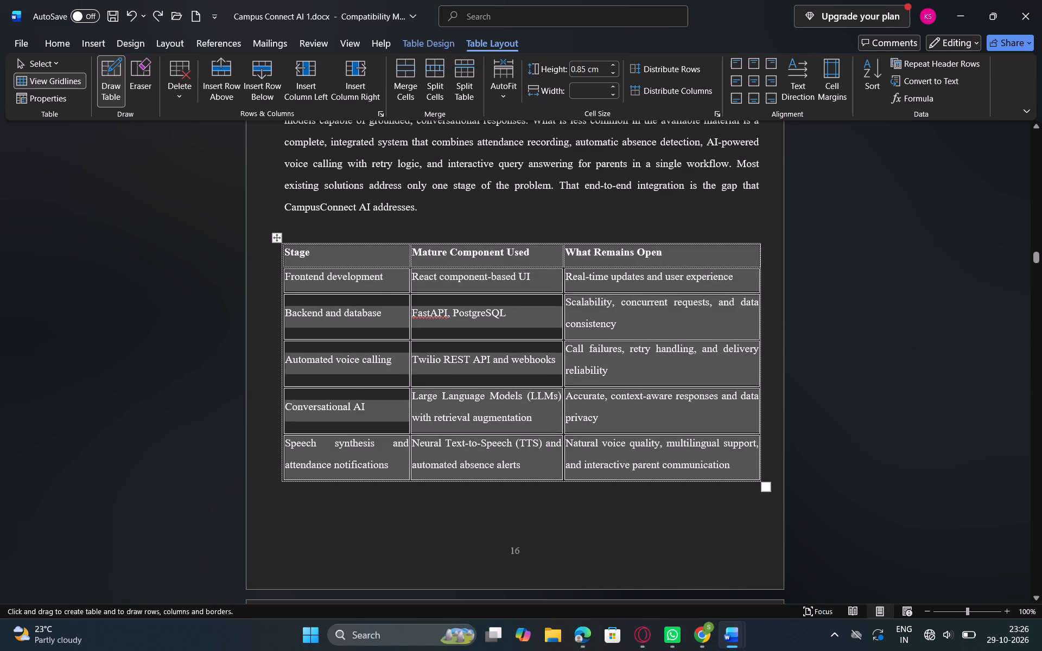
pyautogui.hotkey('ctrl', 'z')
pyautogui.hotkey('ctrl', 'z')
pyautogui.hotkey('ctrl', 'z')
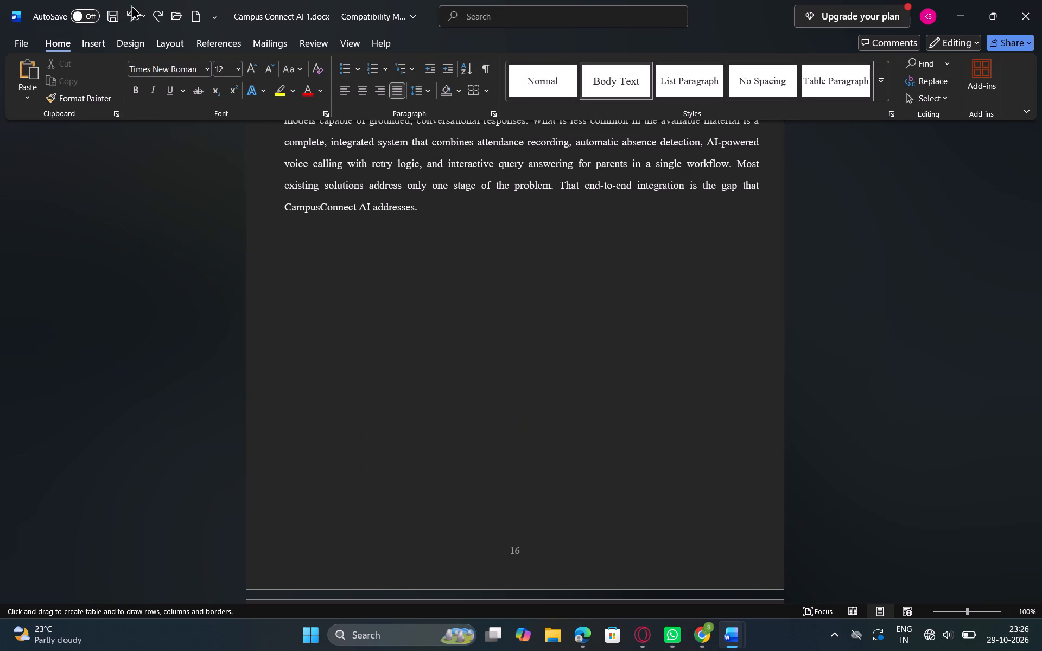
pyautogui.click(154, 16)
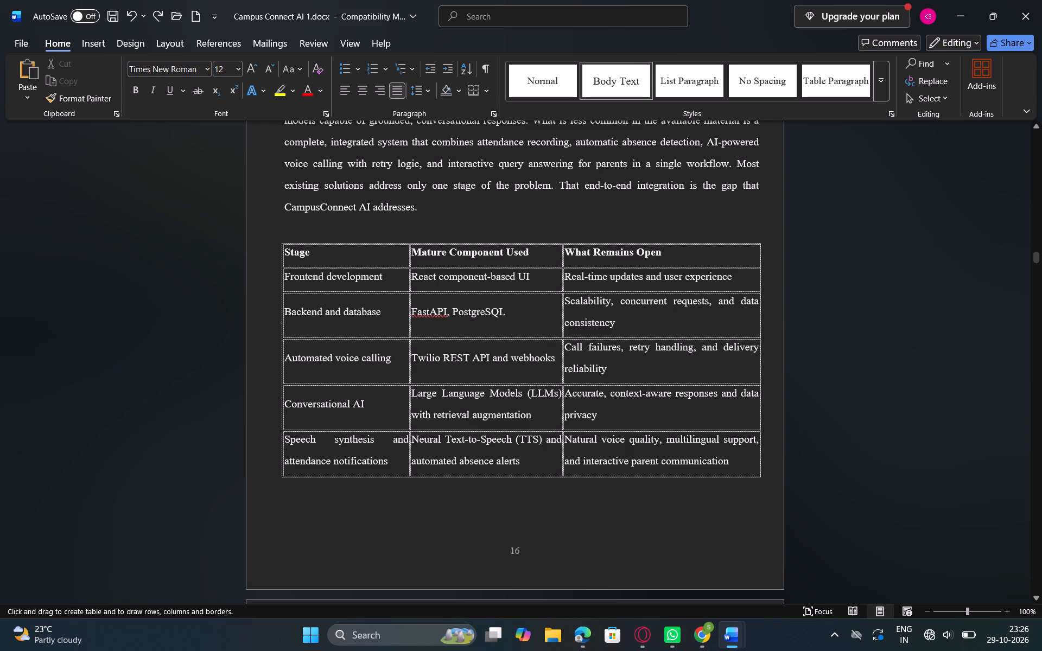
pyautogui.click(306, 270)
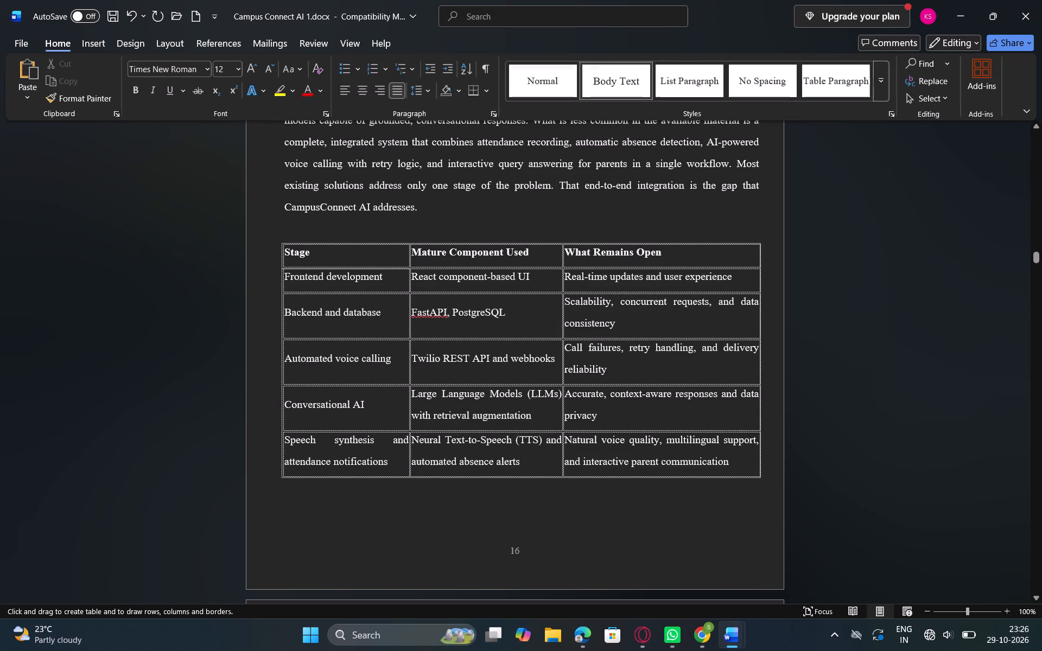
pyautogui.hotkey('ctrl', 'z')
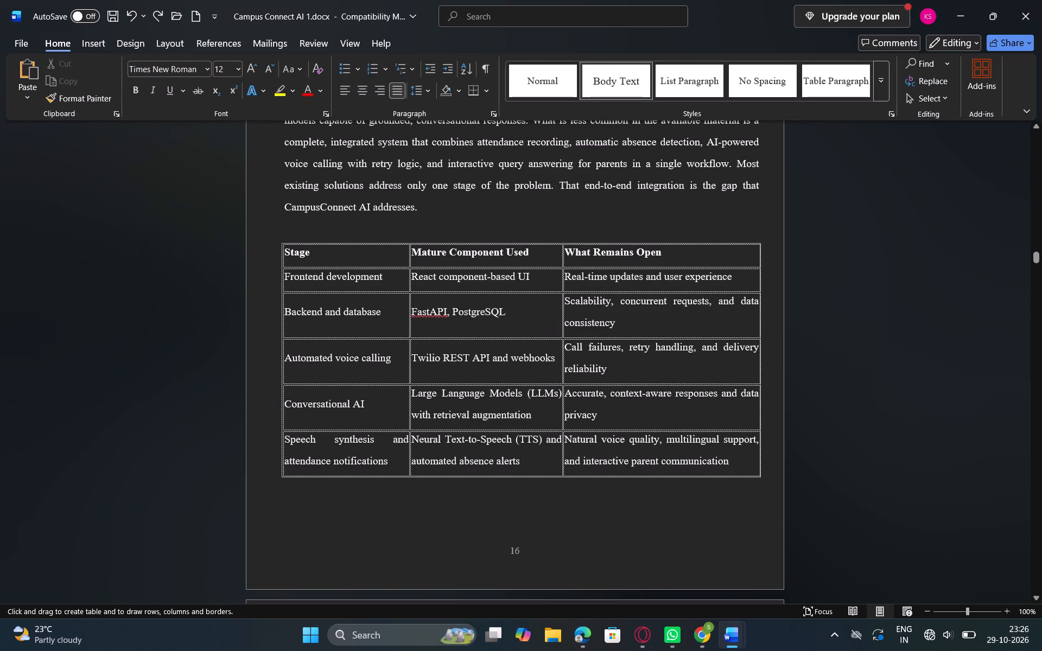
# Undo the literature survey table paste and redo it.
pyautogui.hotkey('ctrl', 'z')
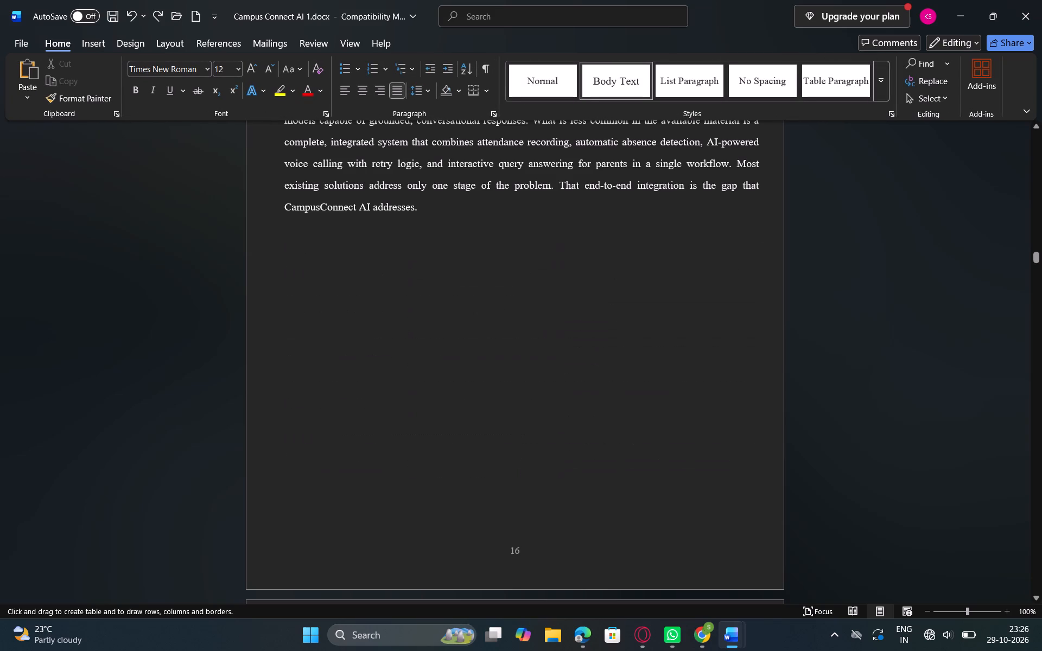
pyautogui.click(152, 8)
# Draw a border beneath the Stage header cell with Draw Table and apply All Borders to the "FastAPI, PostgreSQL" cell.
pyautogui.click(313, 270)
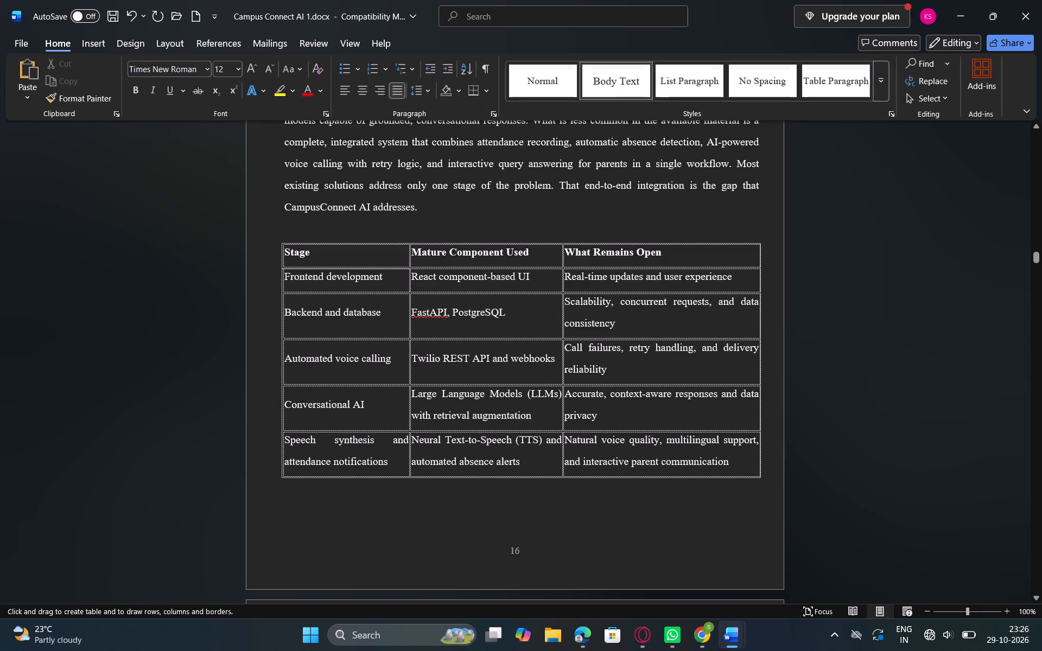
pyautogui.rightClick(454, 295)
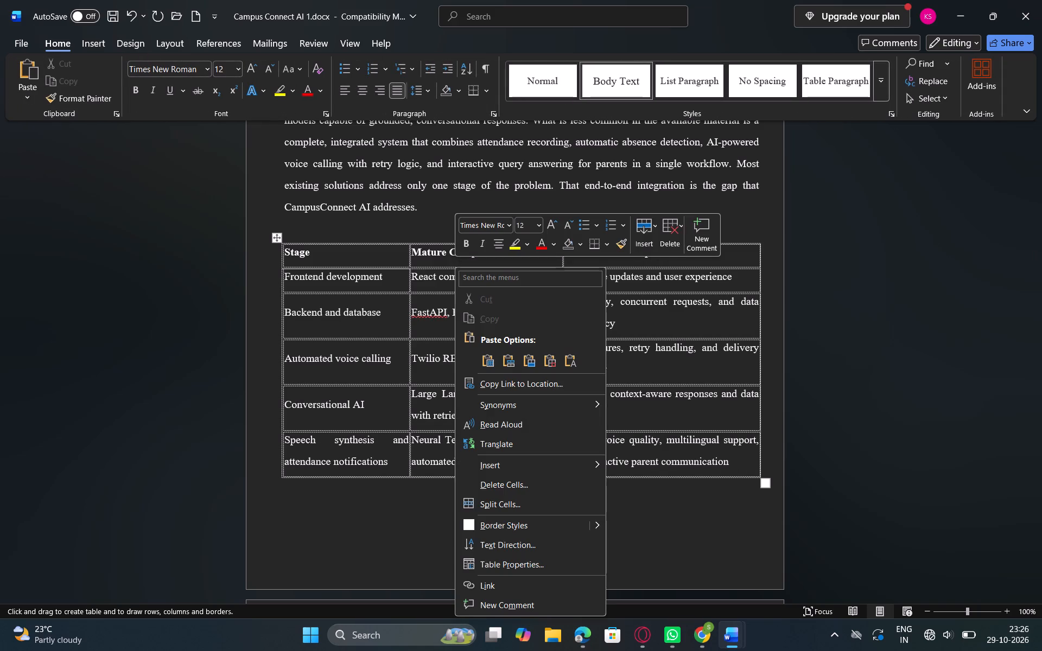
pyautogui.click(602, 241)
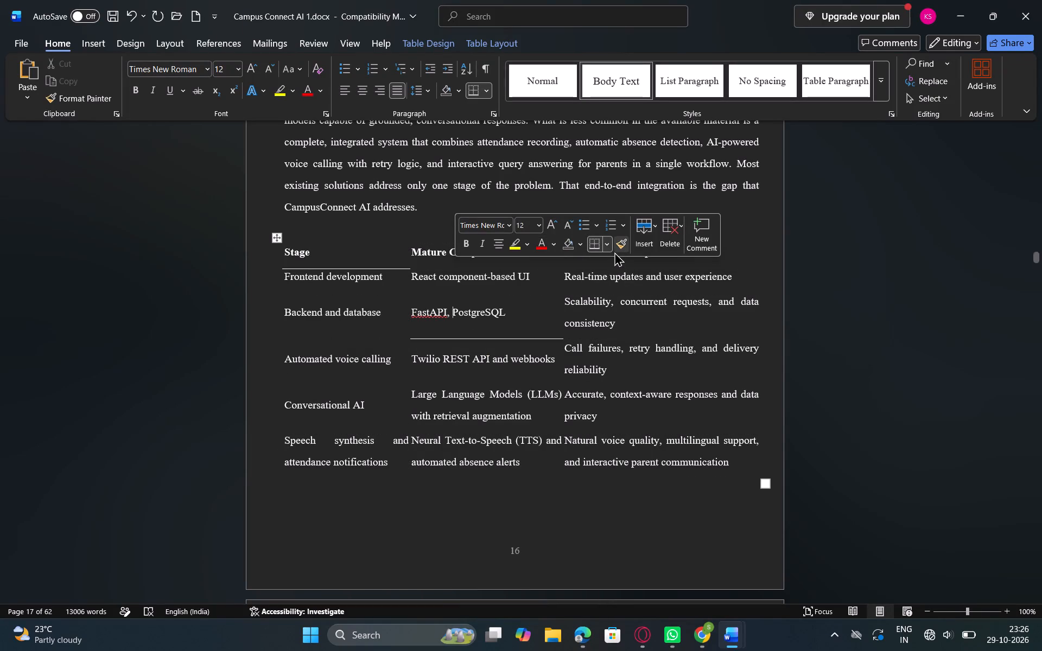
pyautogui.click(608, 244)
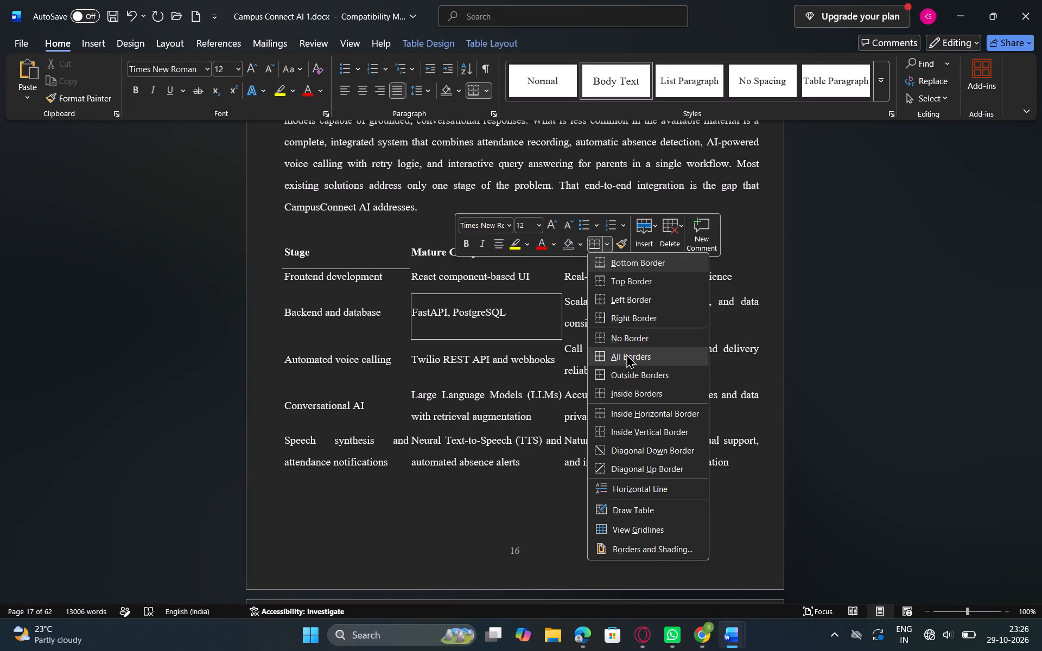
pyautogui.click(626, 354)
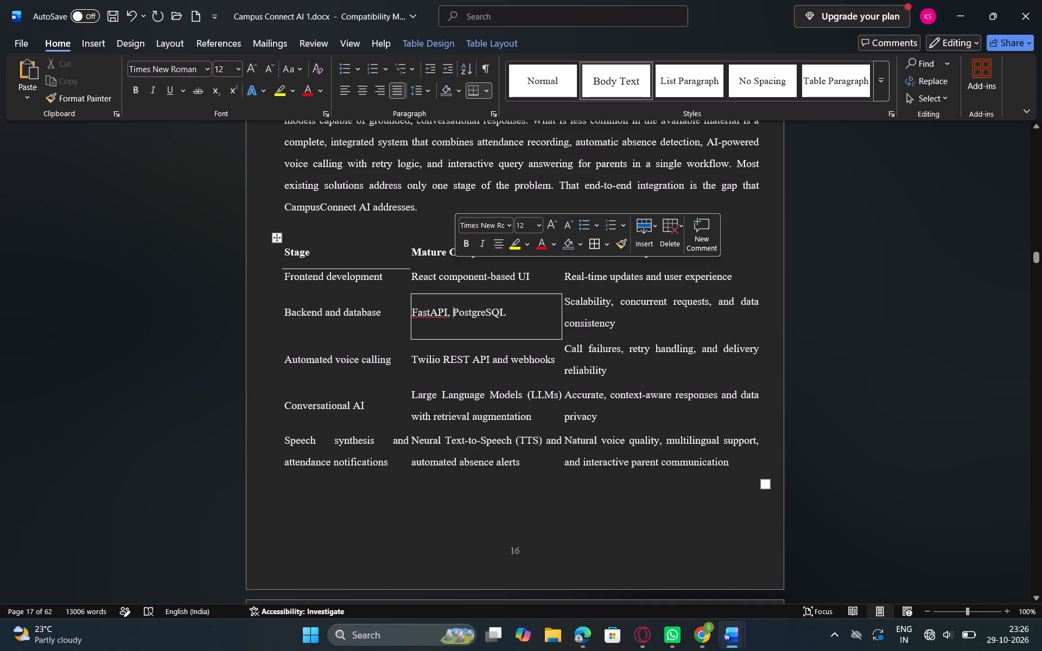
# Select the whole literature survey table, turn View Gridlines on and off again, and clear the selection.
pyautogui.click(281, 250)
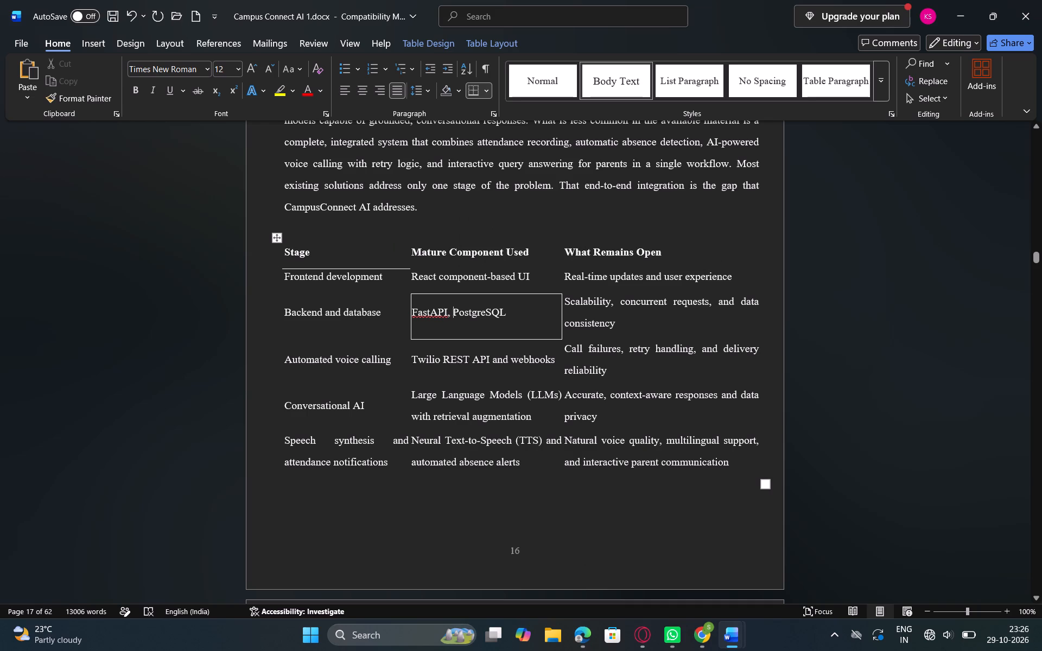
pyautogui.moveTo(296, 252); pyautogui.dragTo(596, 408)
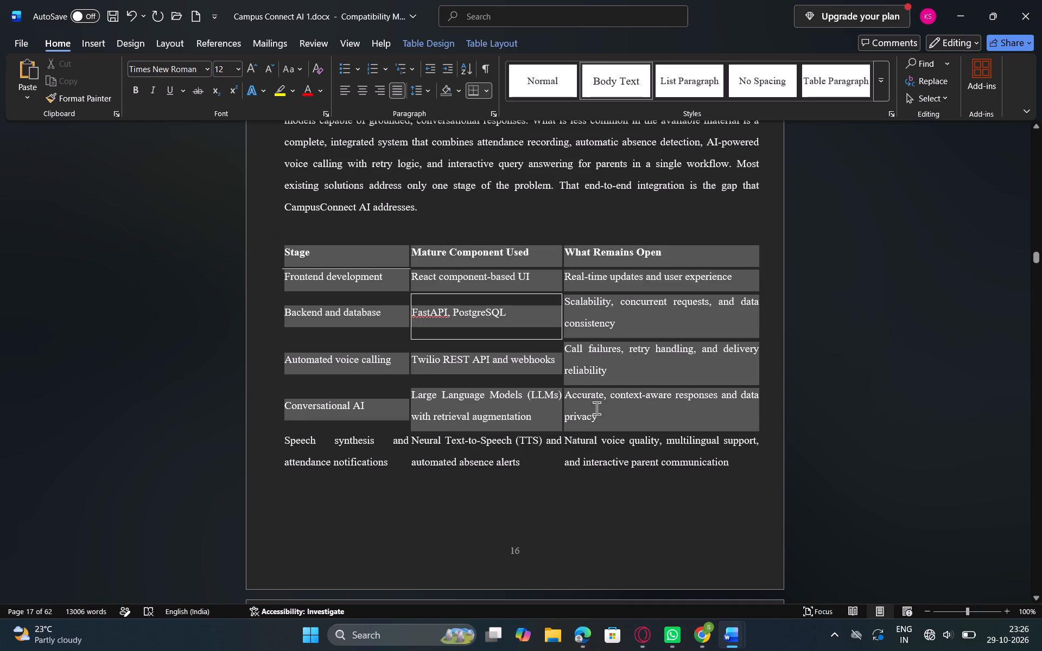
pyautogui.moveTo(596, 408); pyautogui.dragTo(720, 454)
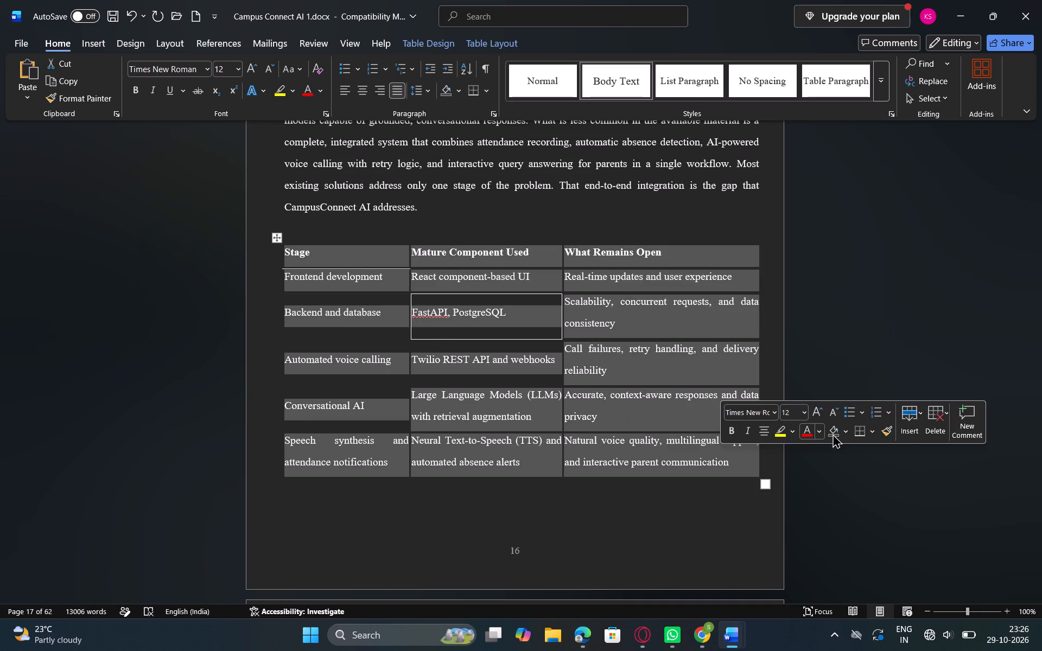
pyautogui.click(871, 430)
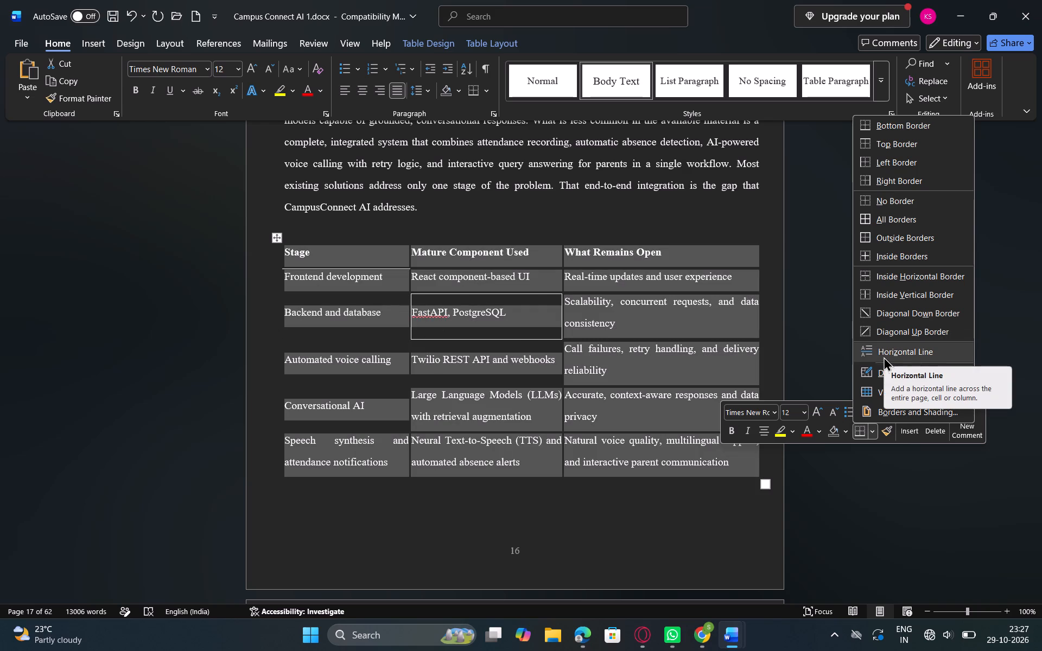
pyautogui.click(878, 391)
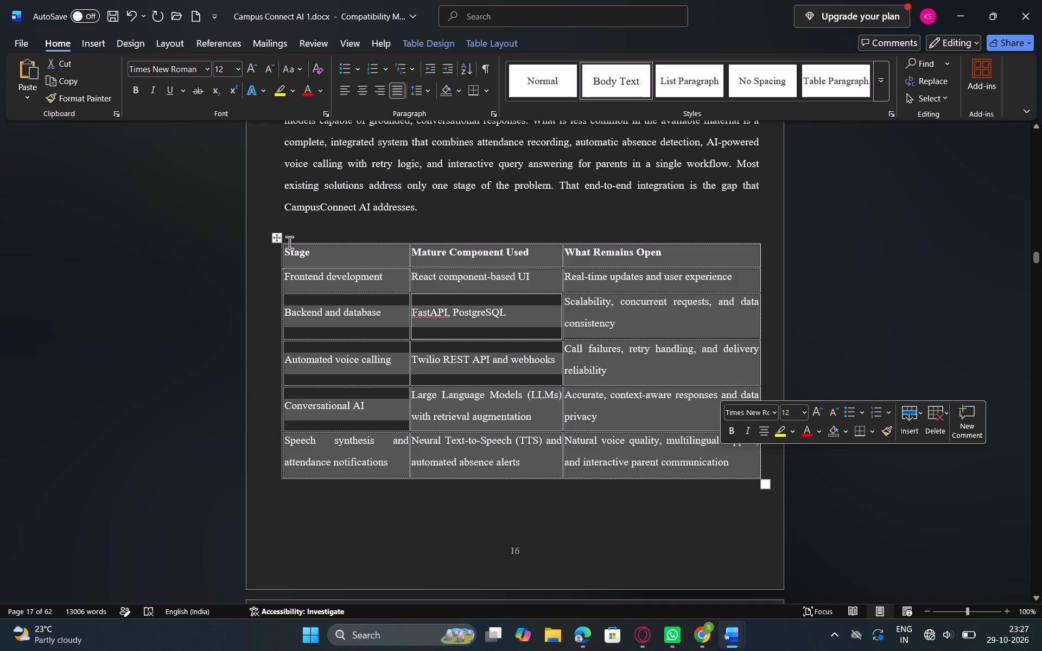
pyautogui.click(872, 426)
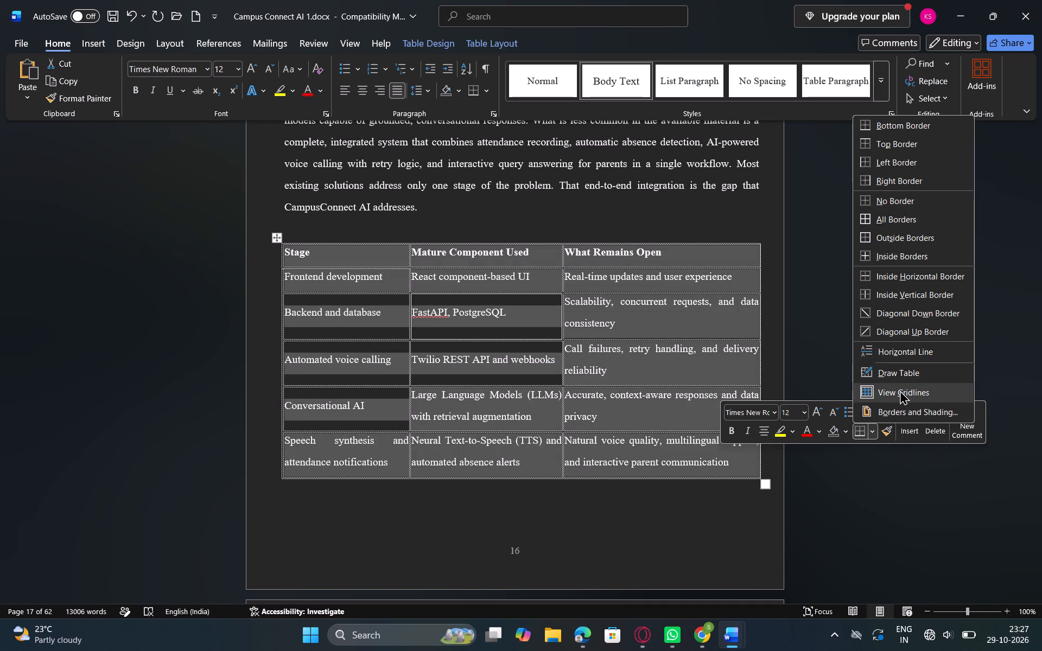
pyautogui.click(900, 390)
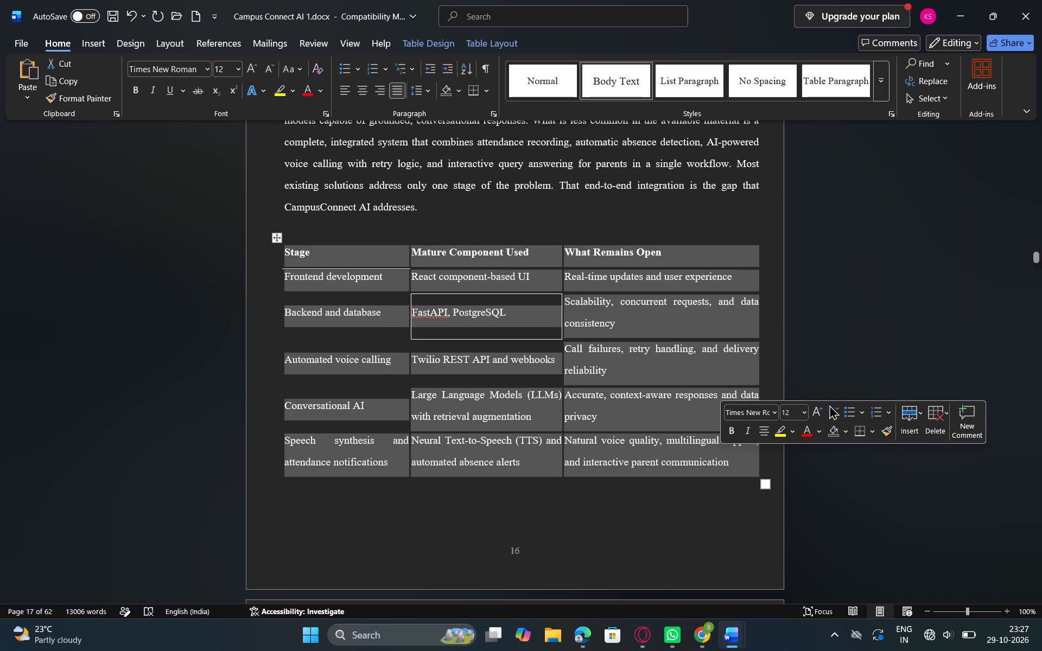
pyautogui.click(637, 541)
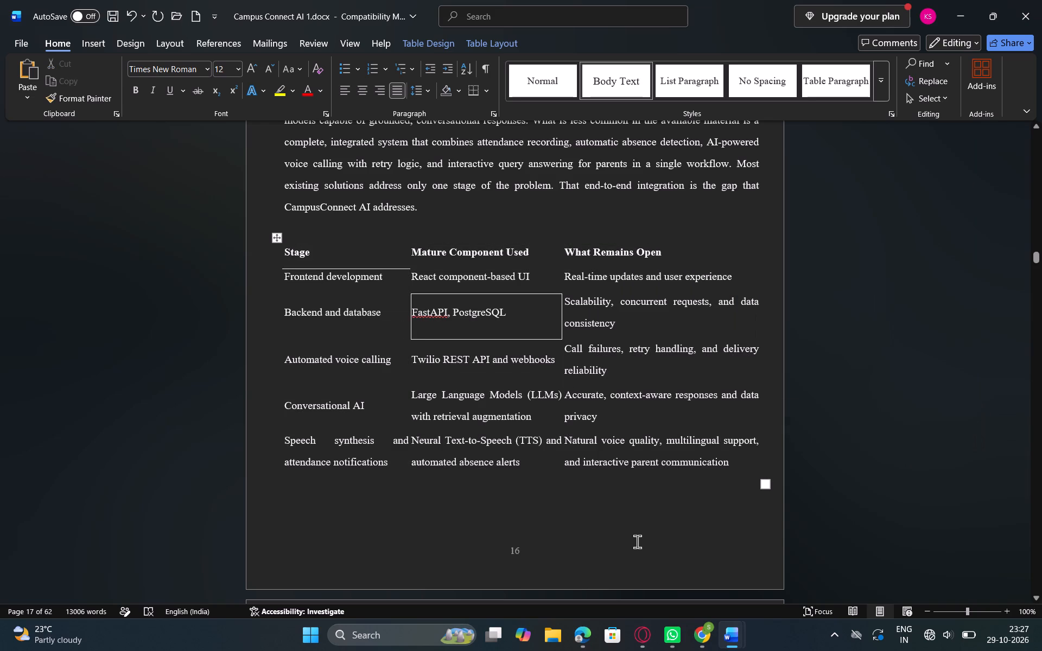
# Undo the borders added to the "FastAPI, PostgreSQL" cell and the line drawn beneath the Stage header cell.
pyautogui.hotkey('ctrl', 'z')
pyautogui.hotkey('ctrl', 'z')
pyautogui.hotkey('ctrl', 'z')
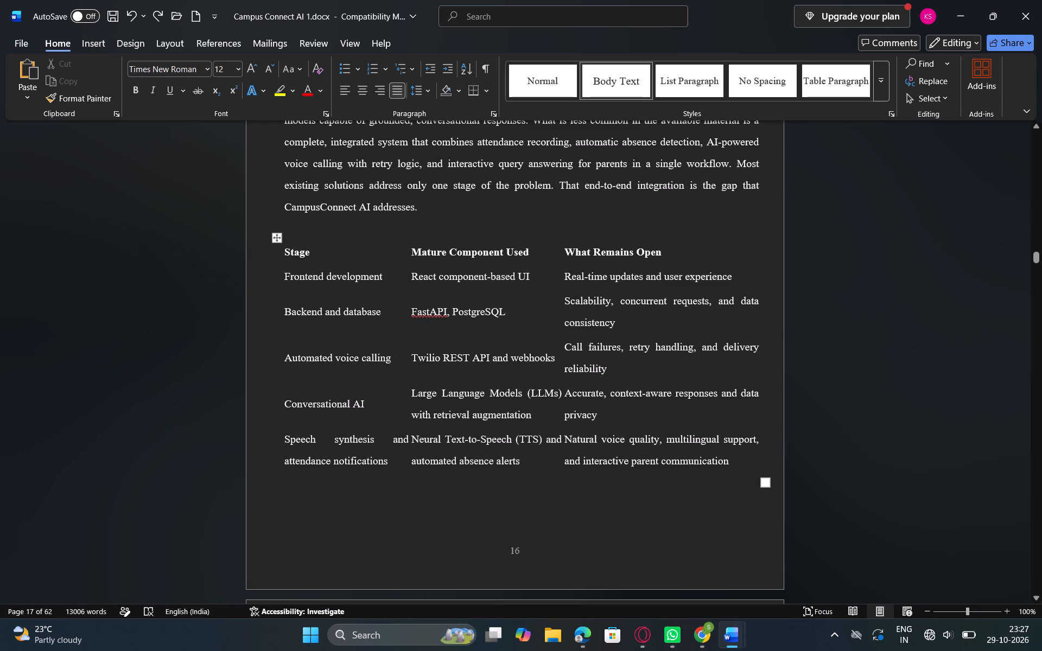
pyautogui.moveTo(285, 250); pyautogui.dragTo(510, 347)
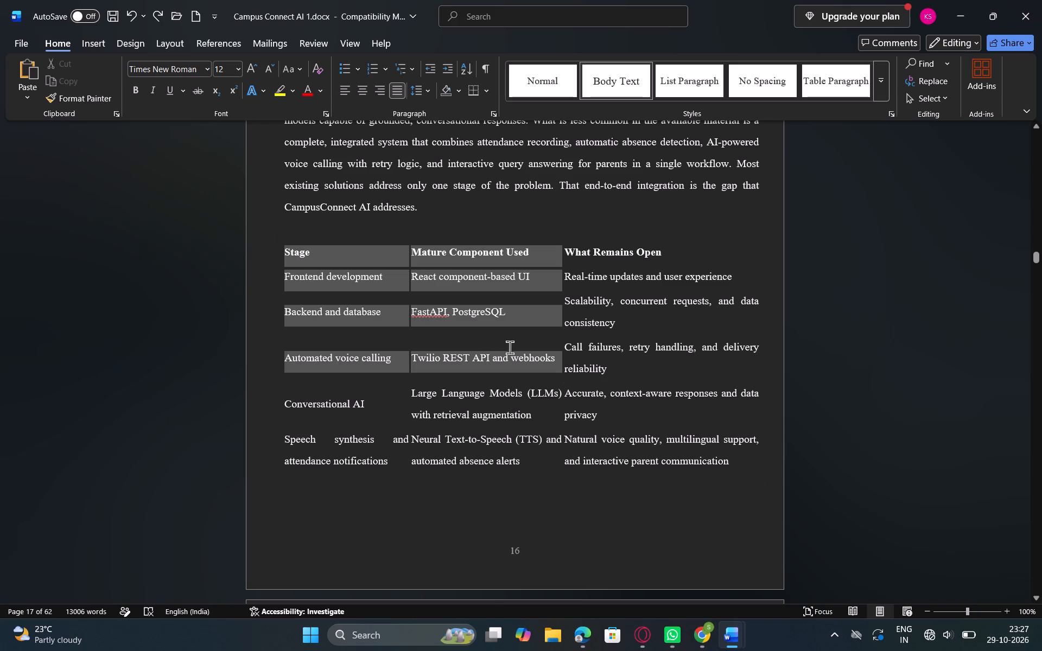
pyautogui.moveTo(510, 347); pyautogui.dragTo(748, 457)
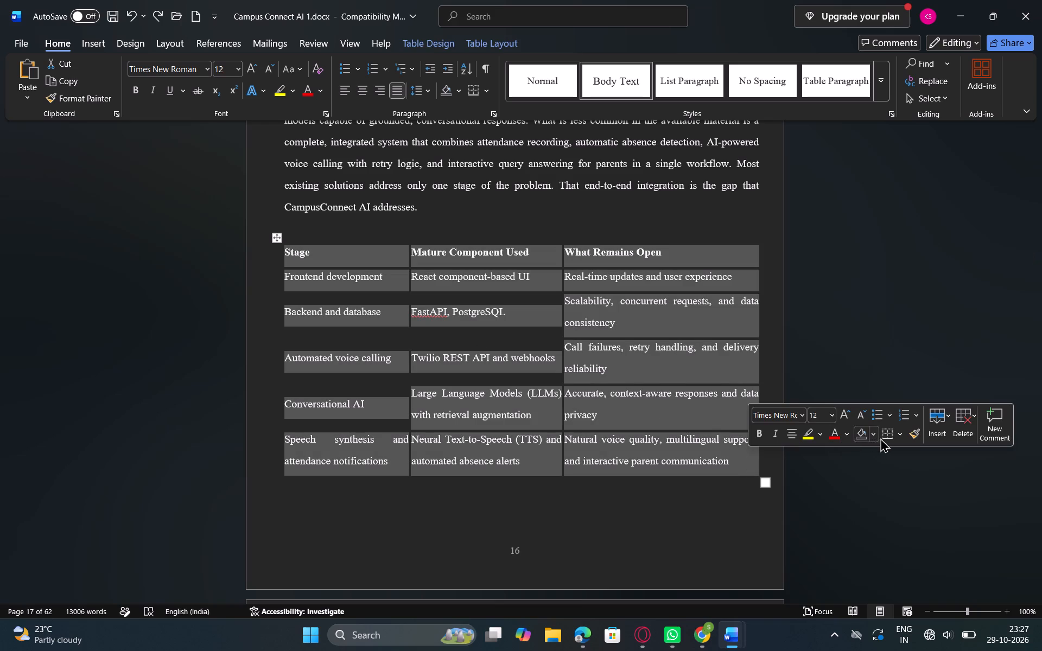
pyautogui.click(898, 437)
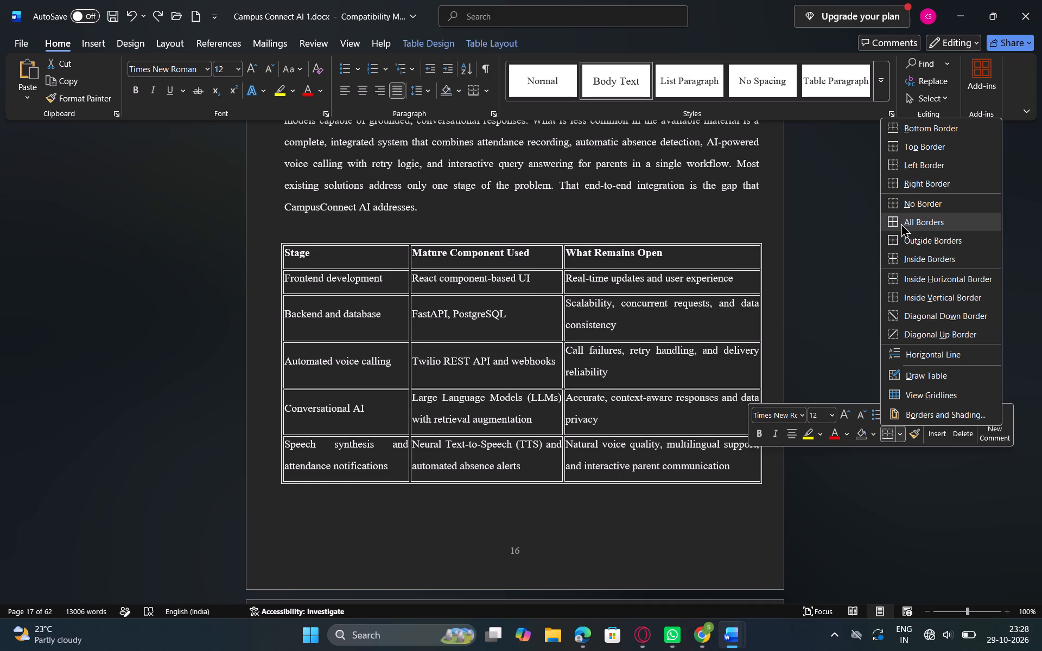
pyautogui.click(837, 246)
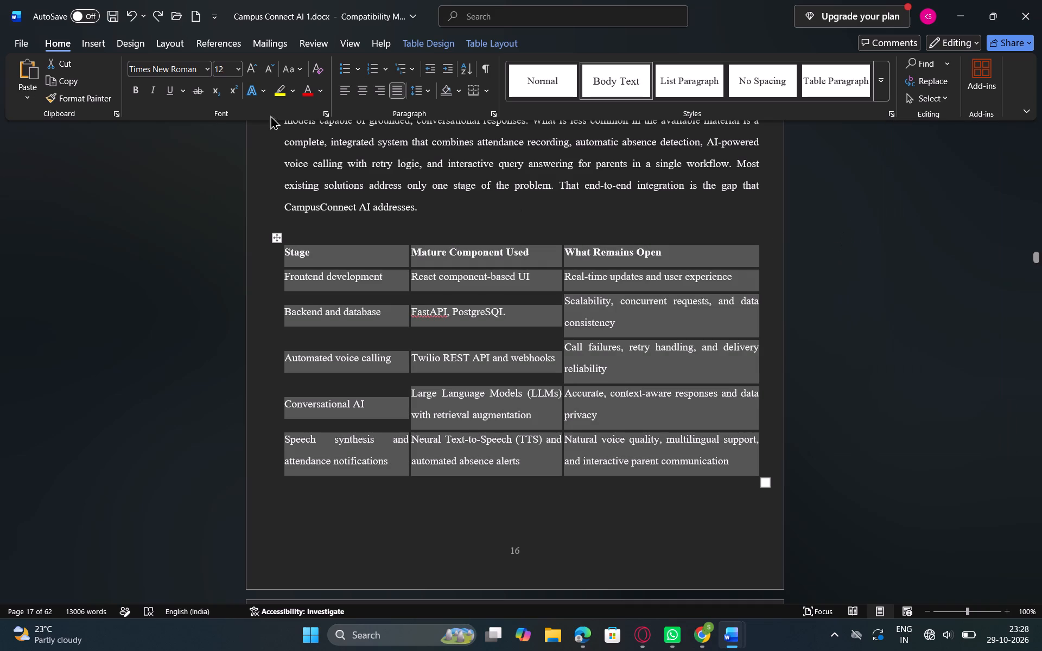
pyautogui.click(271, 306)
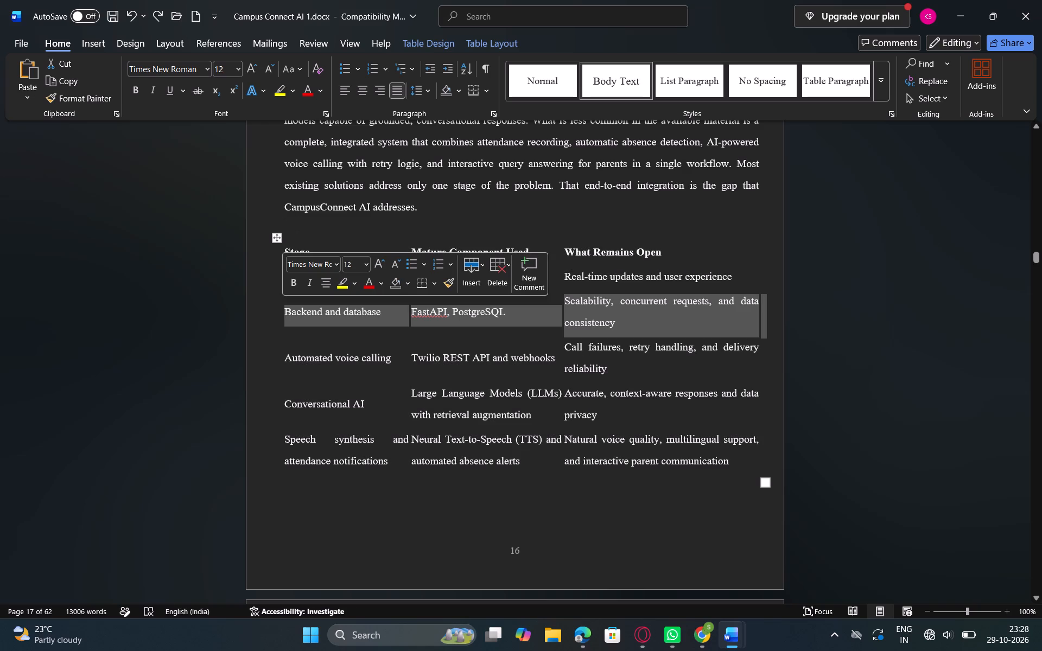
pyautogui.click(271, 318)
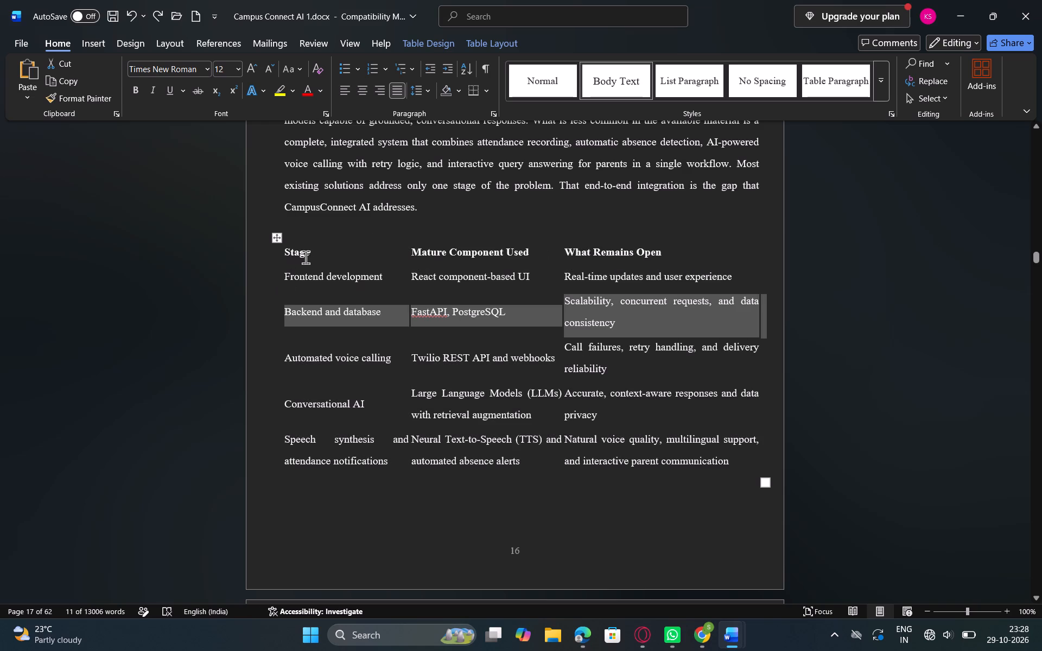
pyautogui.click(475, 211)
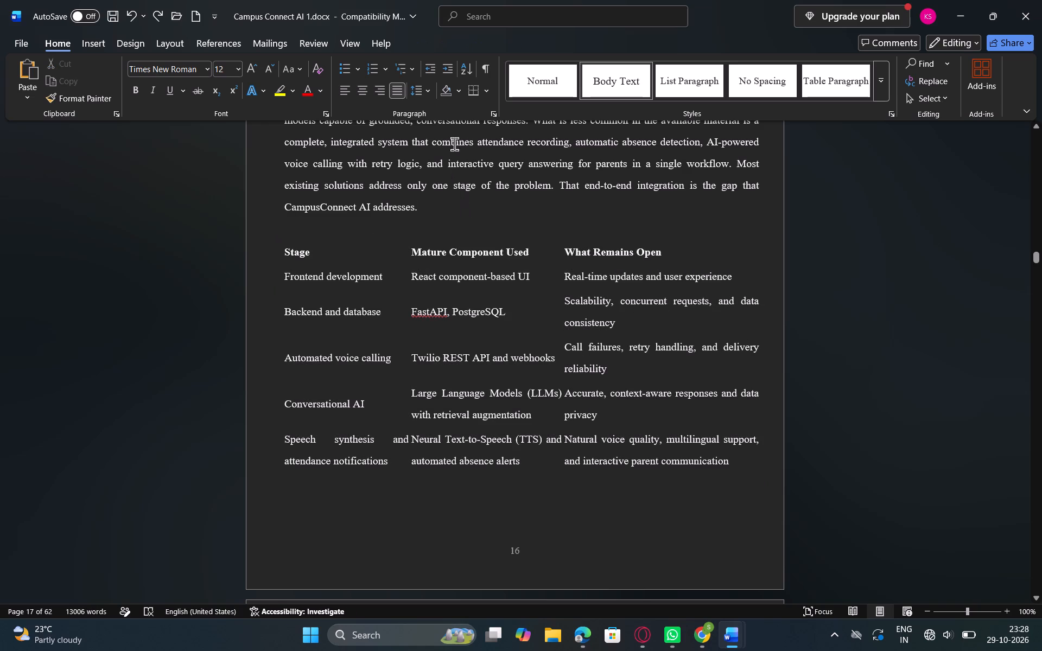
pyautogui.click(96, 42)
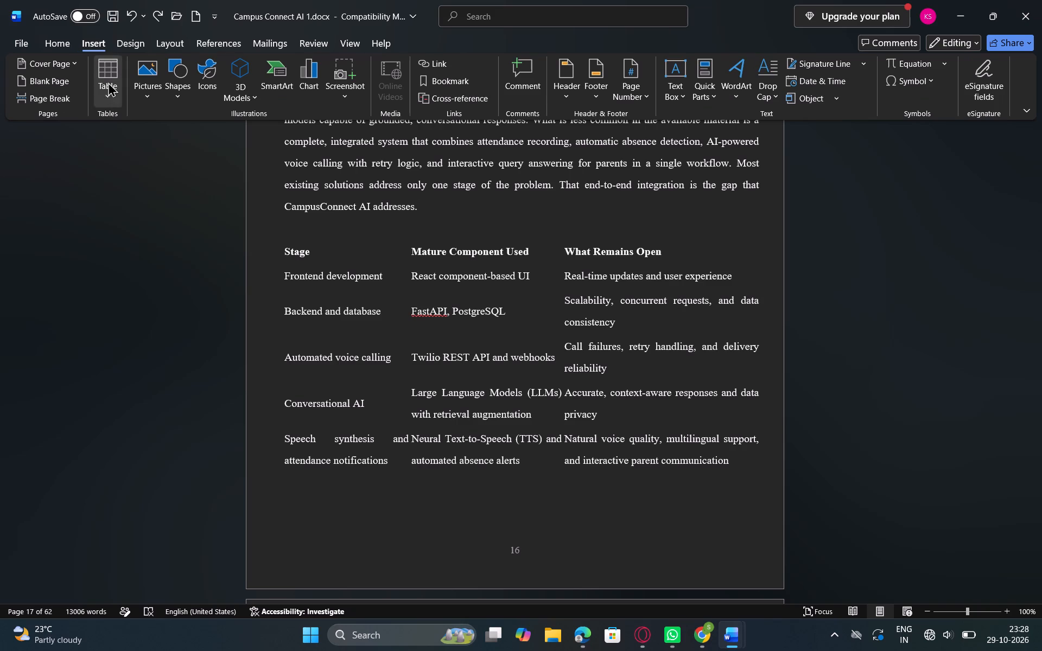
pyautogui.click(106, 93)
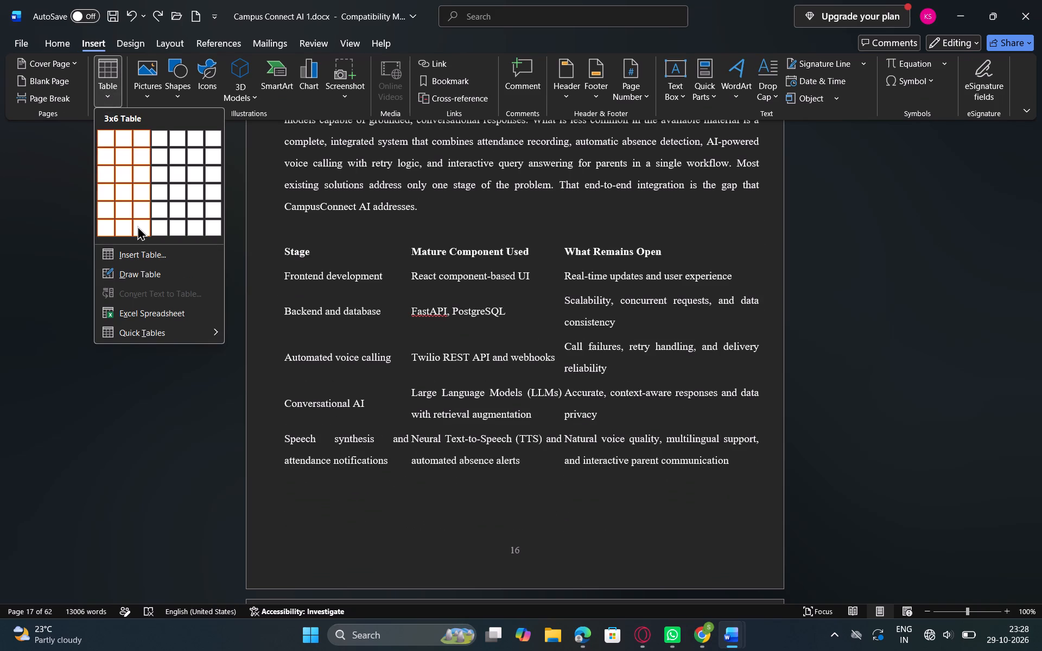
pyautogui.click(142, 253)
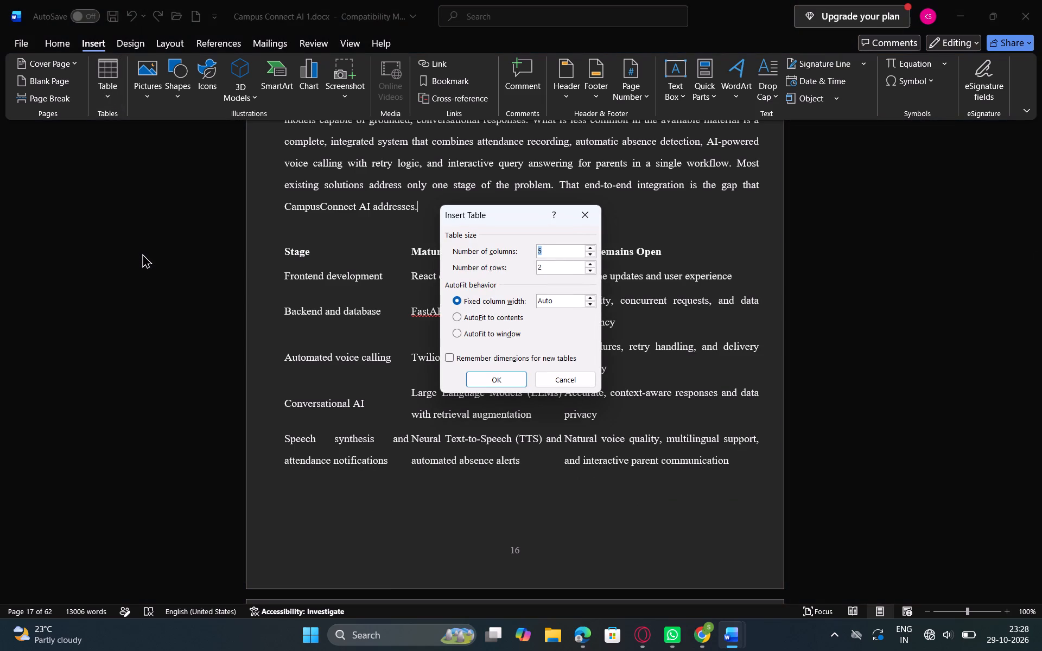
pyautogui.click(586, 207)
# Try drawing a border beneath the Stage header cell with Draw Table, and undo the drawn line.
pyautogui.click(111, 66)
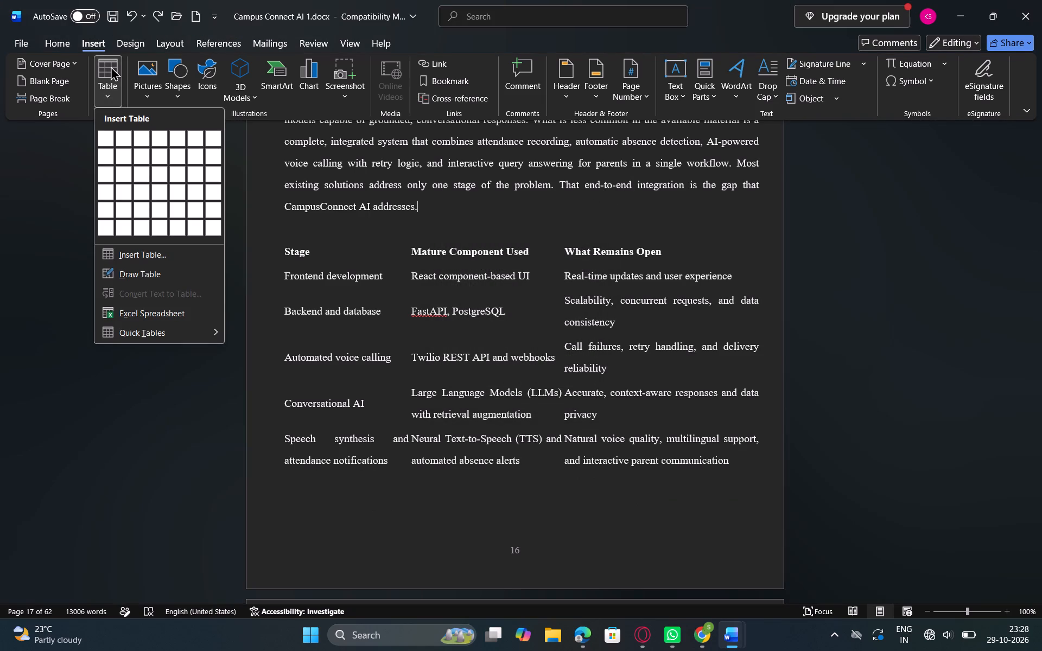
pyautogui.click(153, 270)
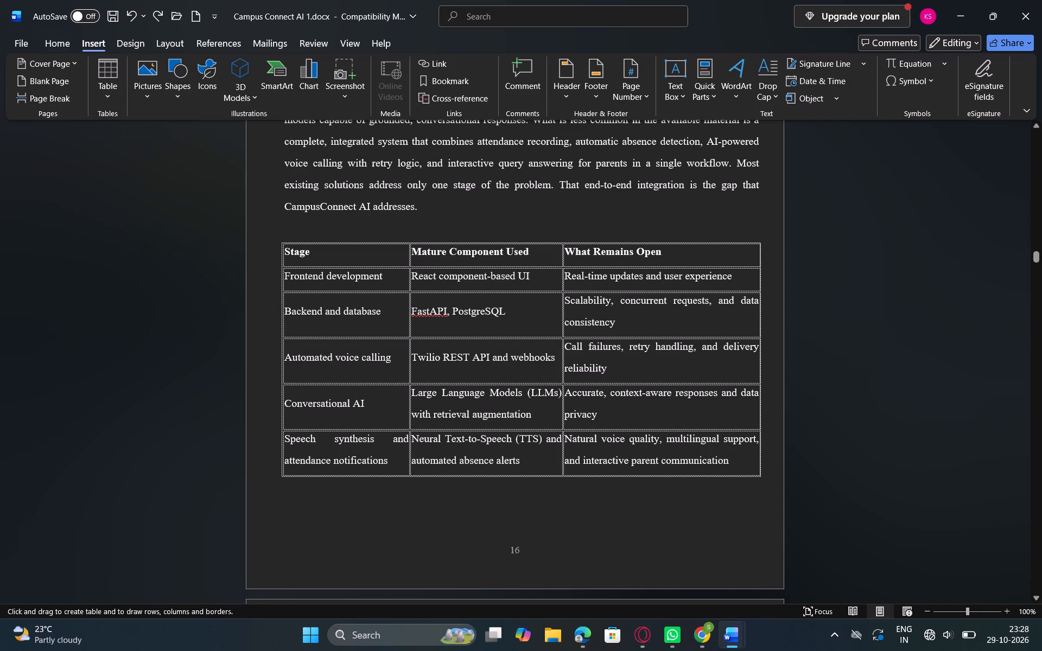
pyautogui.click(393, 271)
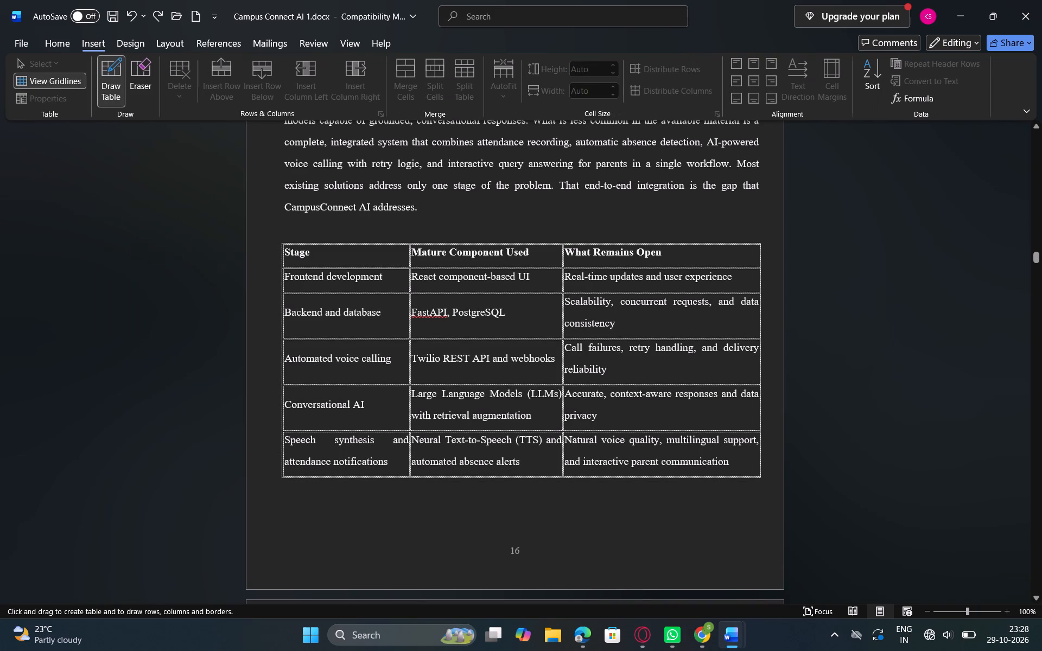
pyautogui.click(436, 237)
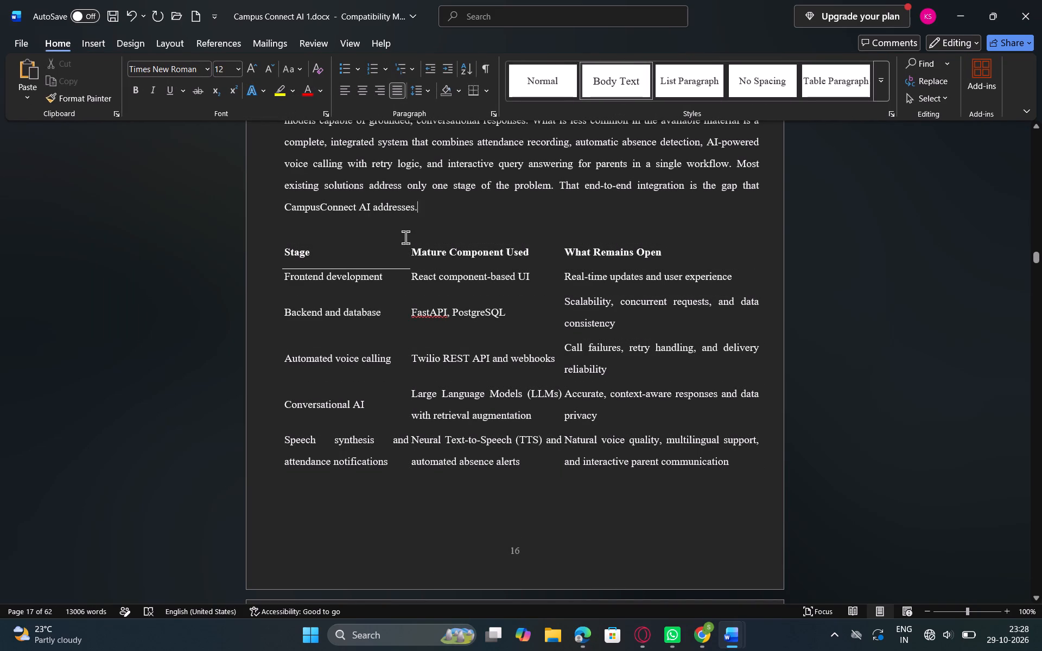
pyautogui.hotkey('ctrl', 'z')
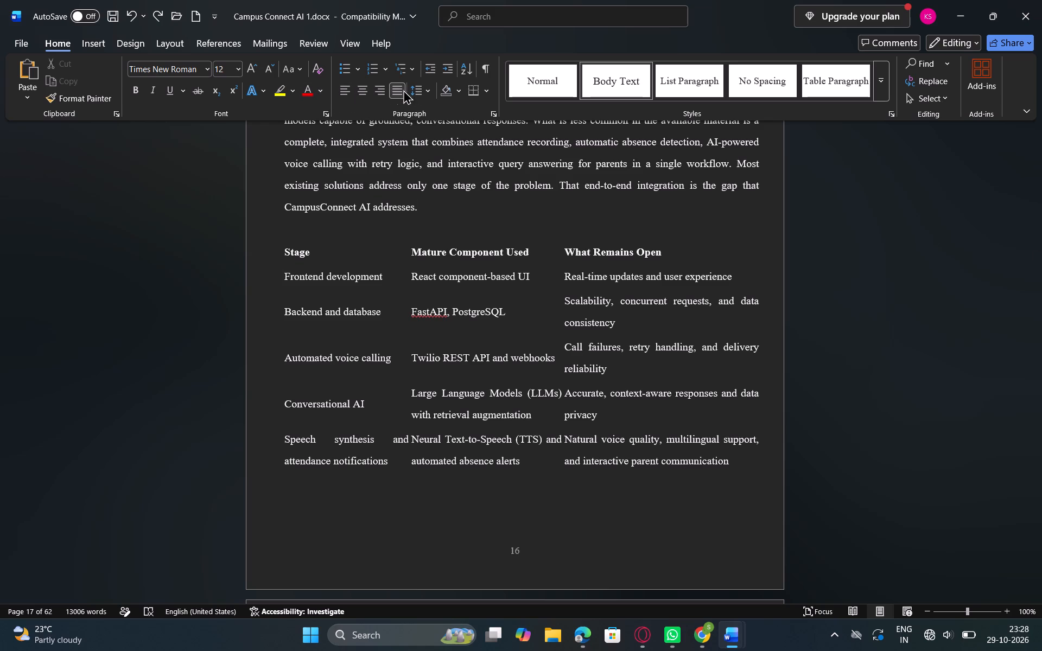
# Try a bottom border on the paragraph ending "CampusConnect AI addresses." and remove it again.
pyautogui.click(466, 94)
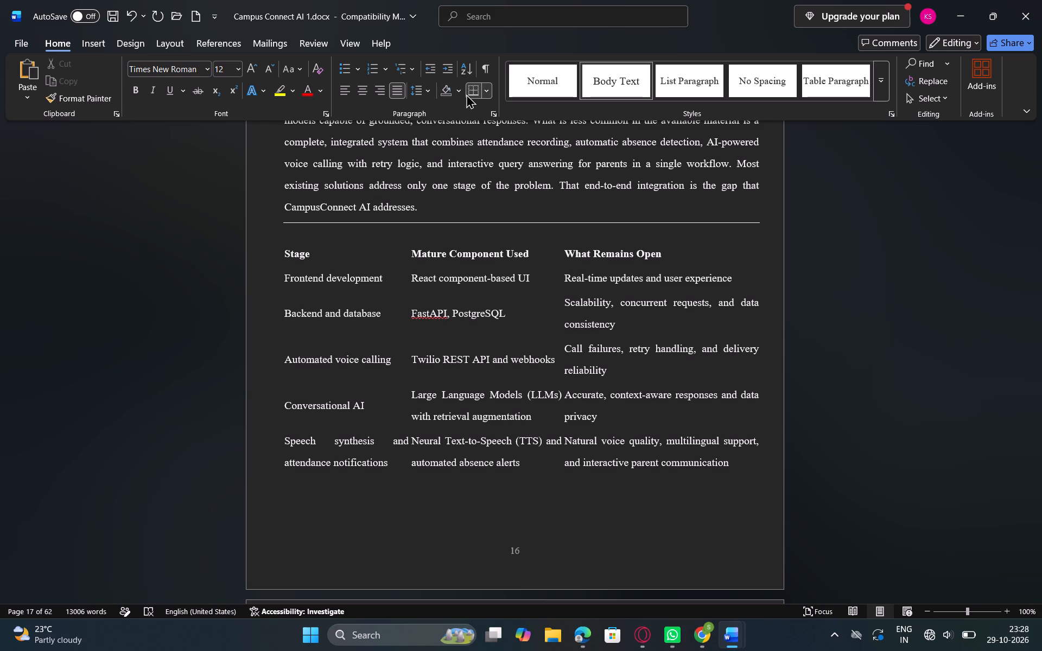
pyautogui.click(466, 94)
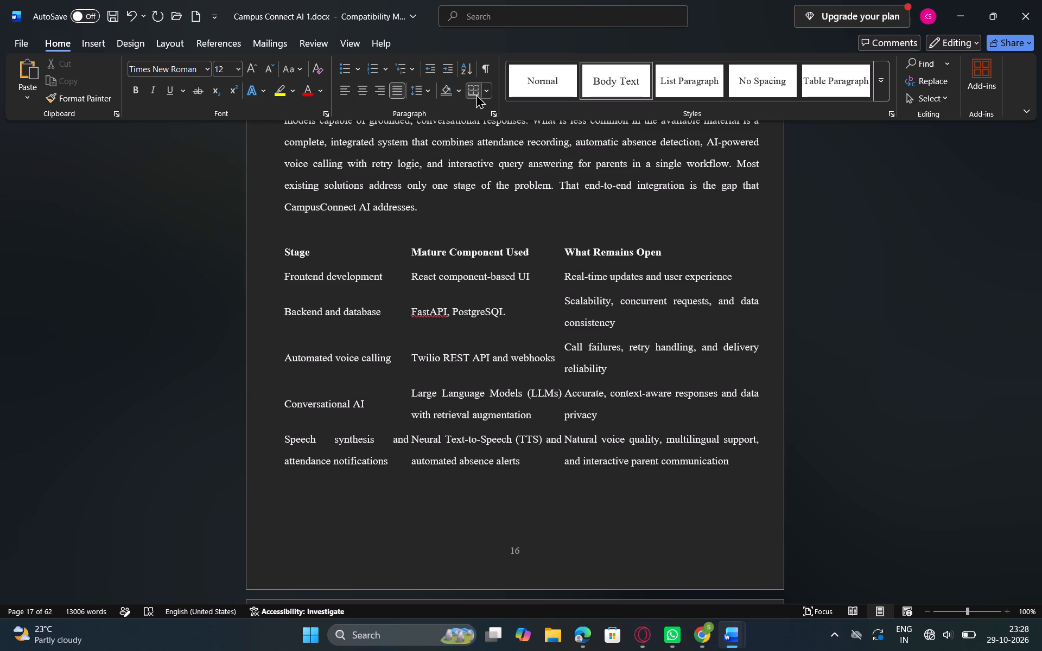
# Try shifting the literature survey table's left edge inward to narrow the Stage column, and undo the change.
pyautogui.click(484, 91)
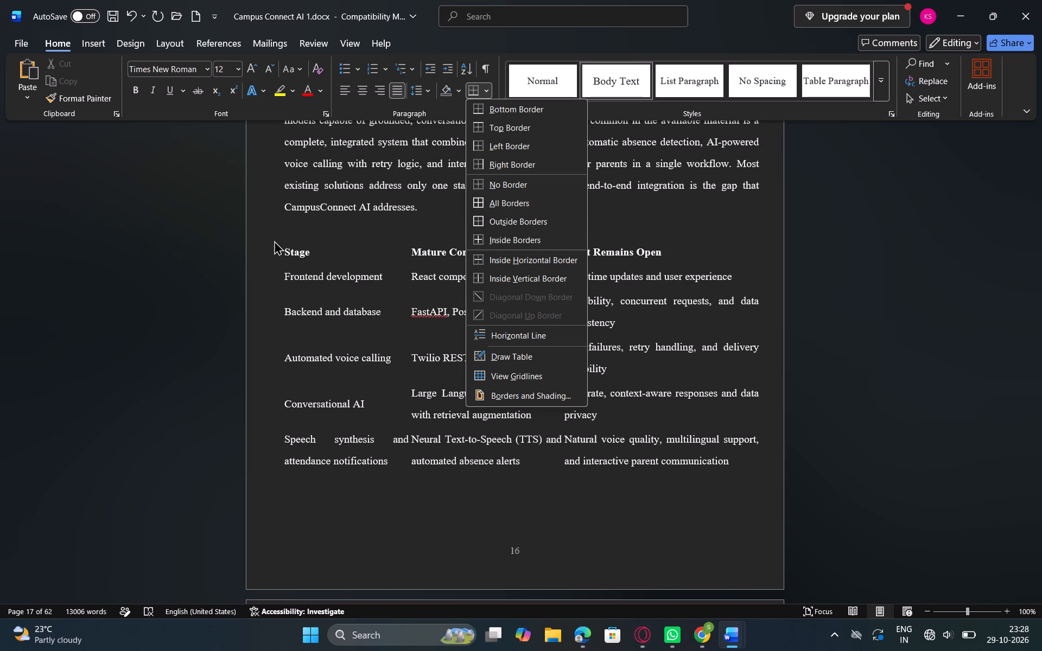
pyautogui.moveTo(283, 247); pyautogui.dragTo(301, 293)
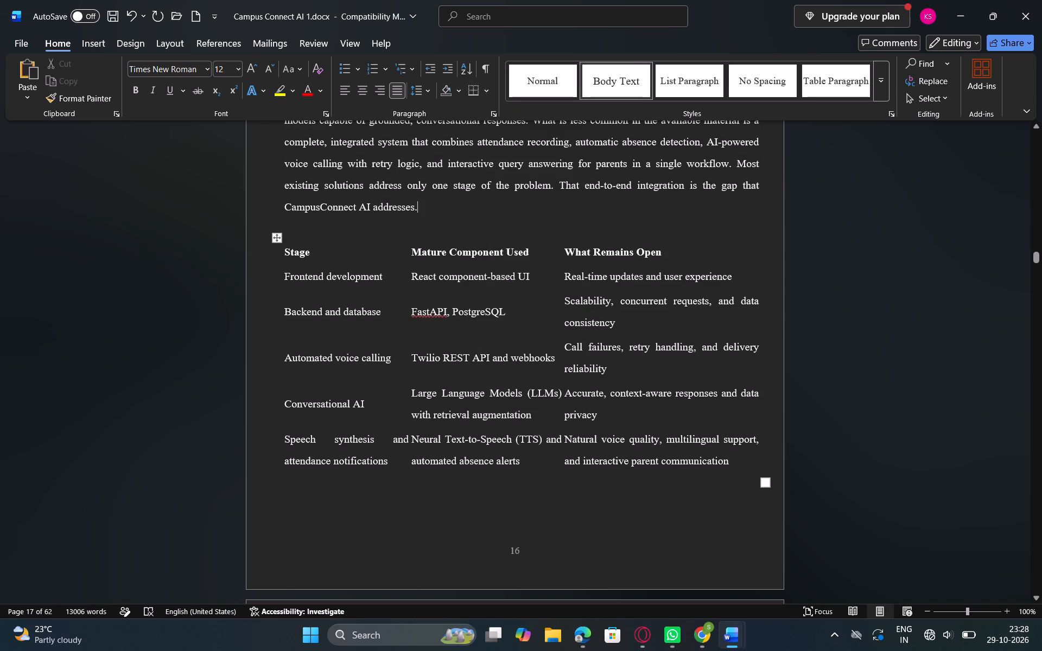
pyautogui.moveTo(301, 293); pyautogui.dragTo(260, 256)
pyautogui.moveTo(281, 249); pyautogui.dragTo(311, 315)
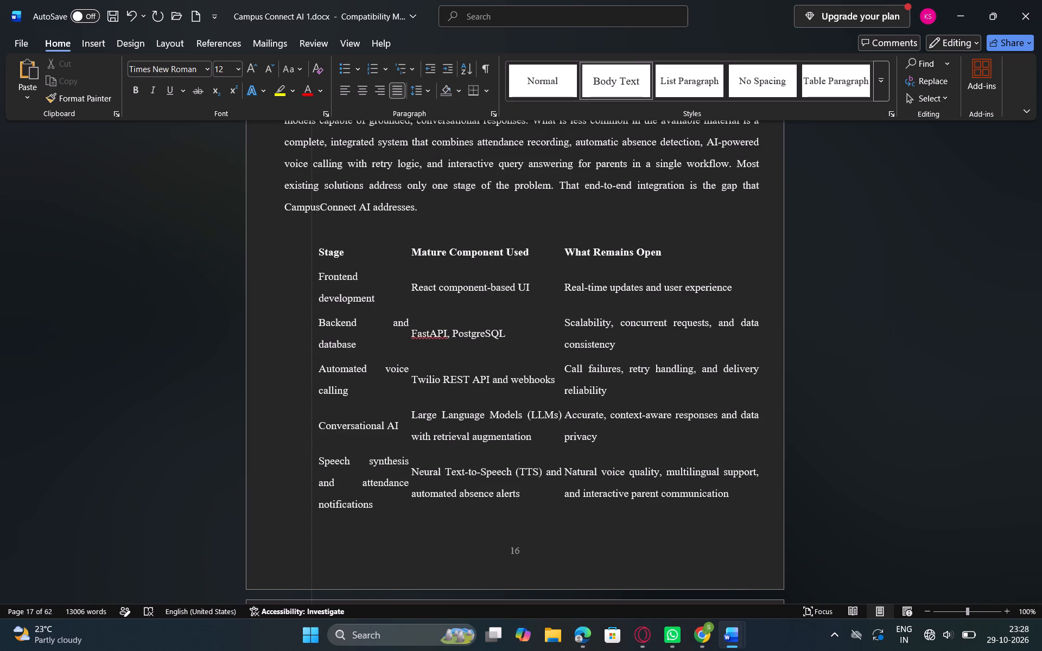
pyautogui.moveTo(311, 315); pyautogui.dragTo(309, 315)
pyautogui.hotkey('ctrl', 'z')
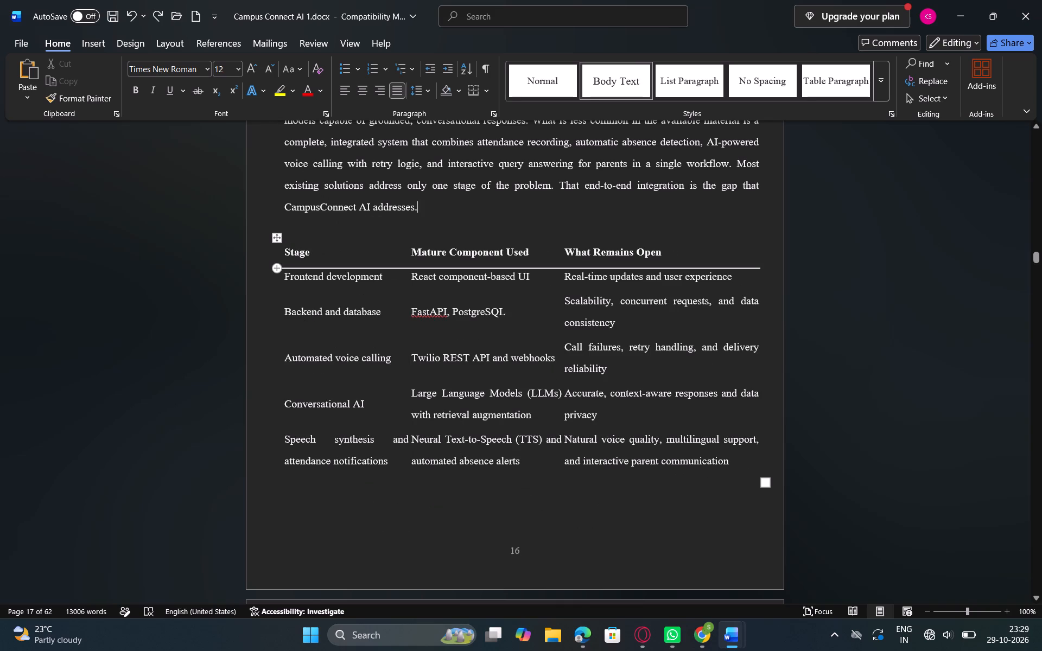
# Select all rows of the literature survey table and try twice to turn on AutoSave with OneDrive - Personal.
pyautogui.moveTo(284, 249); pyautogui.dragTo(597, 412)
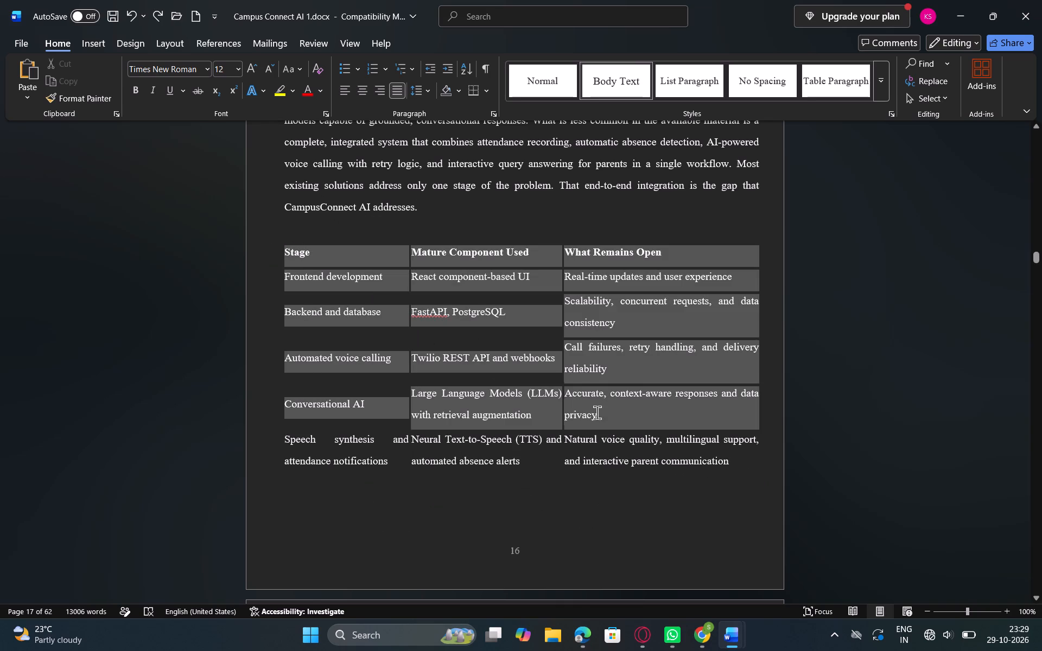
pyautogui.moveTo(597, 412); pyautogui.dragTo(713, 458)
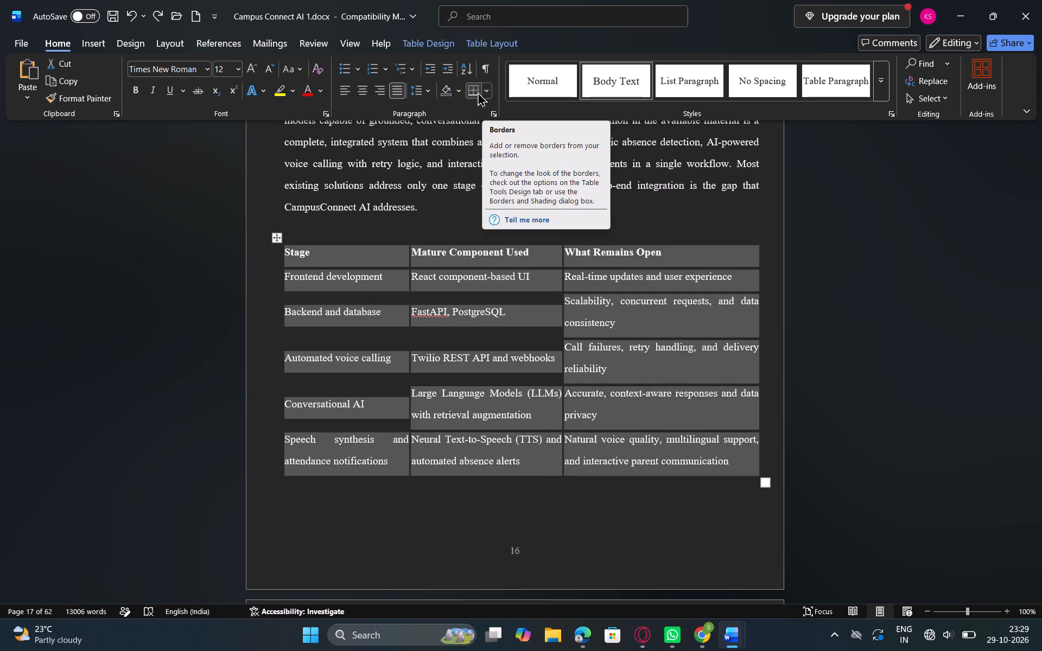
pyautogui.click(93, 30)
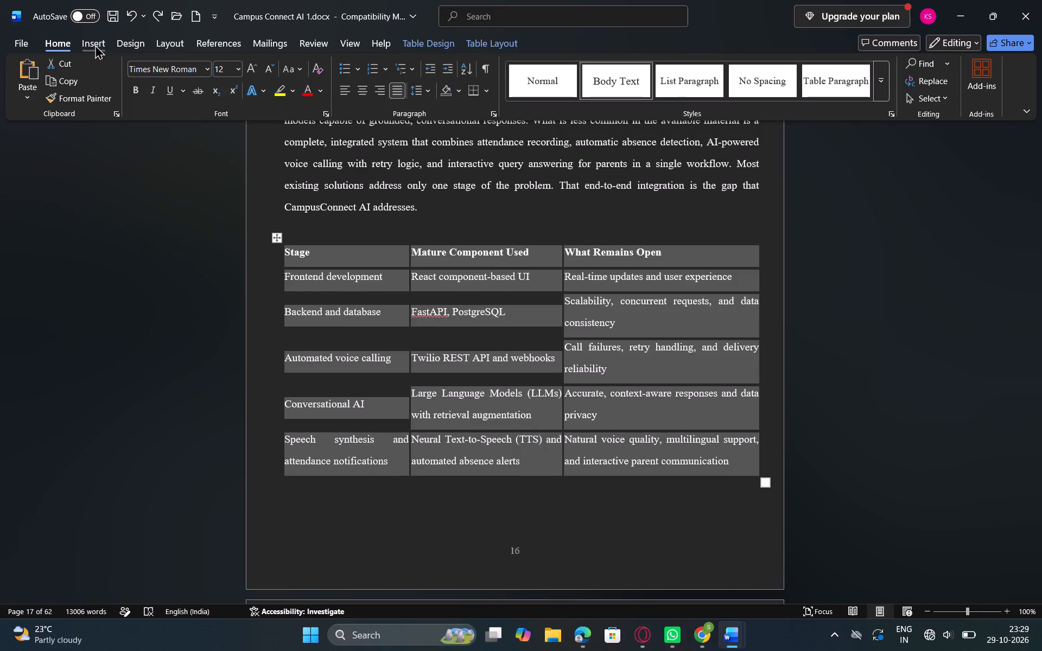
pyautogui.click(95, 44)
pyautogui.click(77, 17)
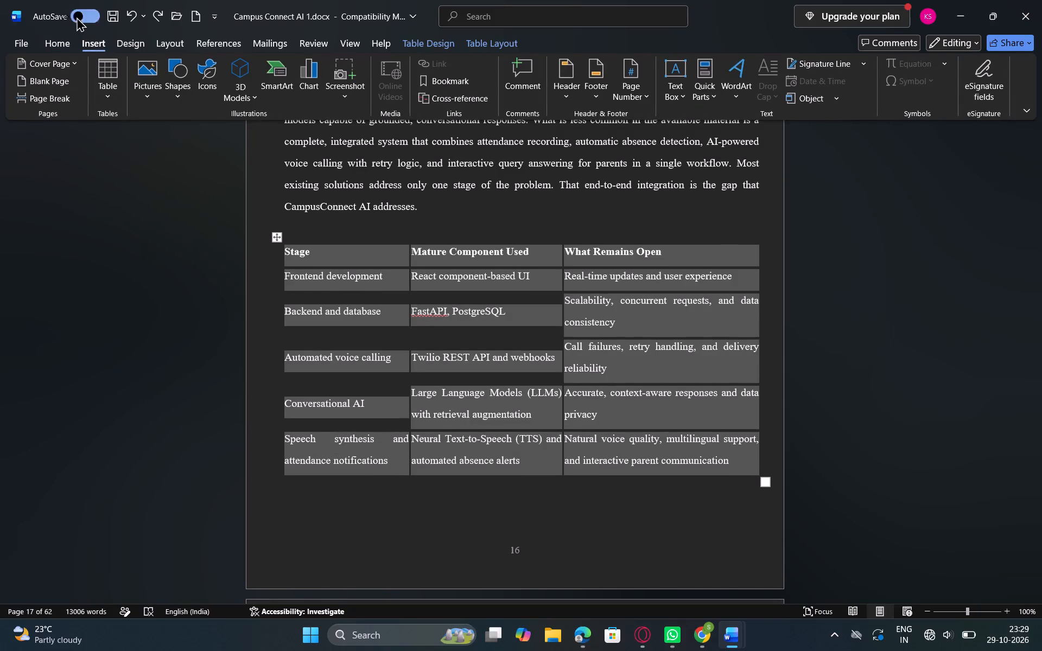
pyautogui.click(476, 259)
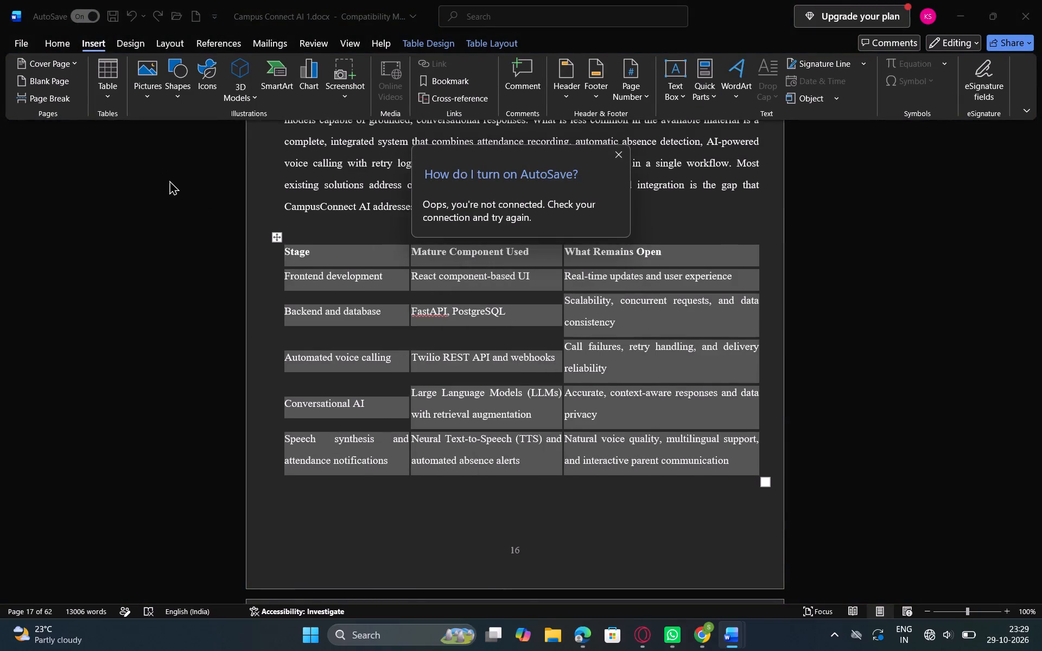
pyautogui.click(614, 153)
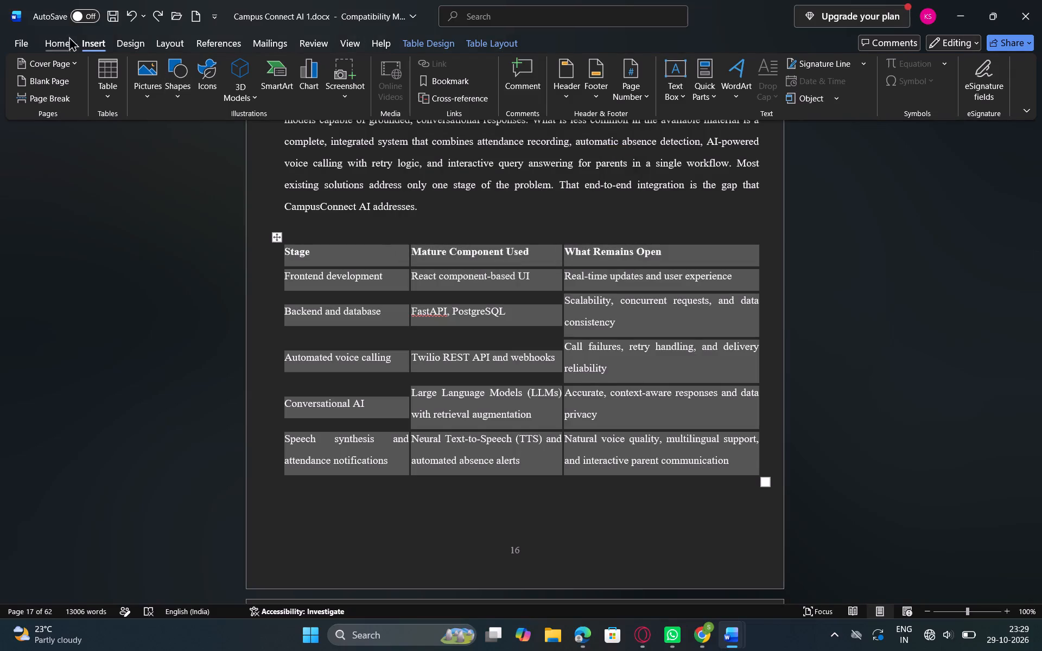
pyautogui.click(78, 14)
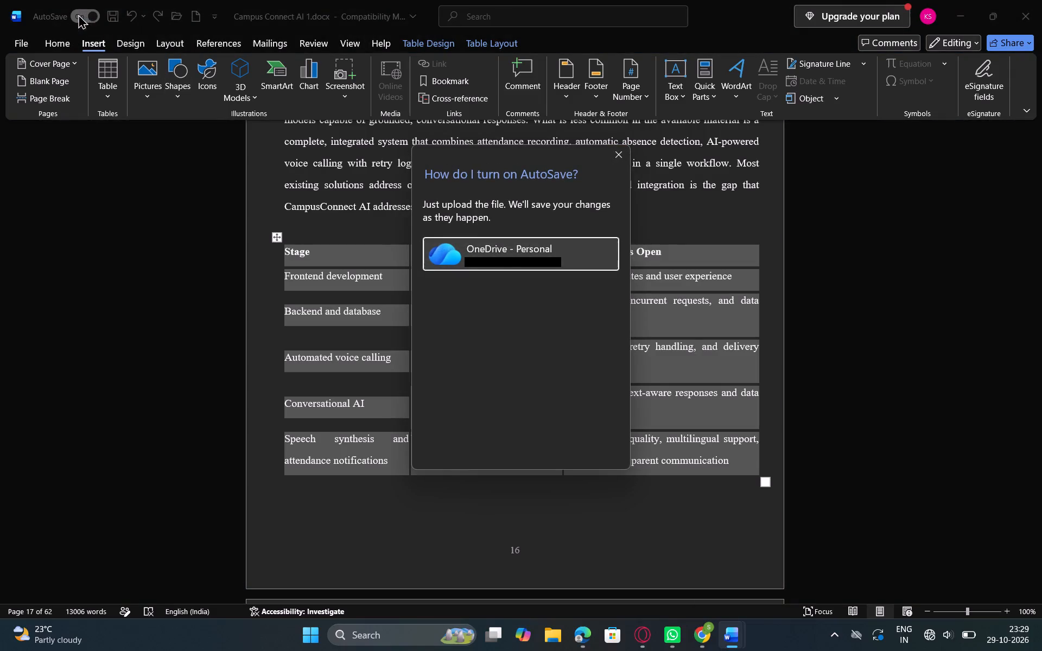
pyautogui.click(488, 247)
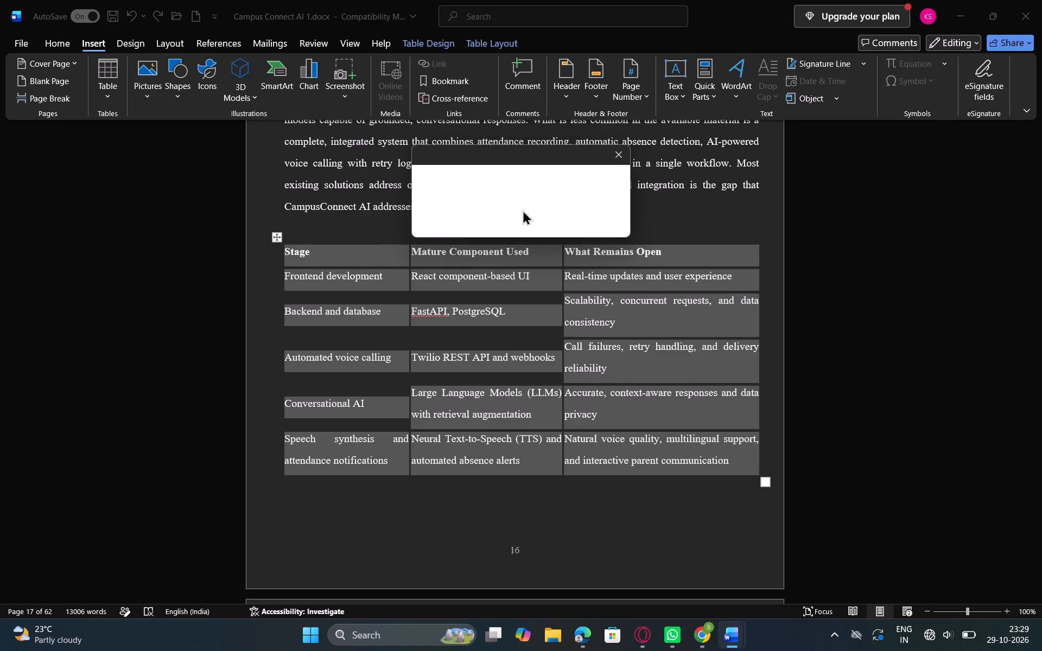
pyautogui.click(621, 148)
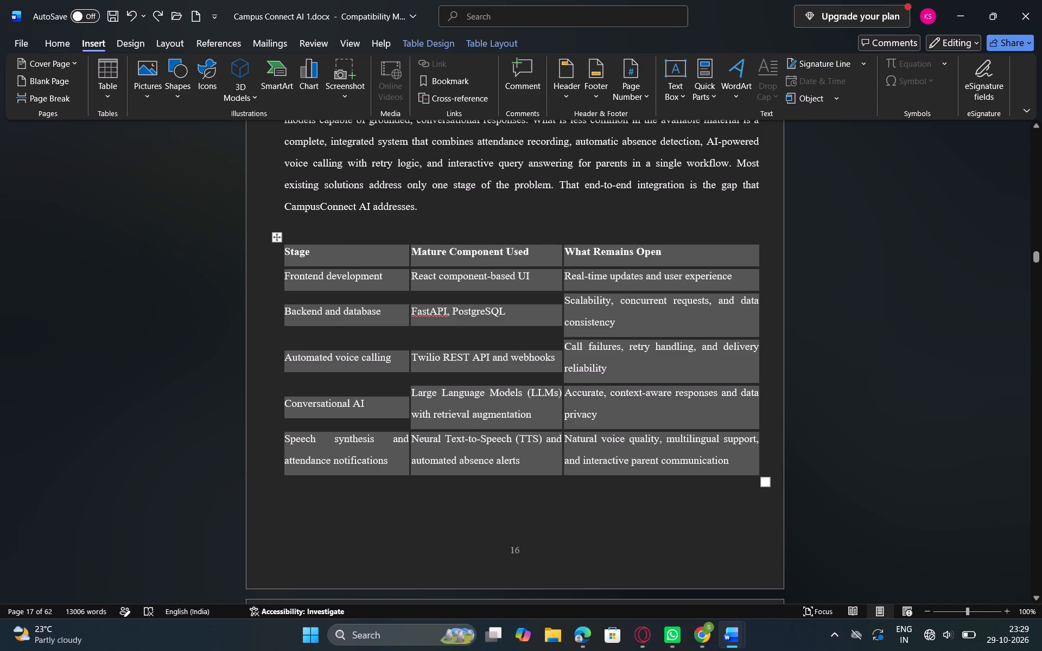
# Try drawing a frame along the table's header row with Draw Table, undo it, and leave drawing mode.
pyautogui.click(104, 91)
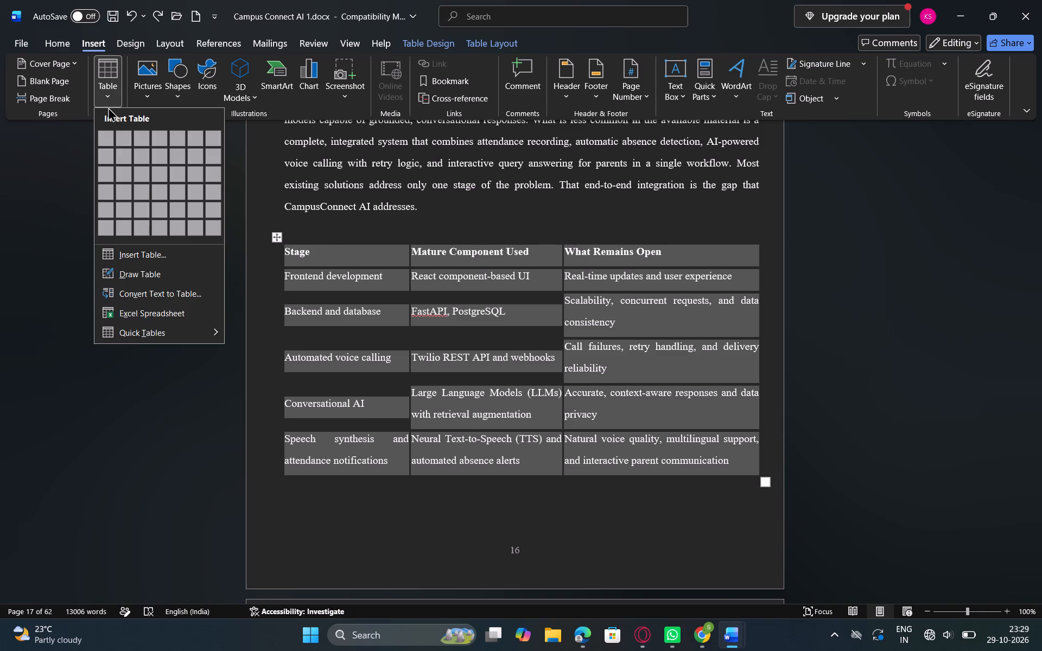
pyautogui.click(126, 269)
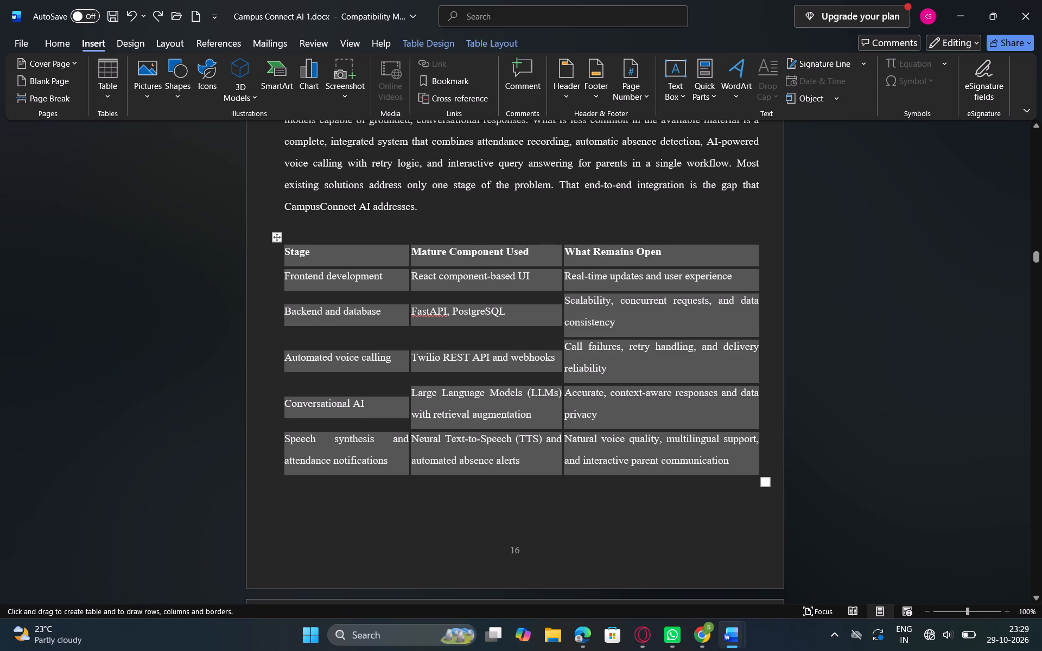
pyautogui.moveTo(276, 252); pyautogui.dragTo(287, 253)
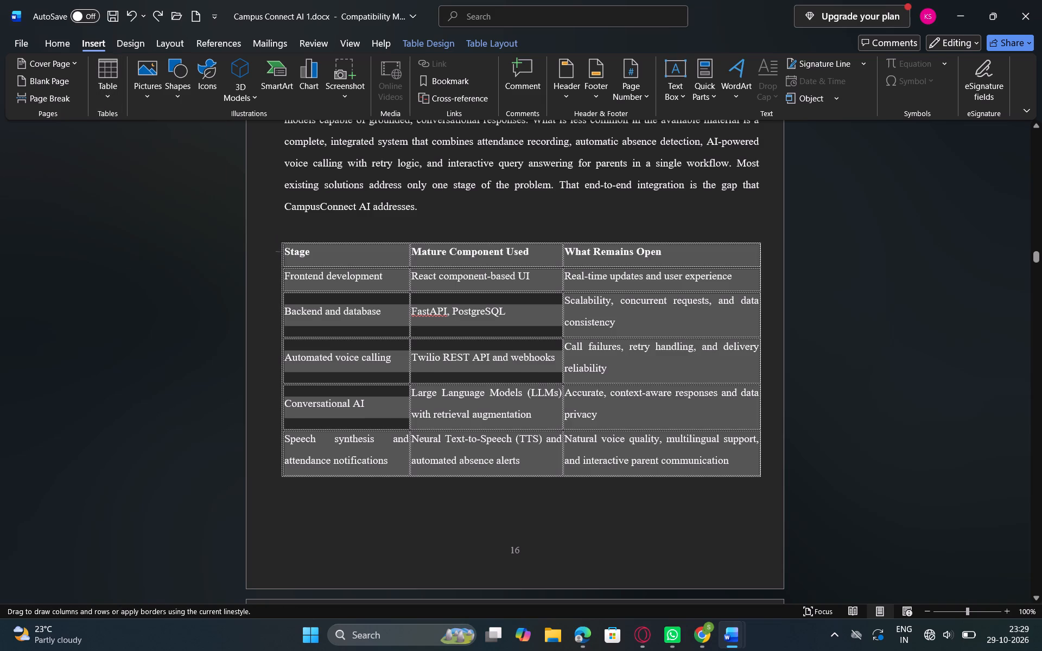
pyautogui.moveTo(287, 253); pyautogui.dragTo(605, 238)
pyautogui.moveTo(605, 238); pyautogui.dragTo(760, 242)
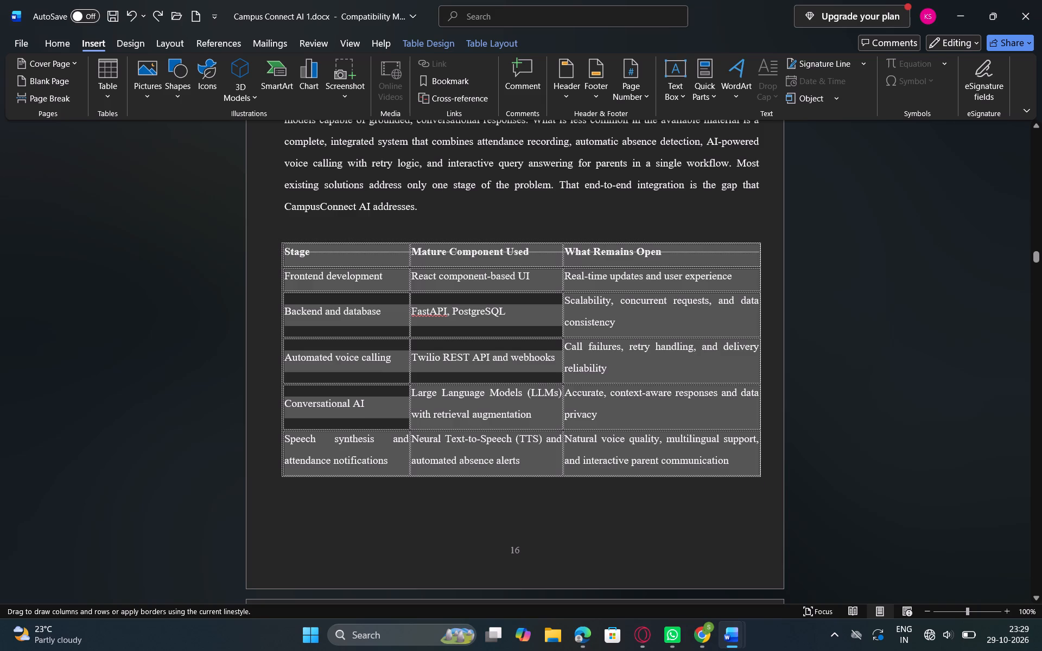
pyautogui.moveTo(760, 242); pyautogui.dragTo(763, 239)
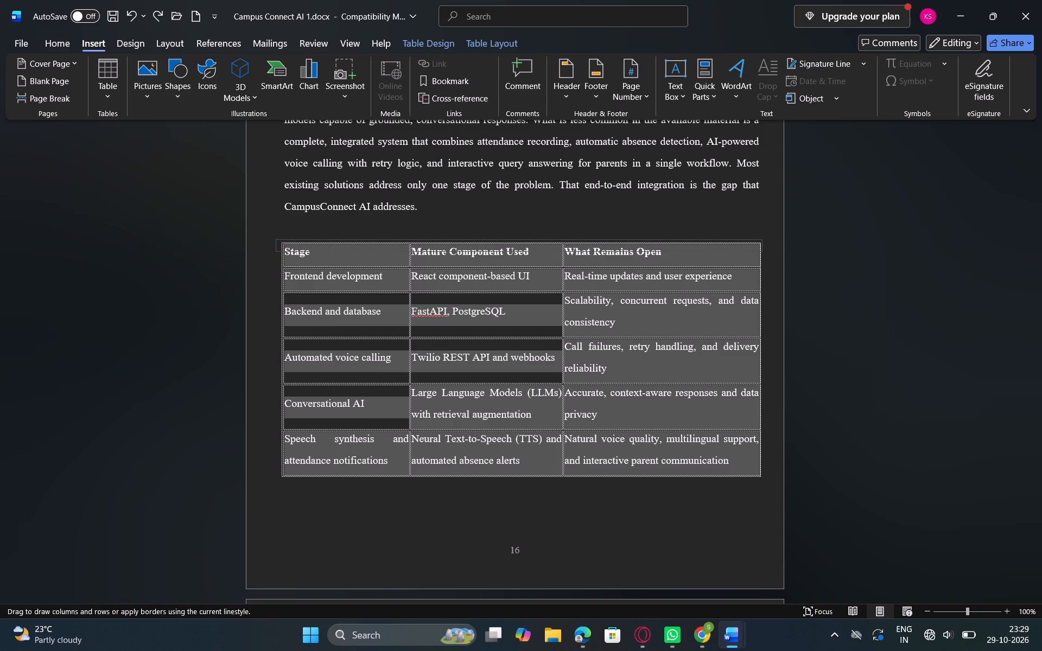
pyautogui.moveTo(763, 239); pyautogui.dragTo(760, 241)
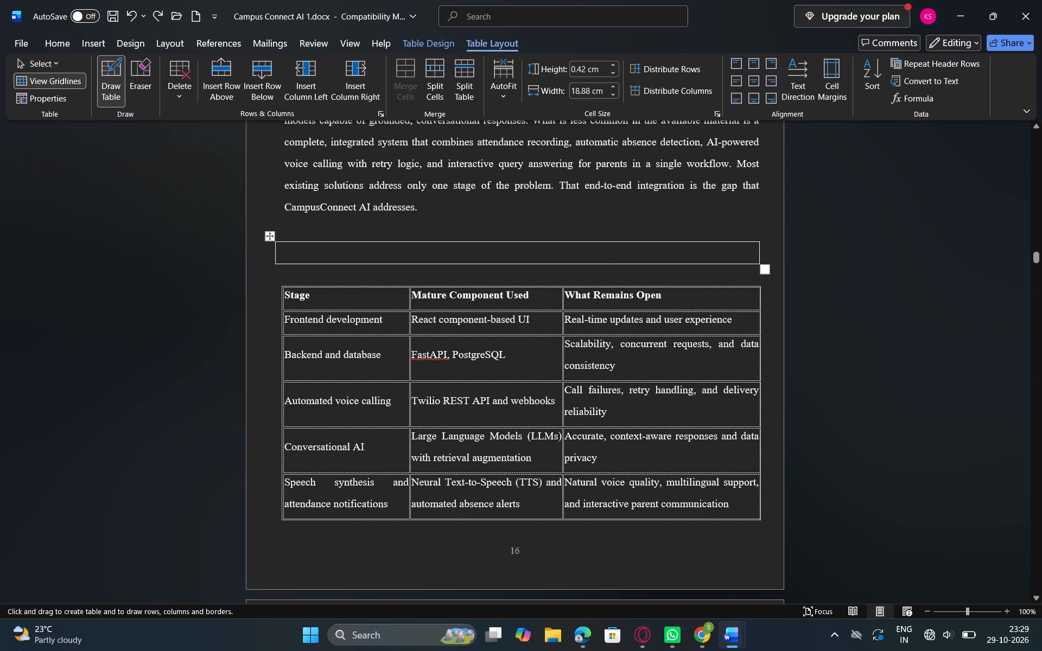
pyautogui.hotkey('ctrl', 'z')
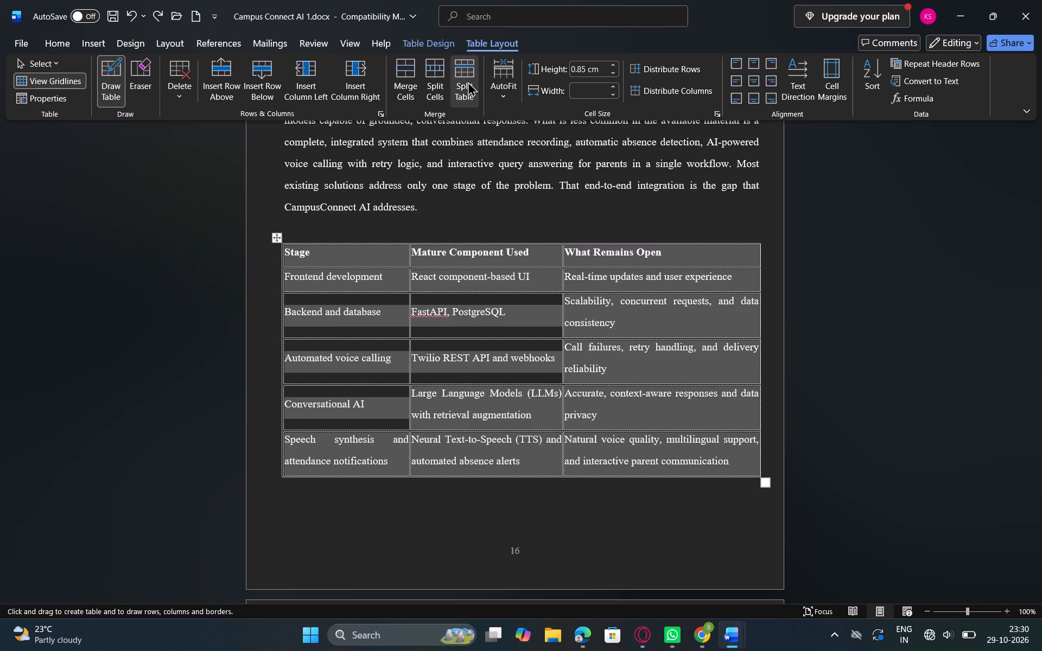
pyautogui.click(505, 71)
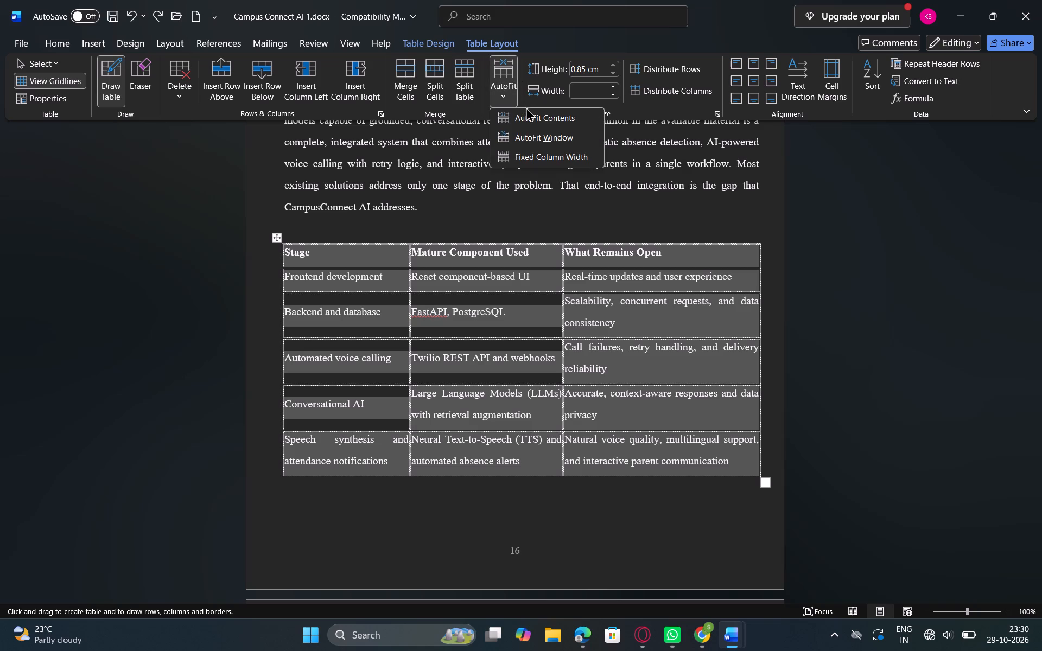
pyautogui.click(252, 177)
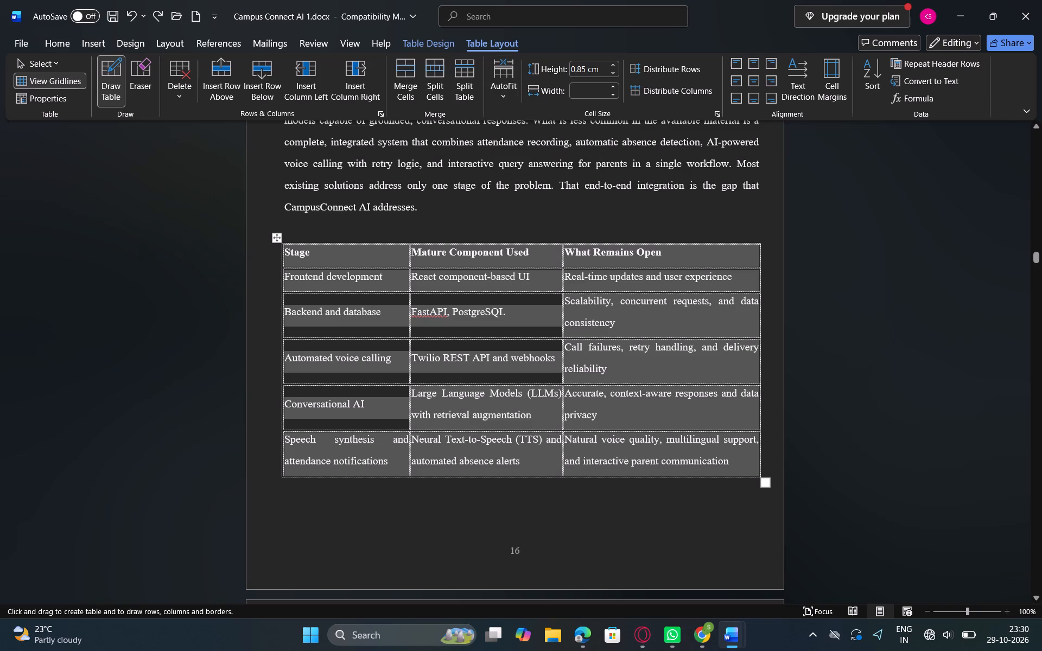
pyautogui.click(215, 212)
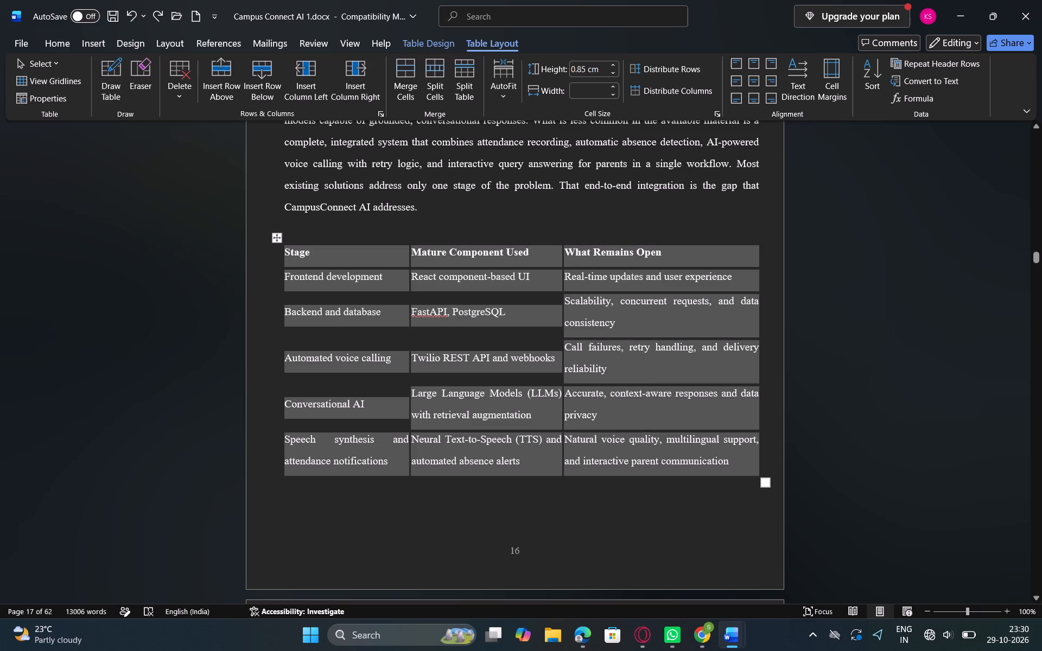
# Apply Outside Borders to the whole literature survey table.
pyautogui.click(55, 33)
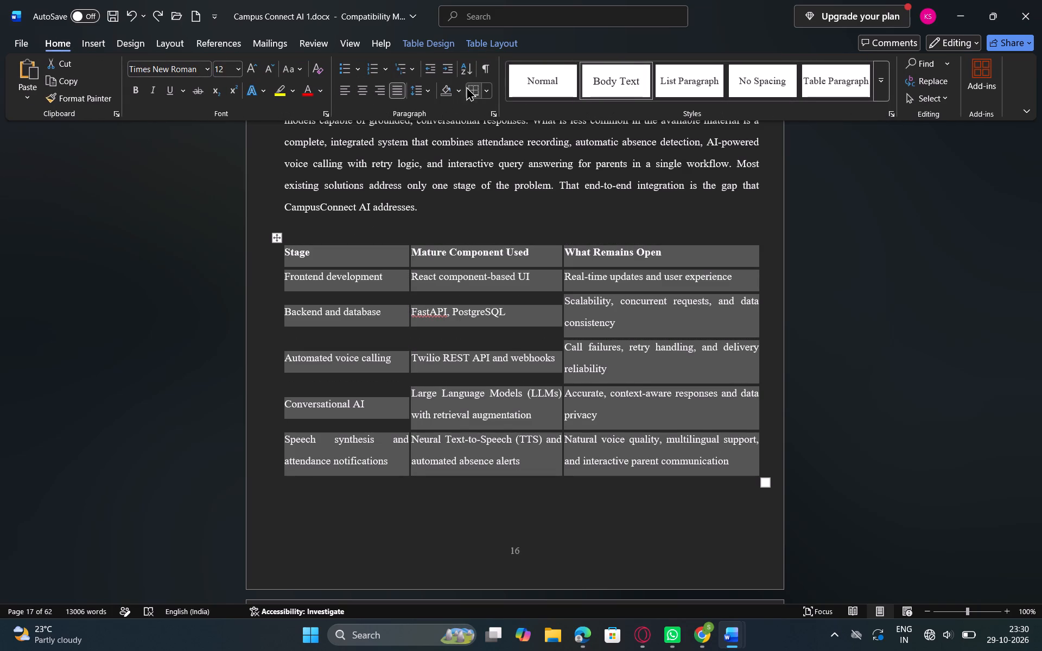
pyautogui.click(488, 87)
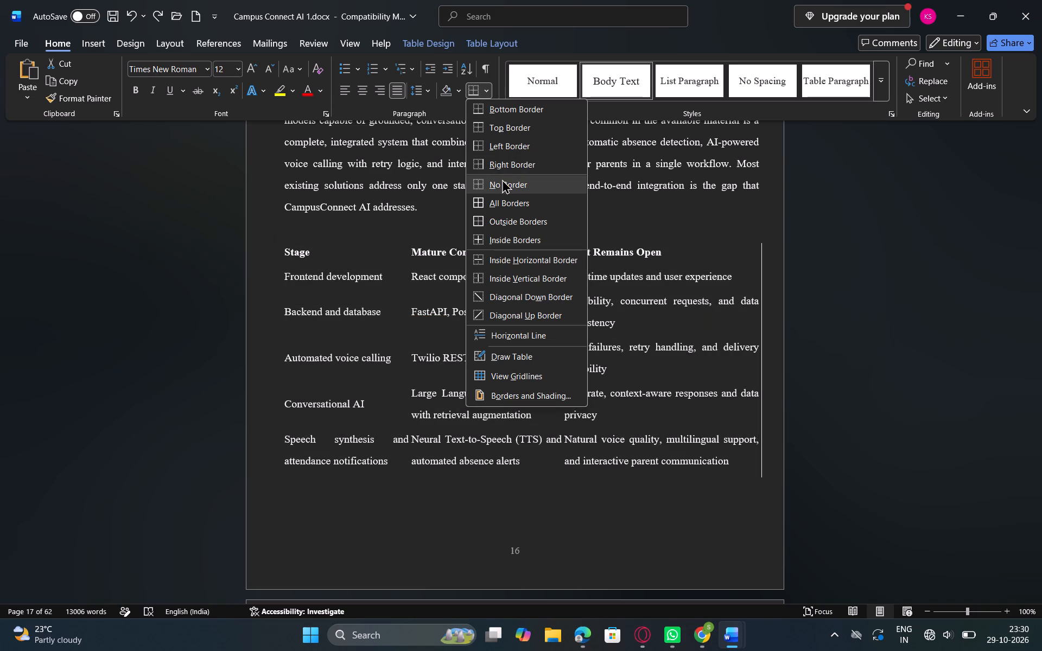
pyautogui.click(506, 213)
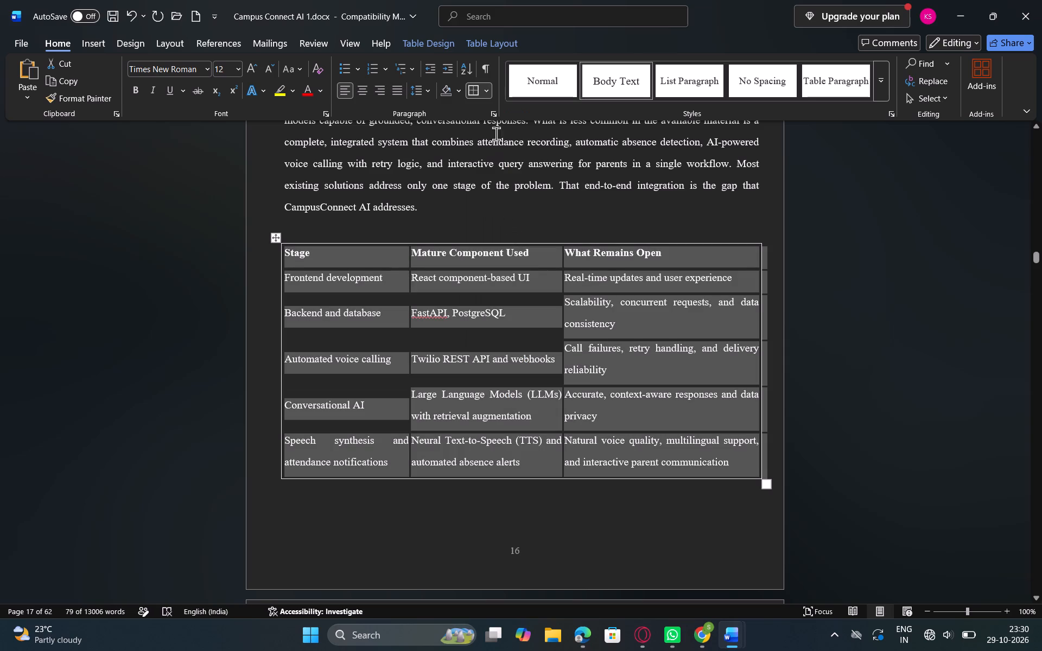
# Turn on View Gridlines for the literature survey table.
pyautogui.click(484, 92)
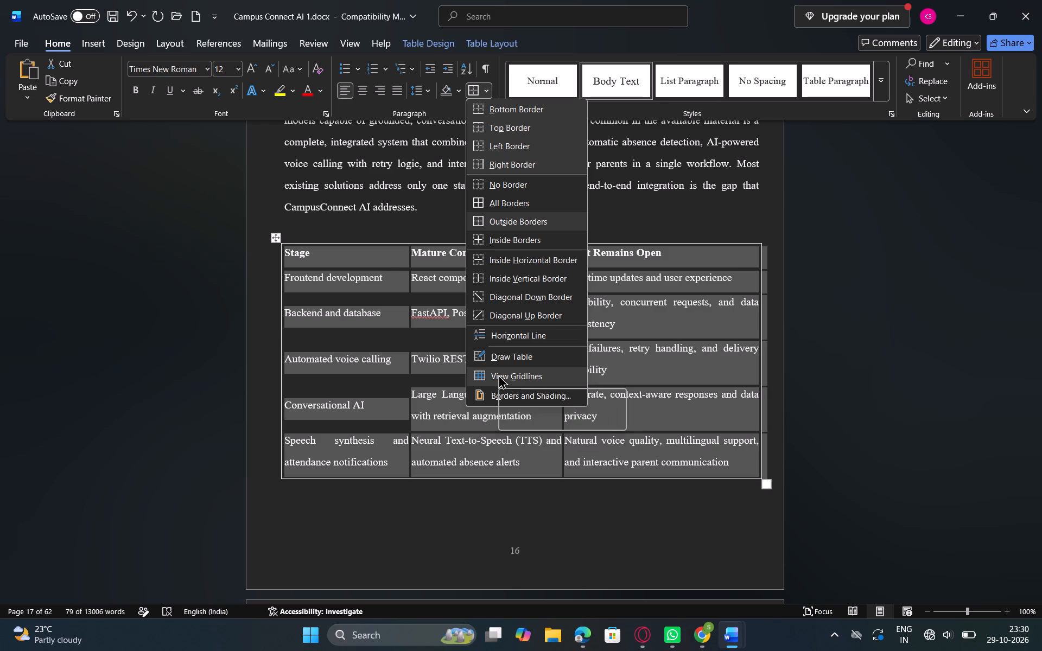
pyautogui.click(498, 374)
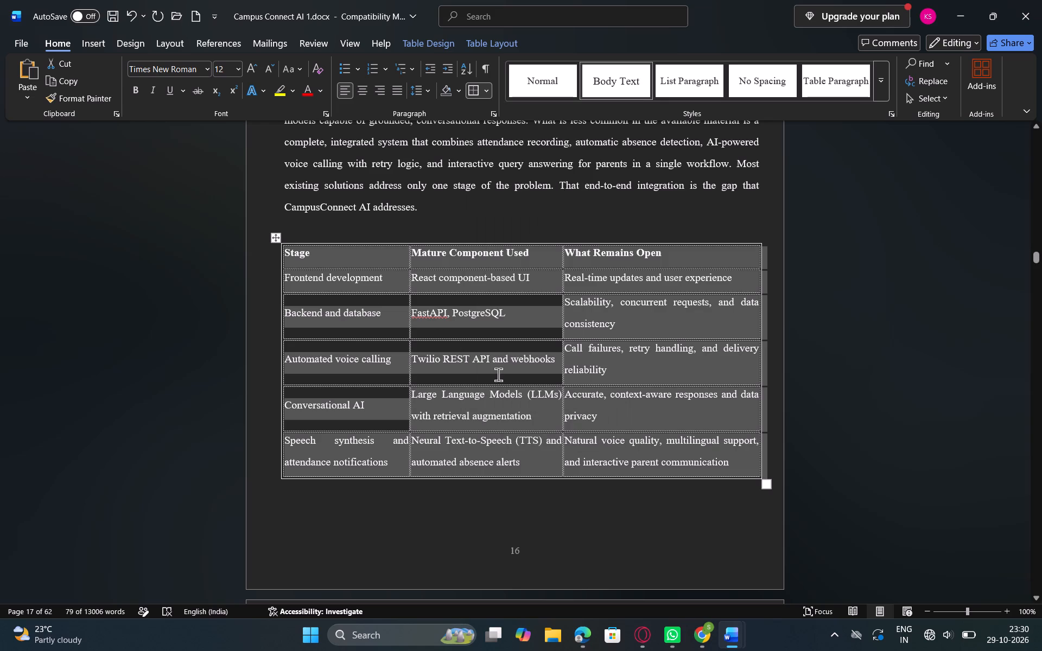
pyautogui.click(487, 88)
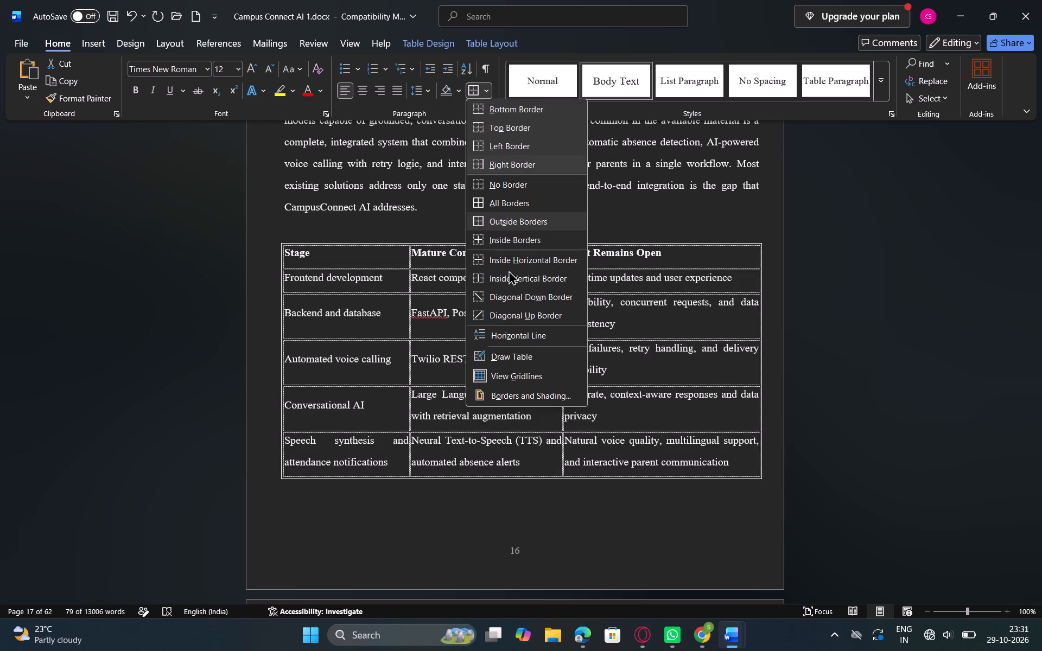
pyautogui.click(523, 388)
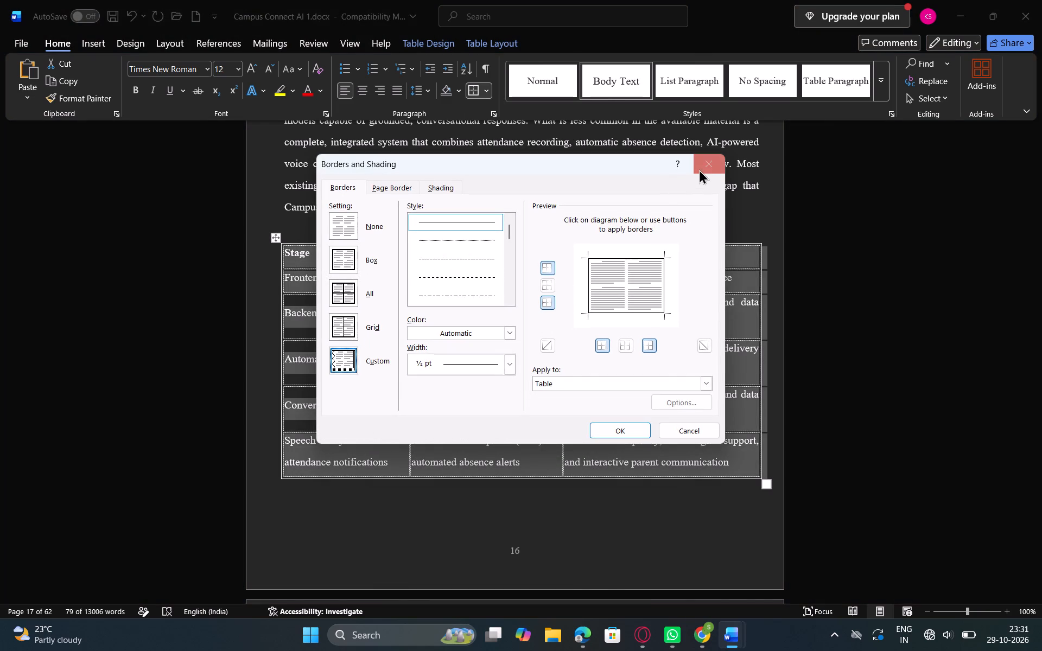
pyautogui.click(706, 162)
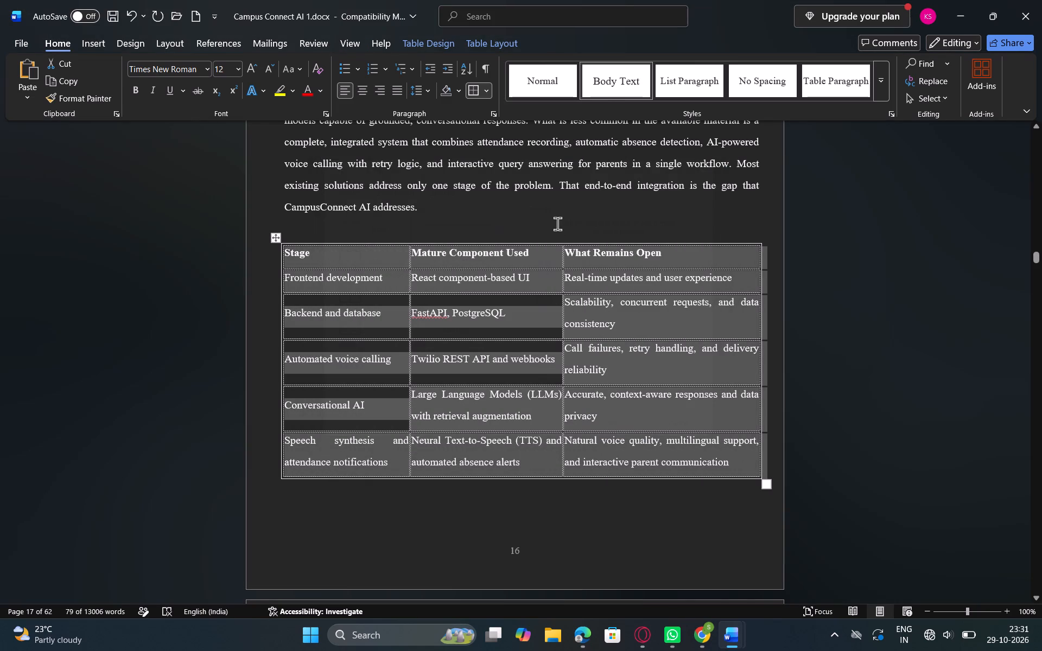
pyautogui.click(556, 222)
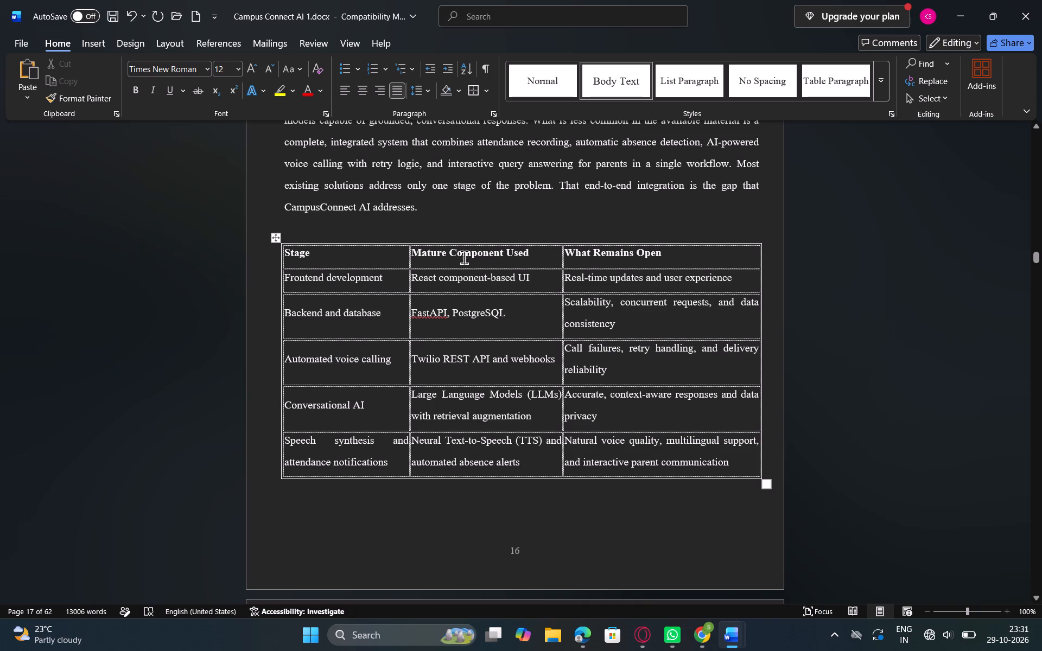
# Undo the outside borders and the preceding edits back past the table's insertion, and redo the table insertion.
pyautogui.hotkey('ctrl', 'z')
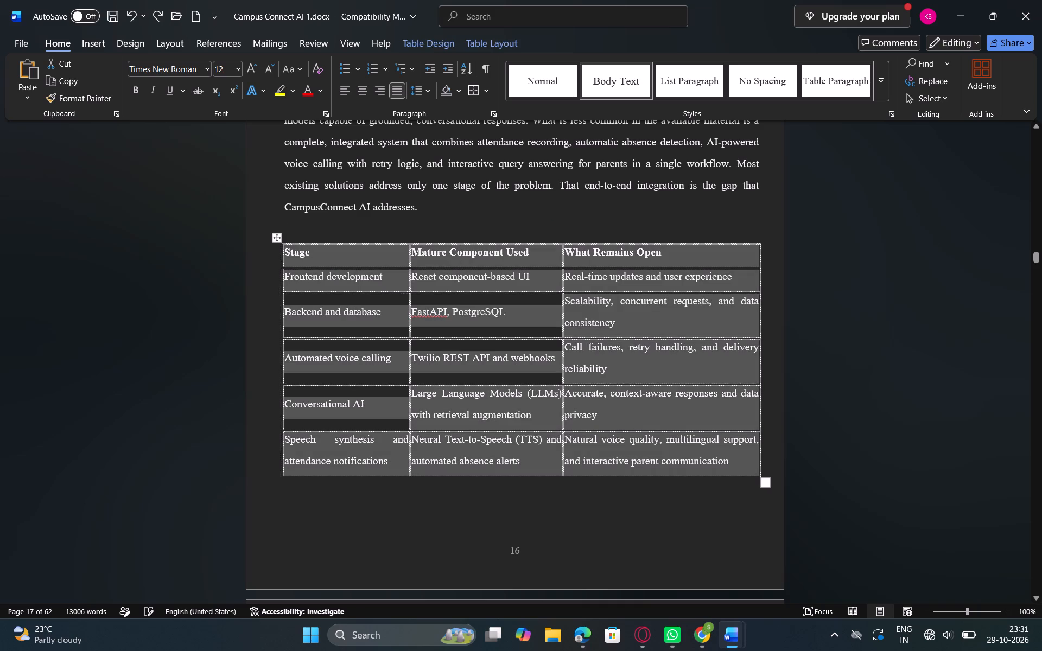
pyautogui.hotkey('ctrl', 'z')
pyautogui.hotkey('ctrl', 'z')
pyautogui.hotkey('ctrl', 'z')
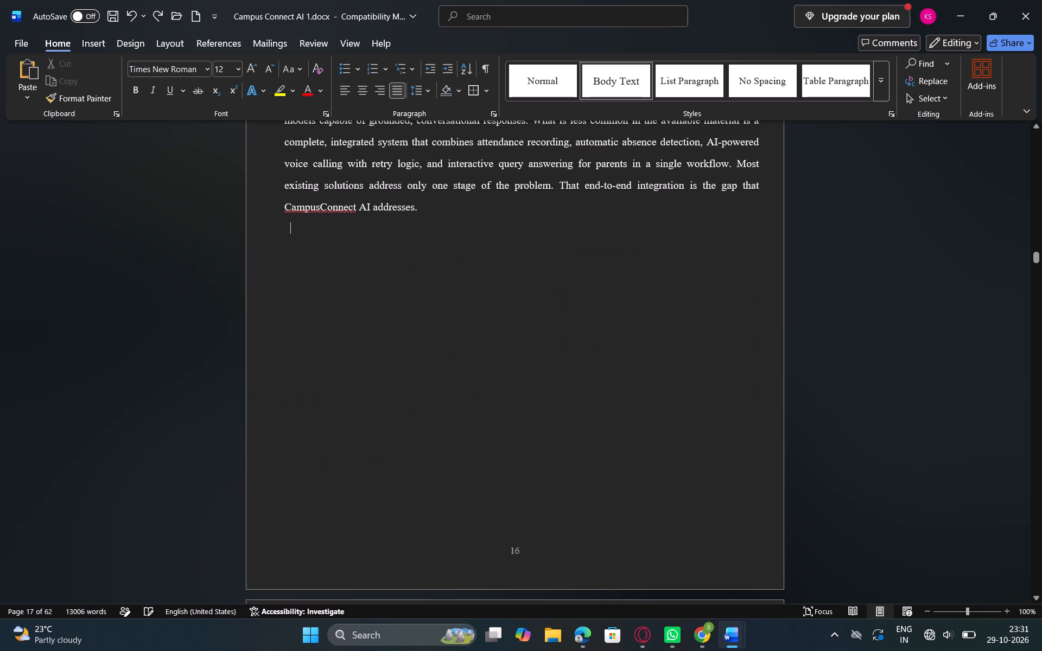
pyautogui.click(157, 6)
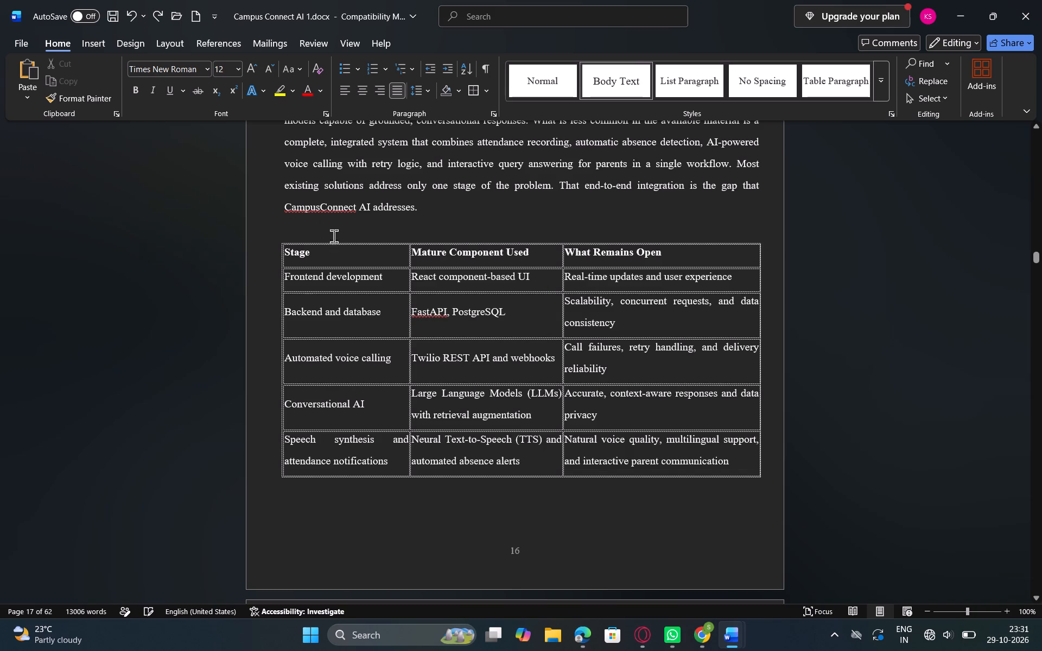
# Select the whole literature survey table.
pyautogui.click(352, 240)
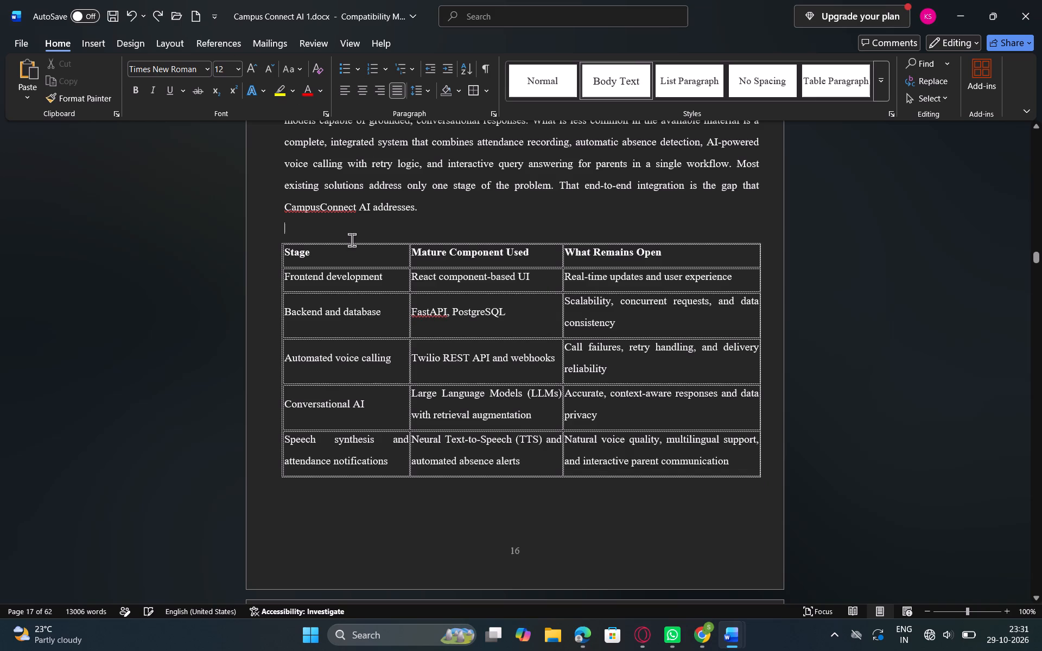
pyautogui.click(352, 249)
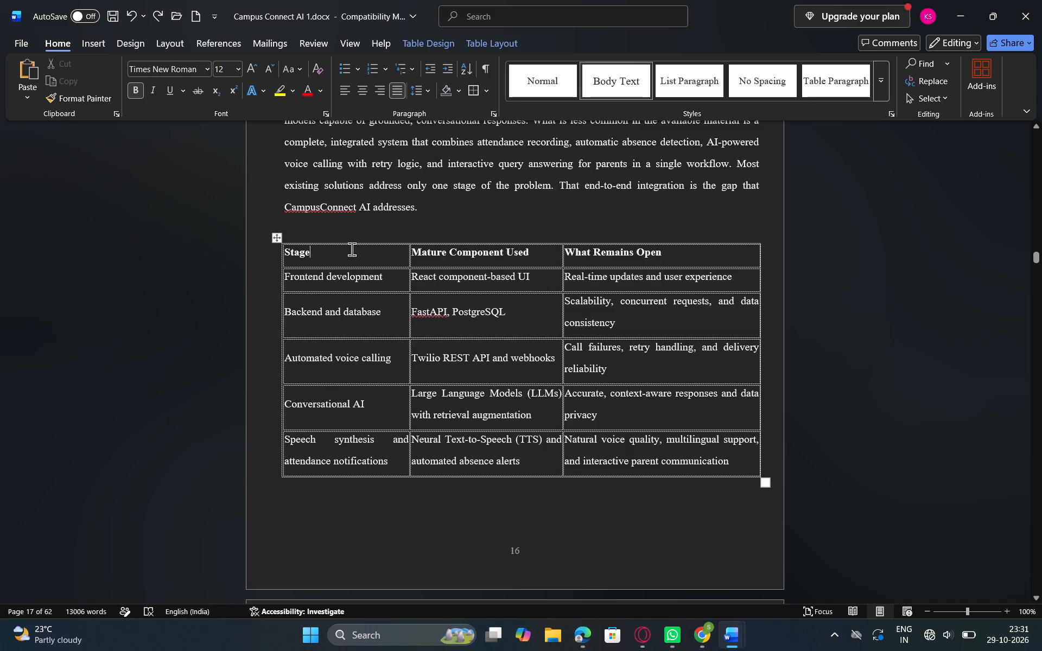
pyautogui.click(277, 237)
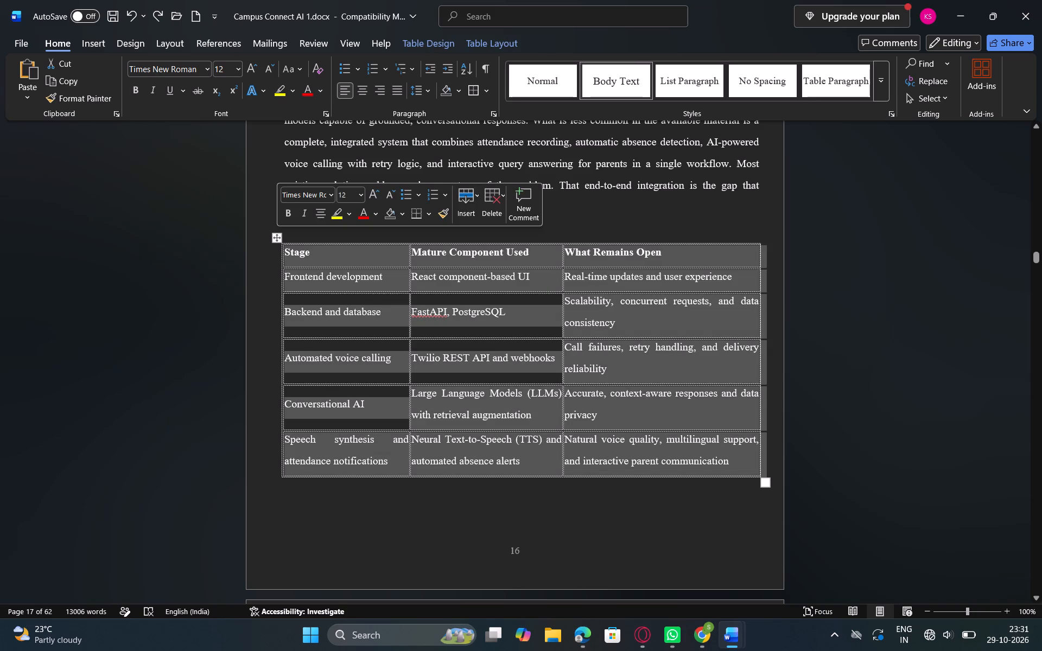
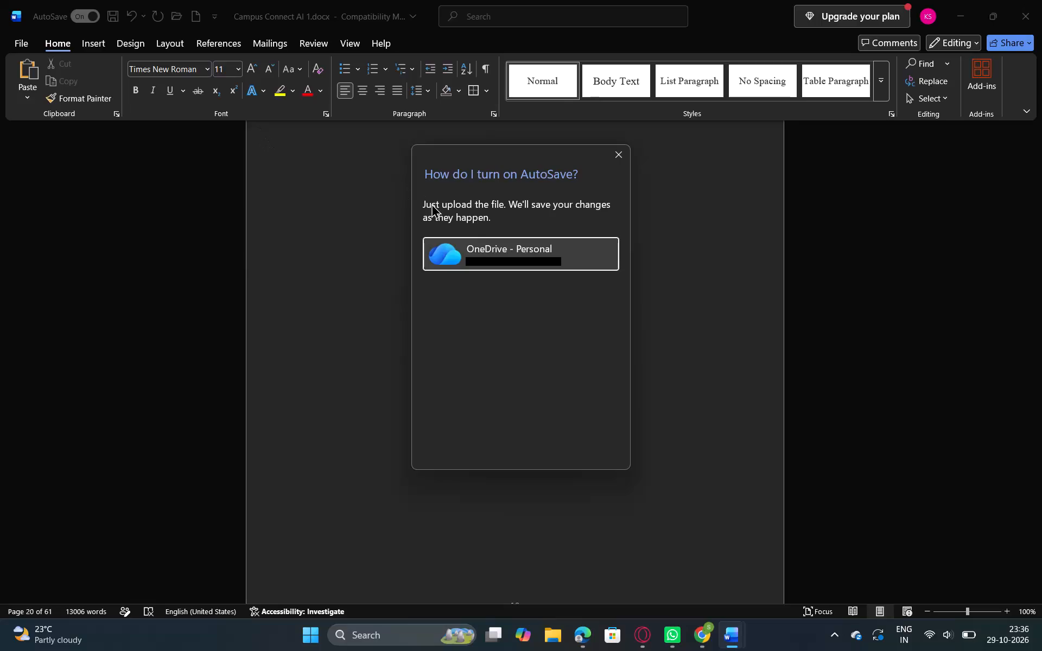
# Turn on AutoSave for the report by uploading it to the personal OneDrive account.
pyautogui.doubleClick(489, 247)
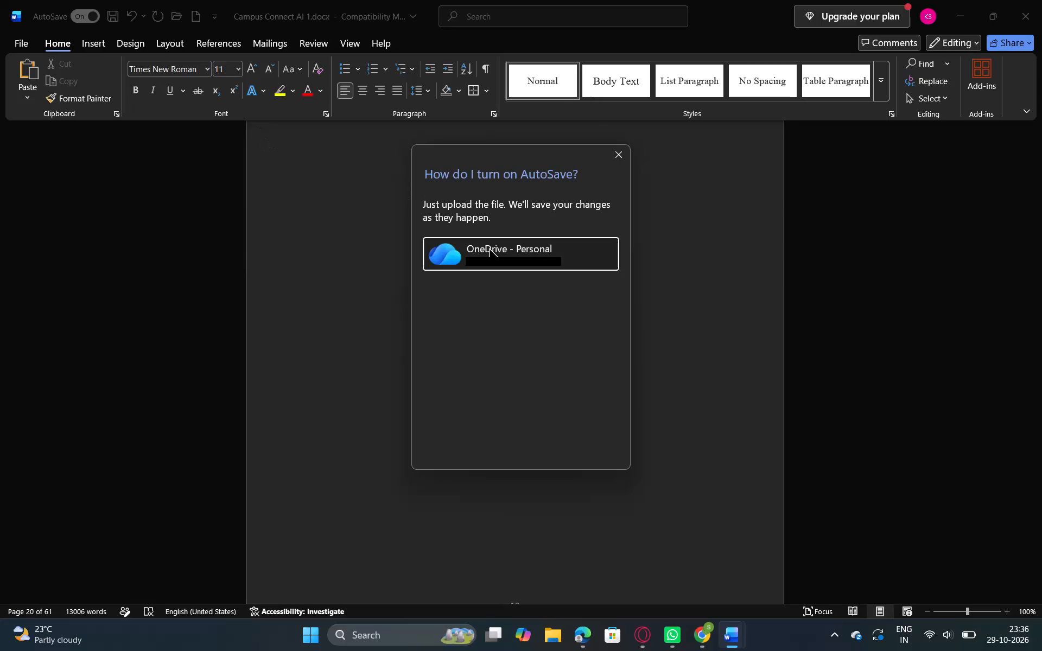
pyautogui.press('Return')
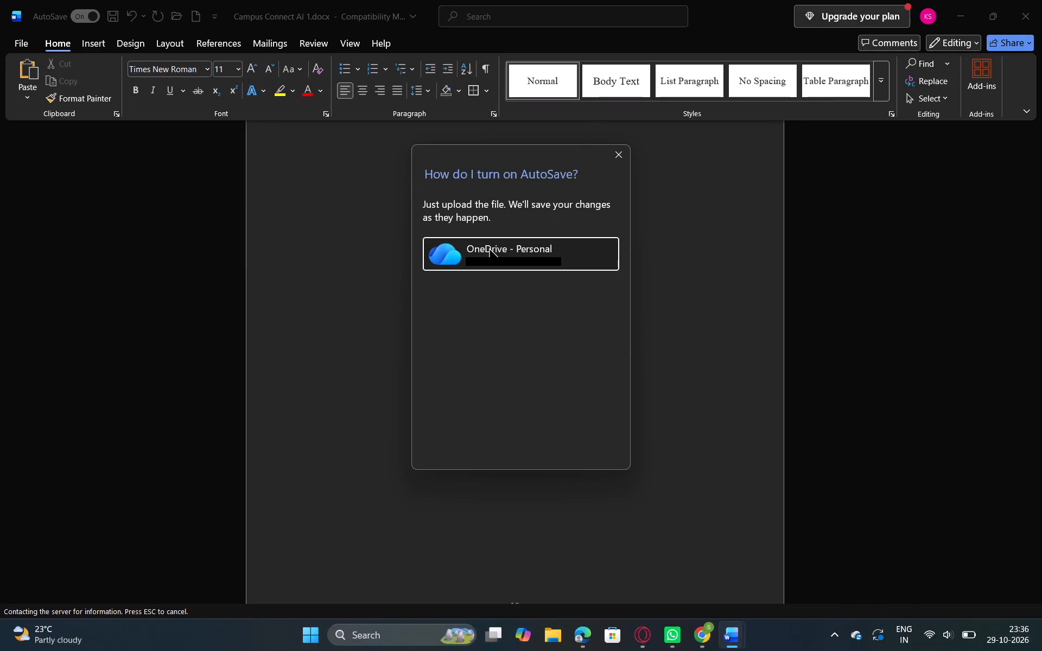
pyautogui.doubleClick(489, 247)
pyautogui.moveTo(484, 266); pyautogui.dragTo(356, 309)
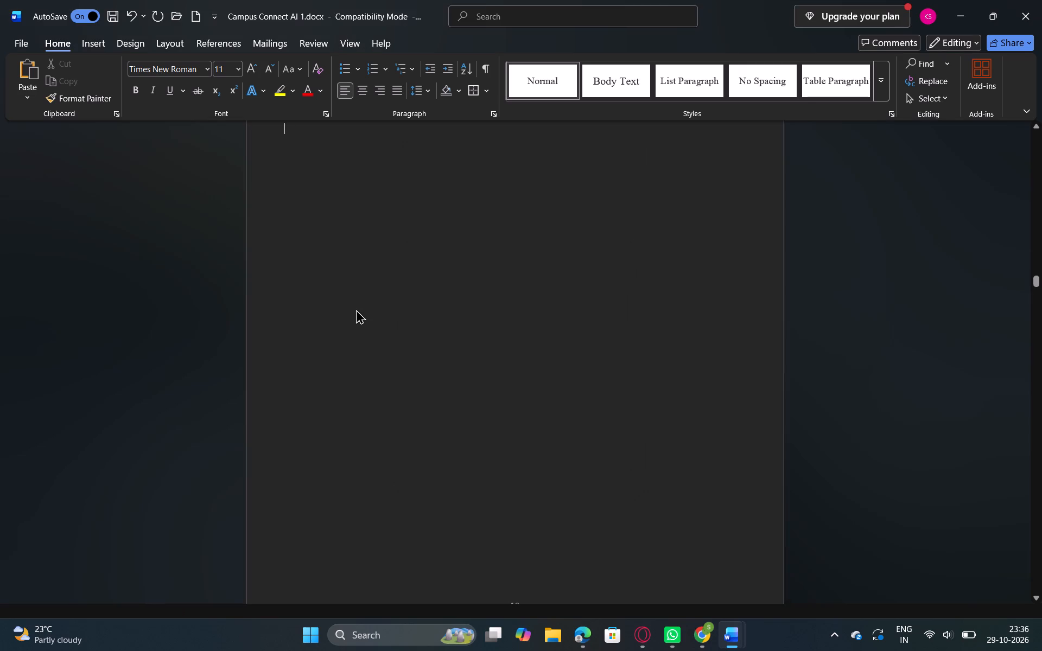
pyautogui.moveTo(356, 309); pyautogui.dragTo(431, 343)
# Look through the blank pages between the Stage / Mature Component Used table and section 2.1.
pyautogui.scroll(1, 431, 343)
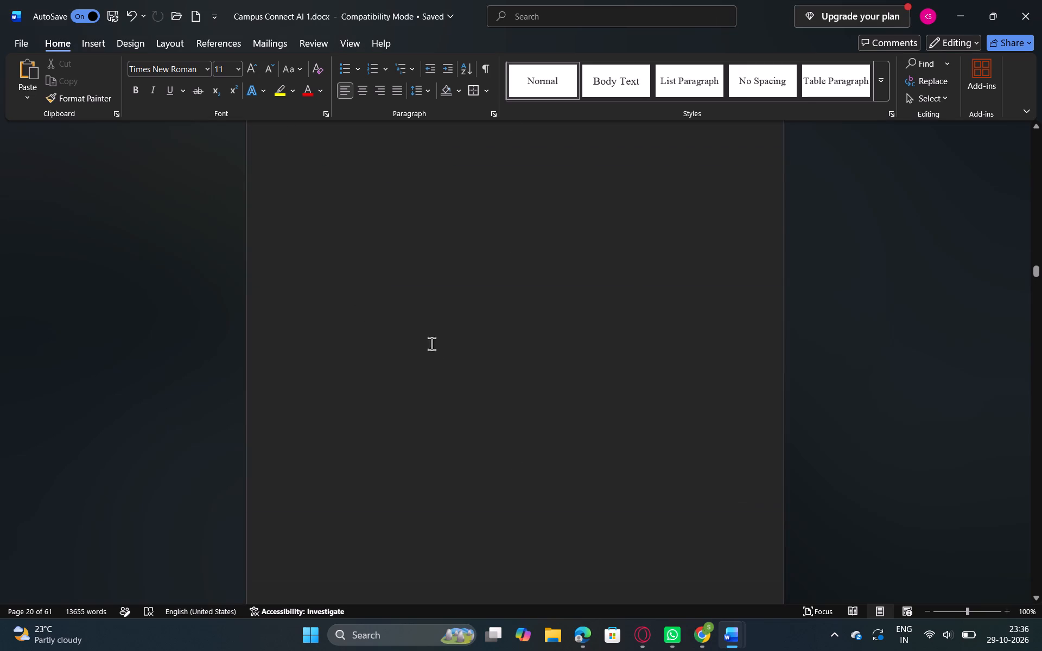
pyautogui.scroll(1, 431, 343)
pyautogui.click(416, 329)
pyautogui.scroll(1, 416, 329)
pyautogui.scroll(-2, 416, 329)
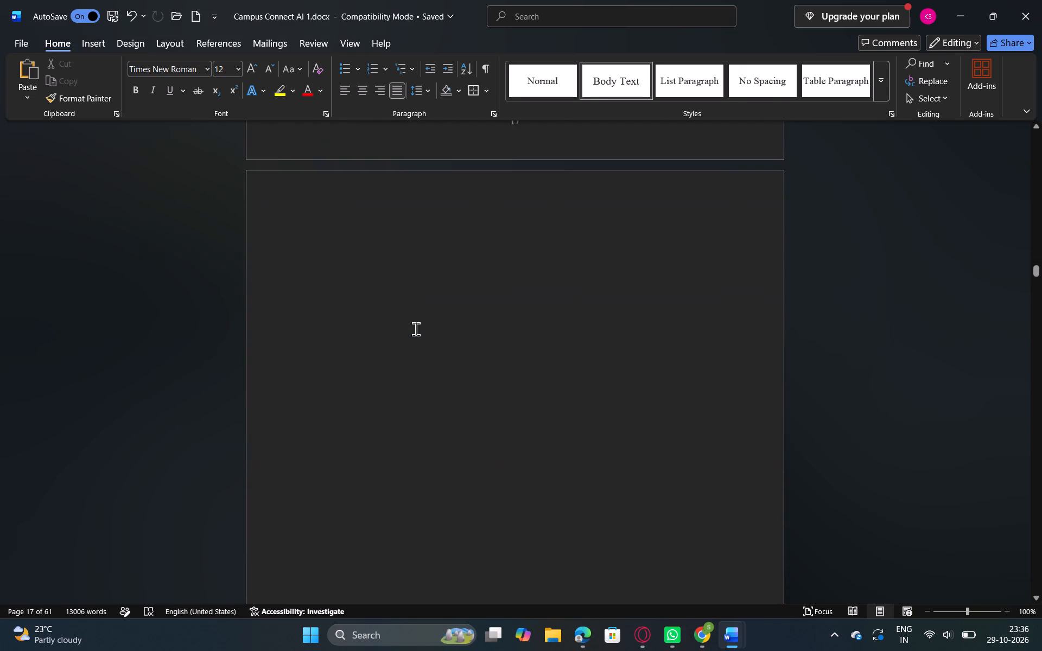
pyautogui.scroll(-1, 416, 329)
pyautogui.scroll(1, 411, 323)
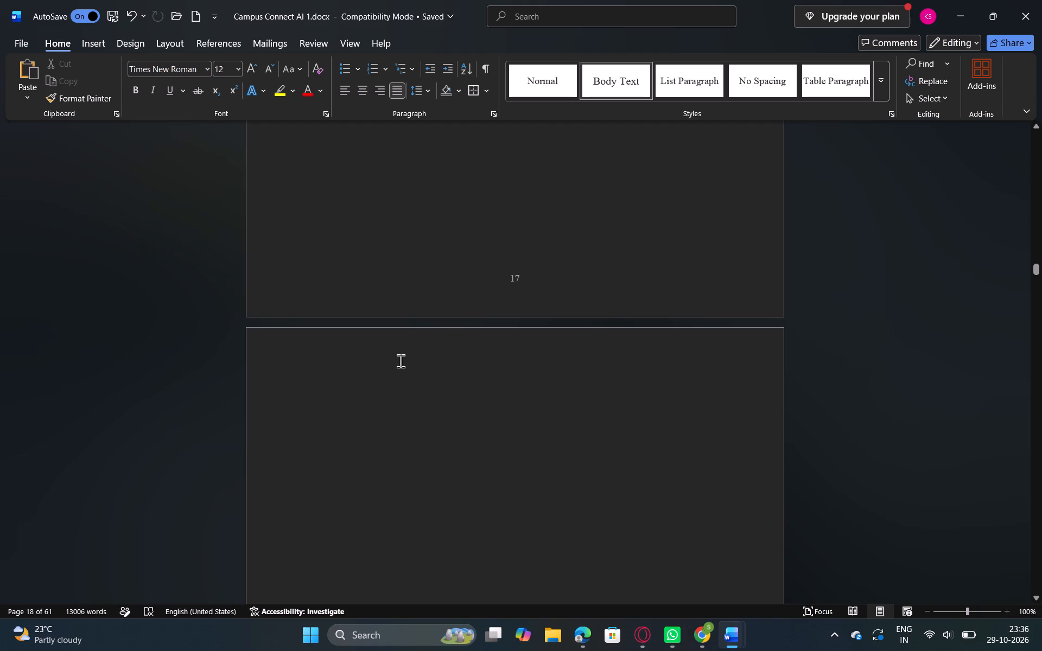
pyautogui.scroll(2, 401, 361)
pyautogui.click(401, 361)
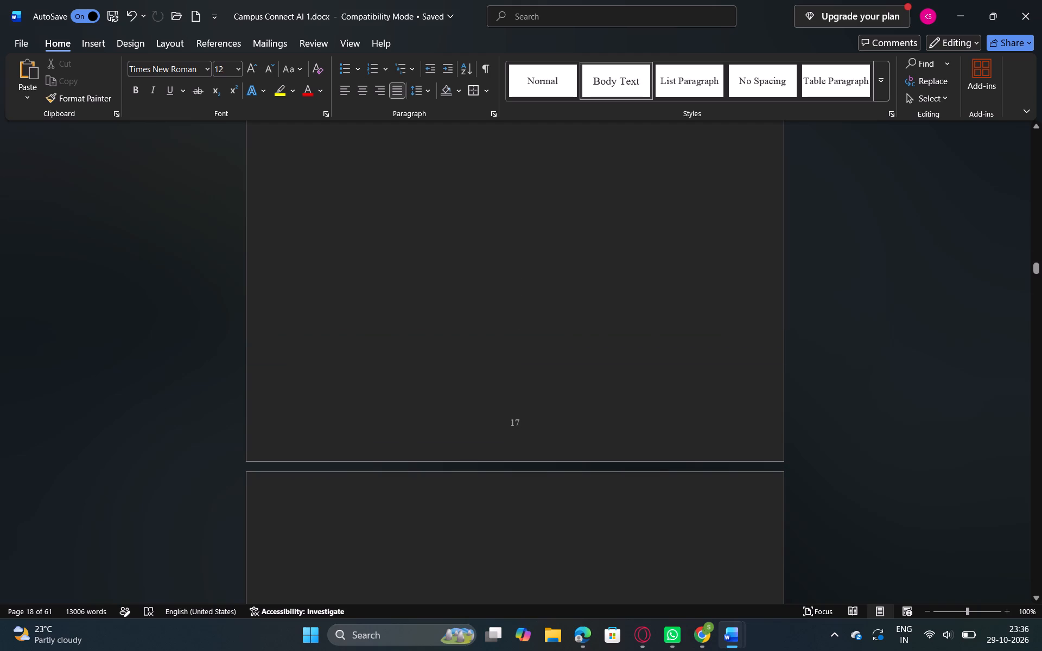
pyautogui.scroll(2, 360, 210)
pyautogui.scroll(-1, 360, 210)
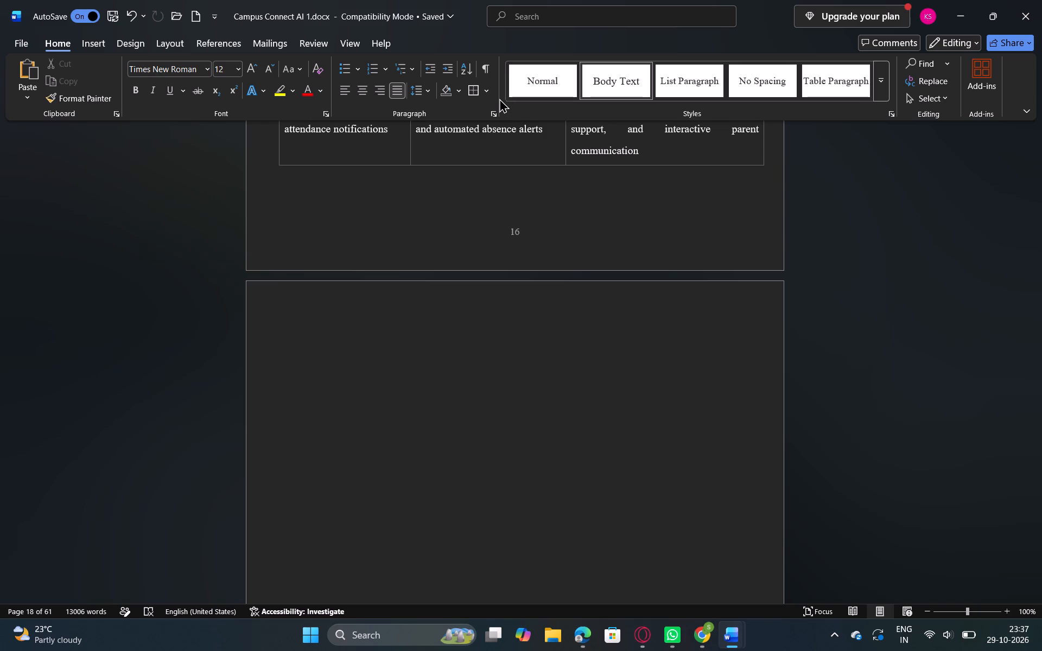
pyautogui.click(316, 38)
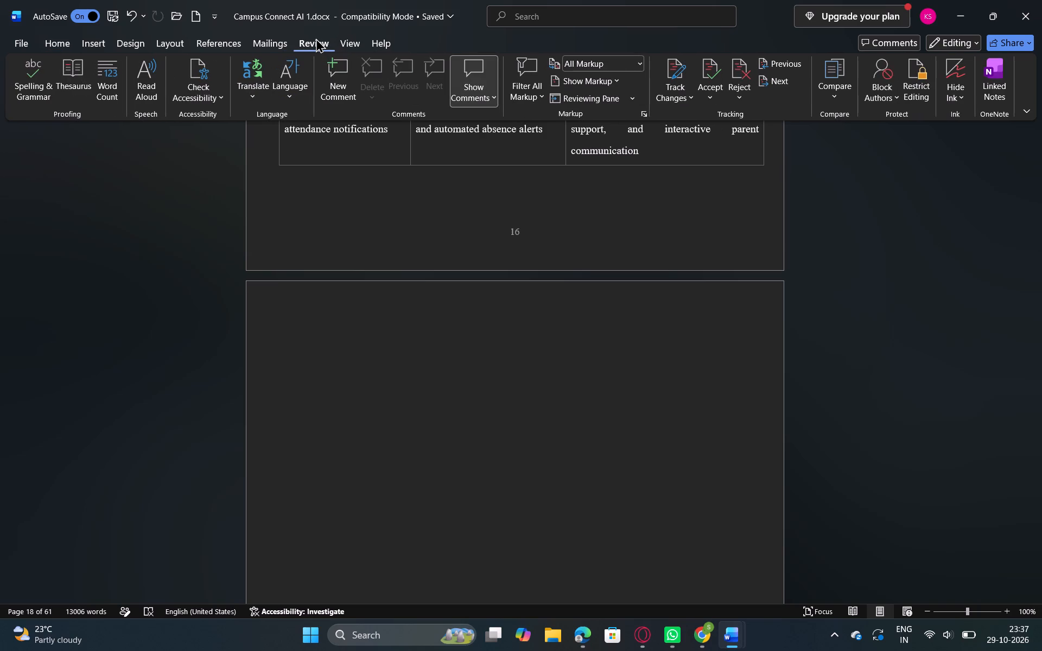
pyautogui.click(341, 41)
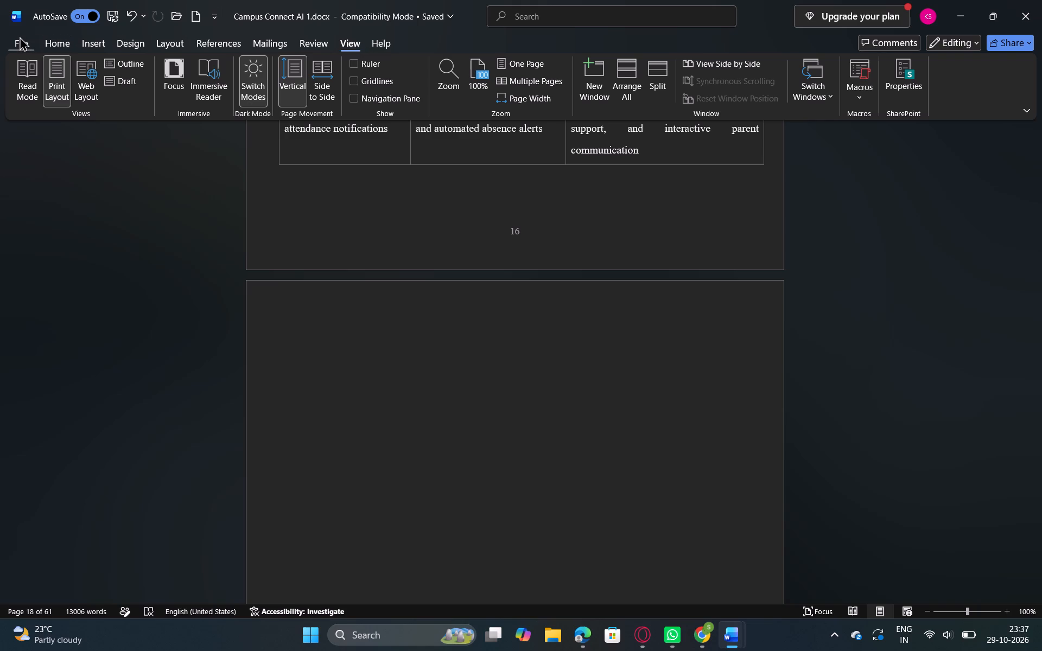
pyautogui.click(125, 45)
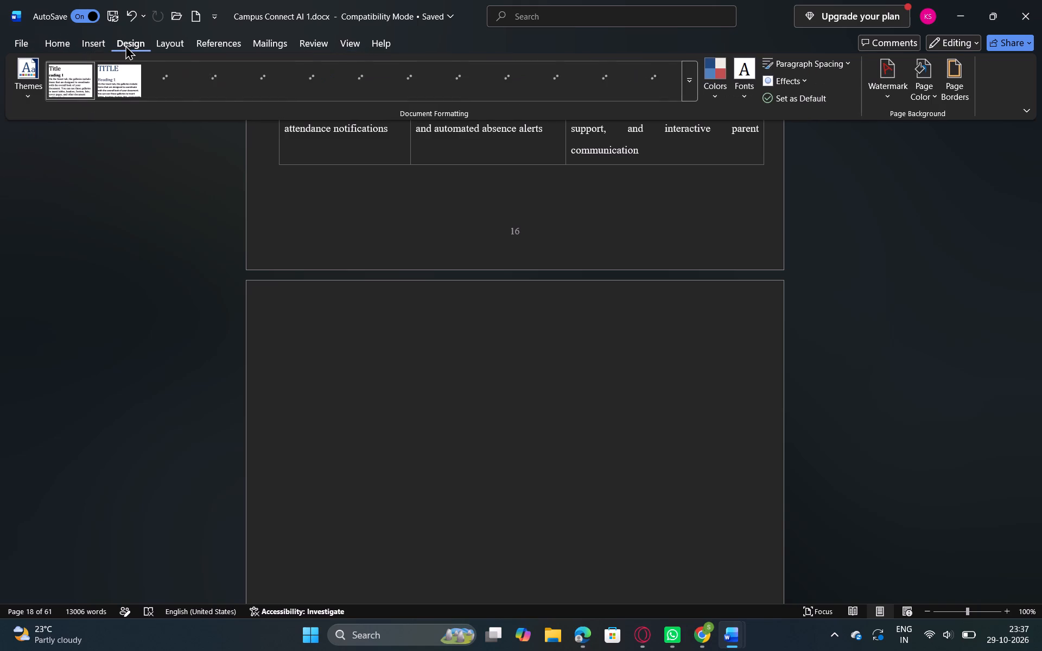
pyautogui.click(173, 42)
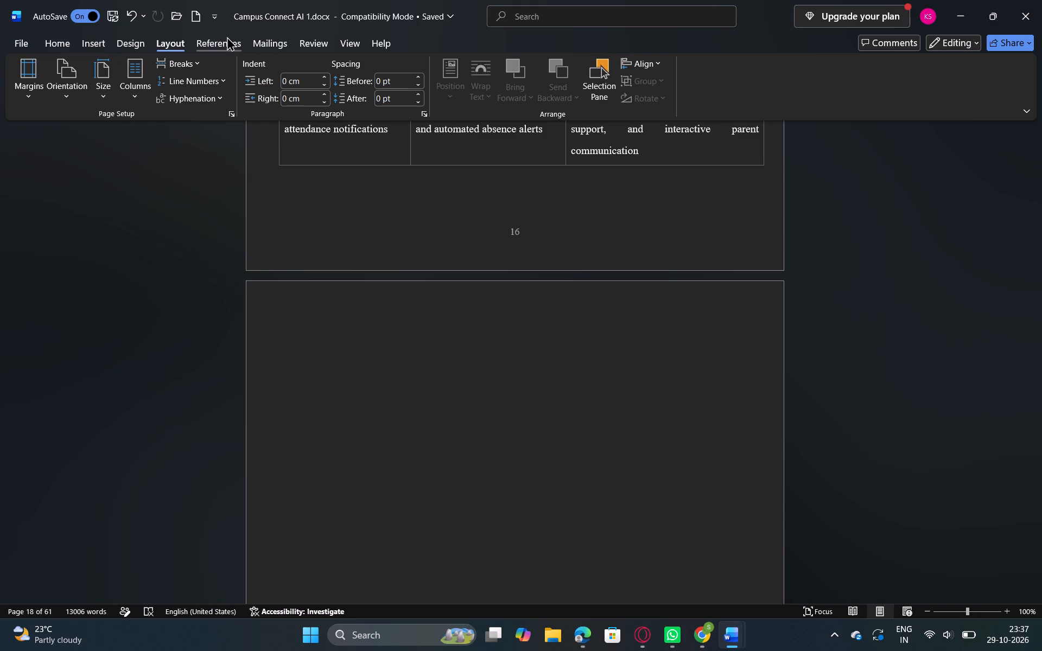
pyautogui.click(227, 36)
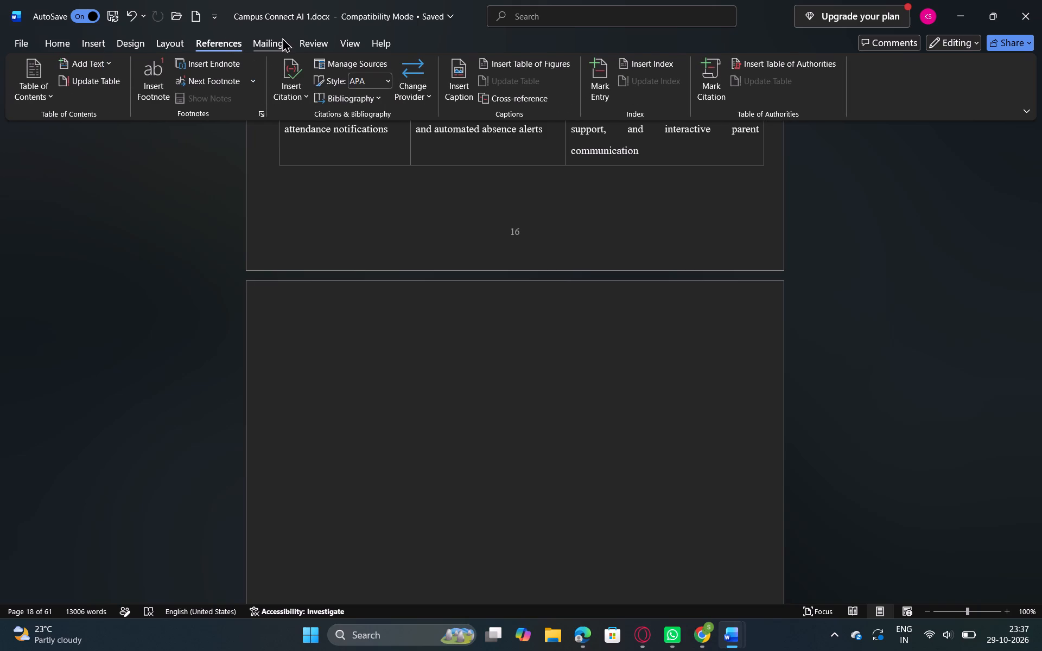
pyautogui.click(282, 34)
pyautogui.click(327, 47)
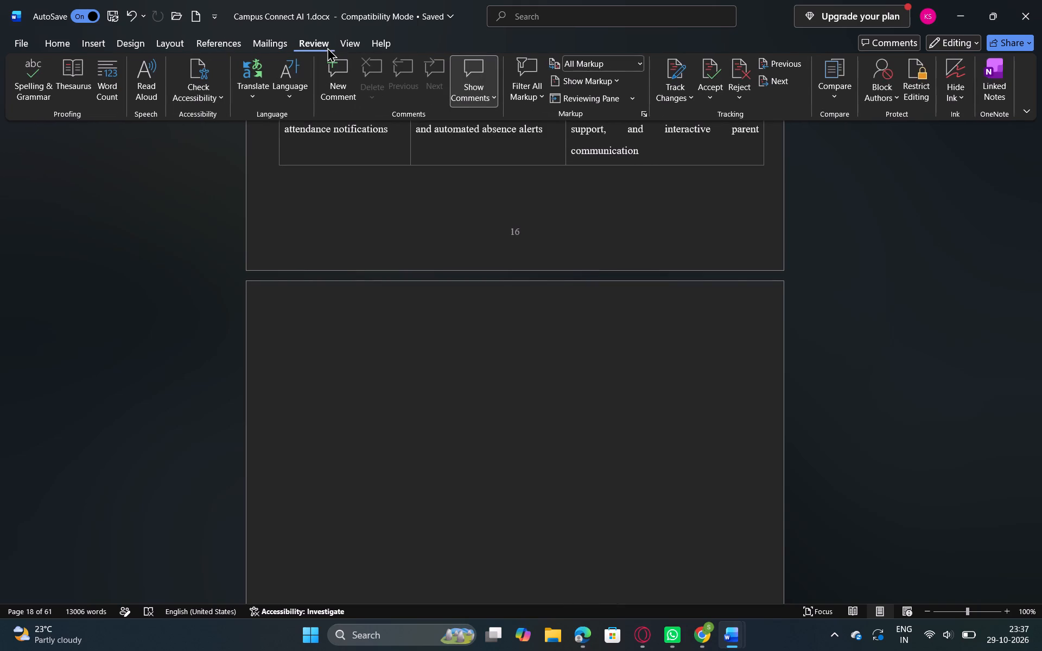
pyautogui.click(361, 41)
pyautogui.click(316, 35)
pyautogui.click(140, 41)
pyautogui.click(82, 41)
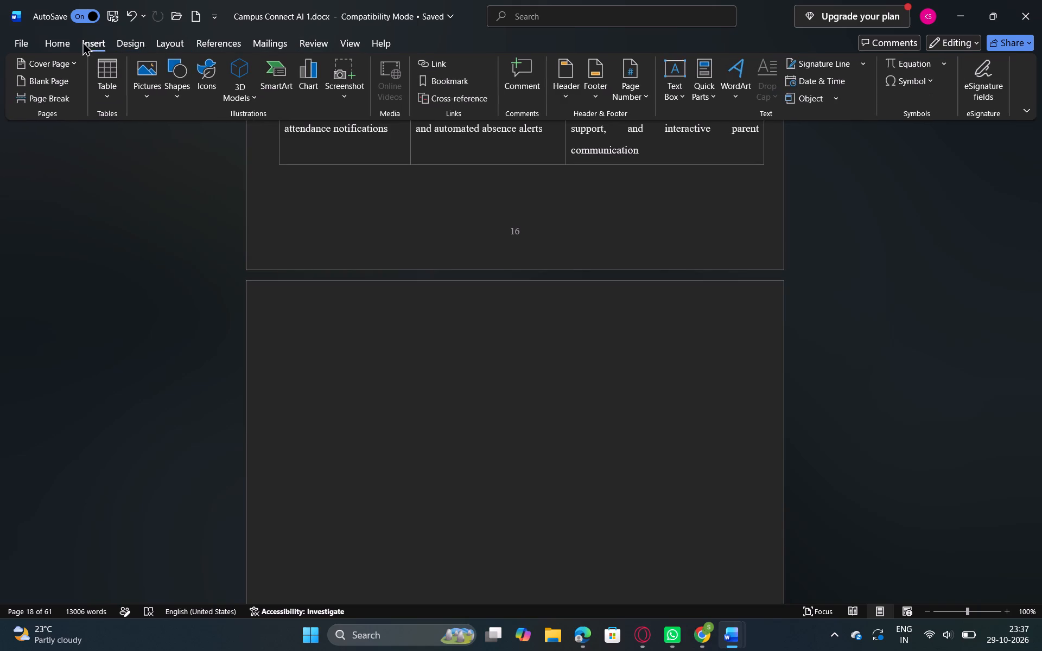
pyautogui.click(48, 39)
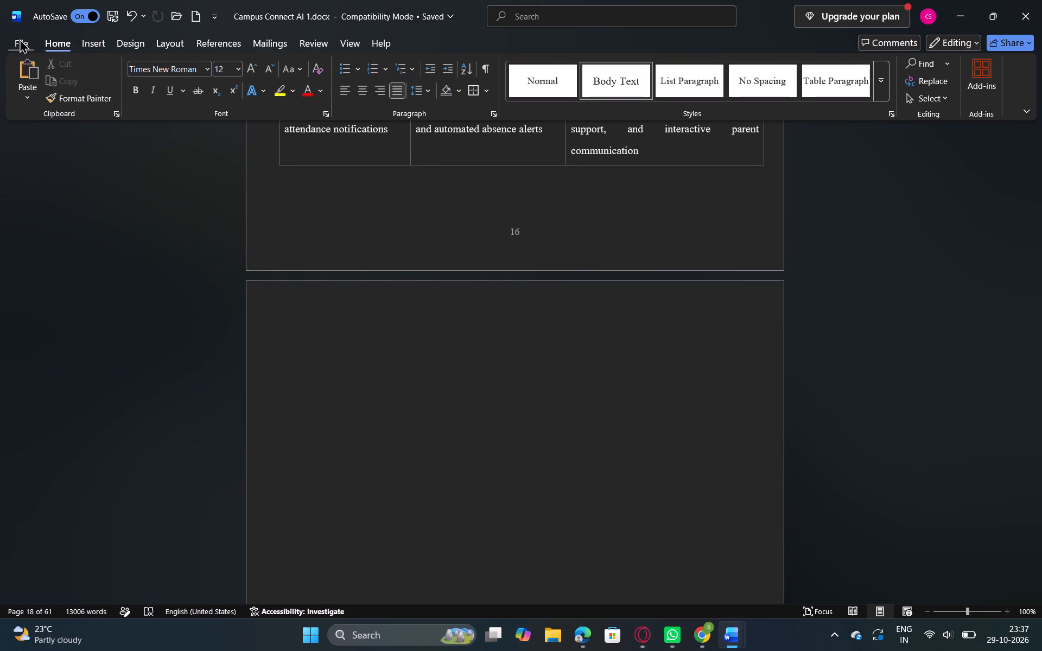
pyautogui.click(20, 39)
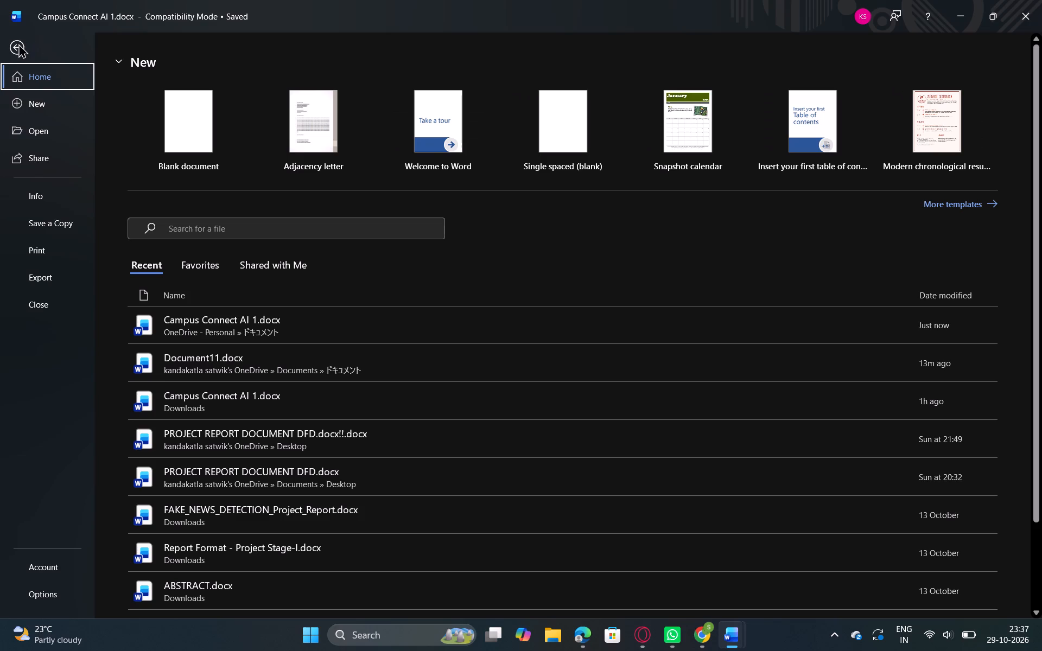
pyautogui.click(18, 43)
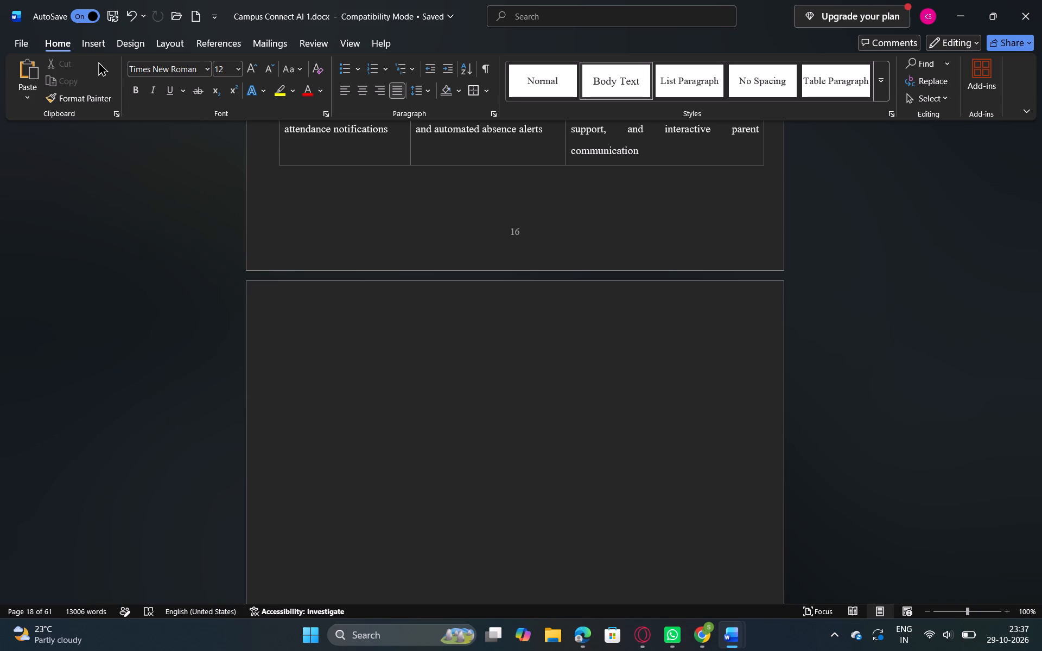
# Enter "r" at the top of the blank page that follows the Stage / Mature Component Used / What Remains Open table.
pyautogui.scroll(2, 98, 61)
pyautogui.click(306, 169)
pyautogui.scroll(1, 301, 158)
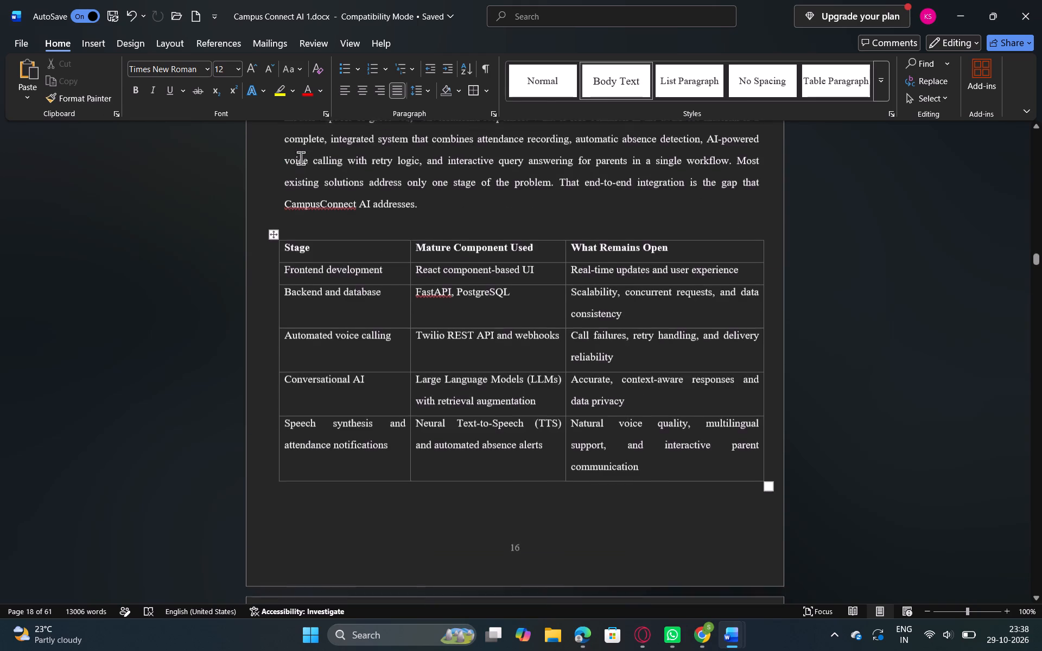
pyautogui.scroll(1, 301, 158)
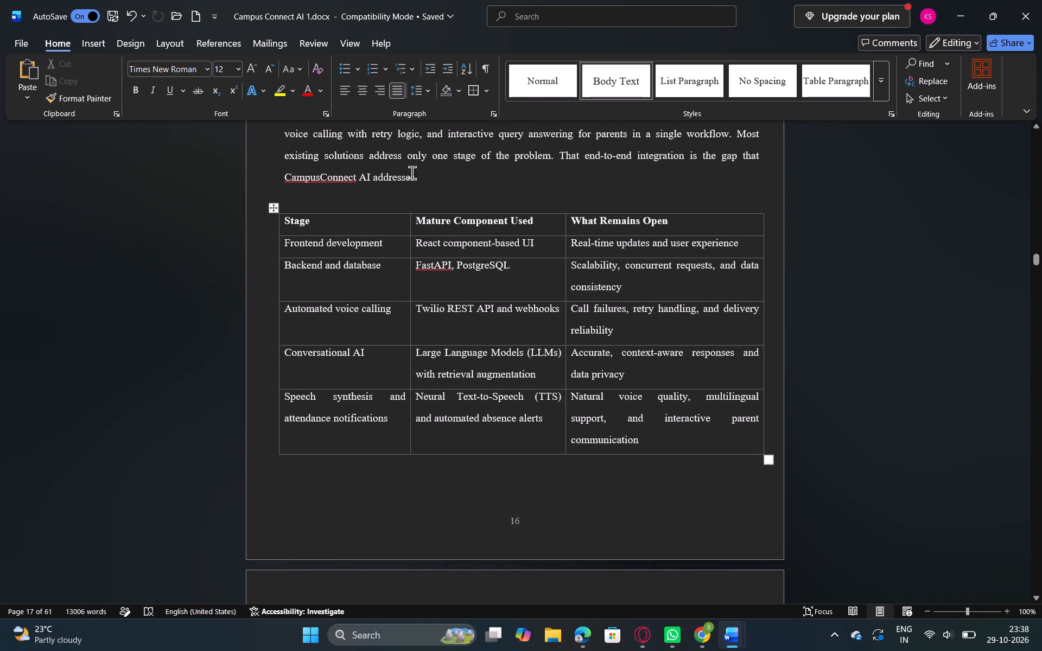
pyautogui.click(420, 174)
pyautogui.press('Down')
pyautogui.press('Down')
pyautogui.press('Down')
pyautogui.press('Down')
pyautogui.press('Down')
pyautogui.press('Down')
pyautogui.press('Down')
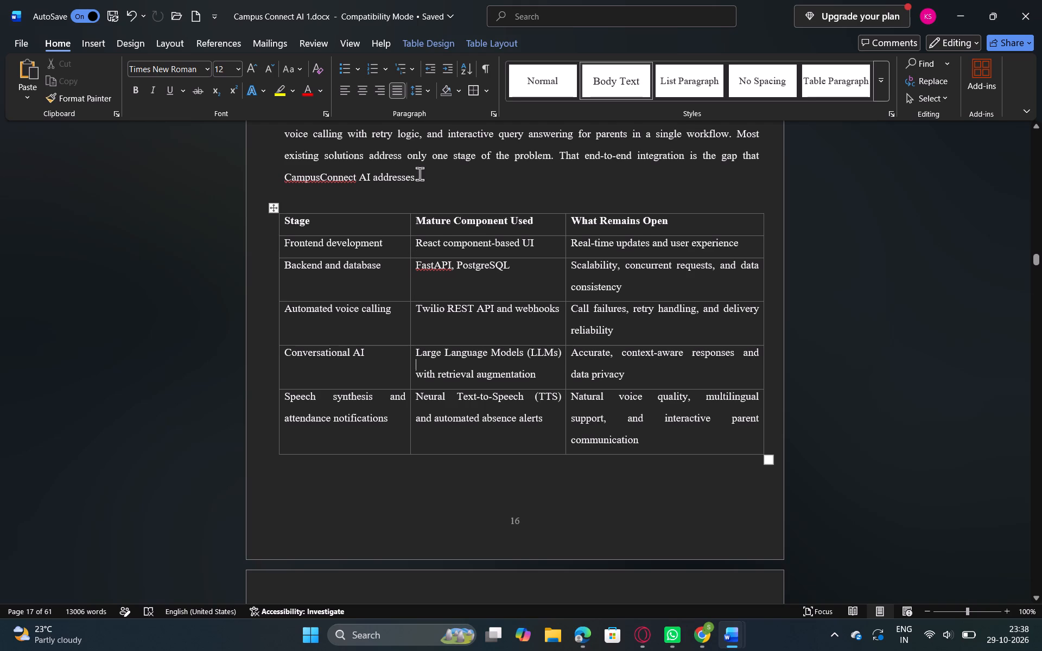
pyautogui.press('Down')
pyautogui.press('Down')
pyautogui.press('Down')
pyautogui.press('Down')
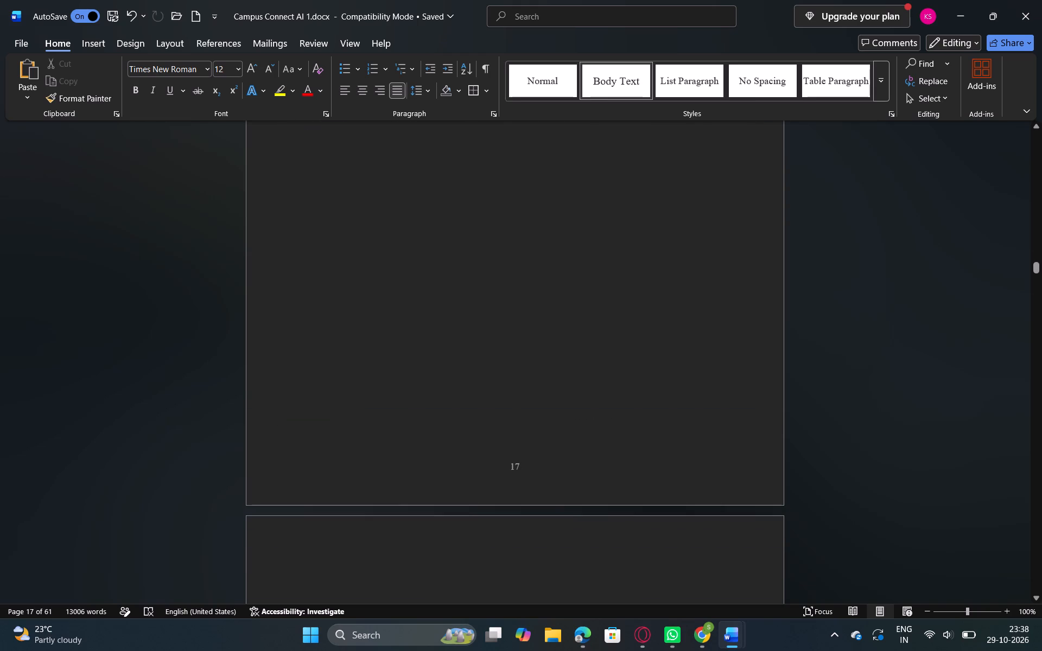
pyautogui.press('Up')
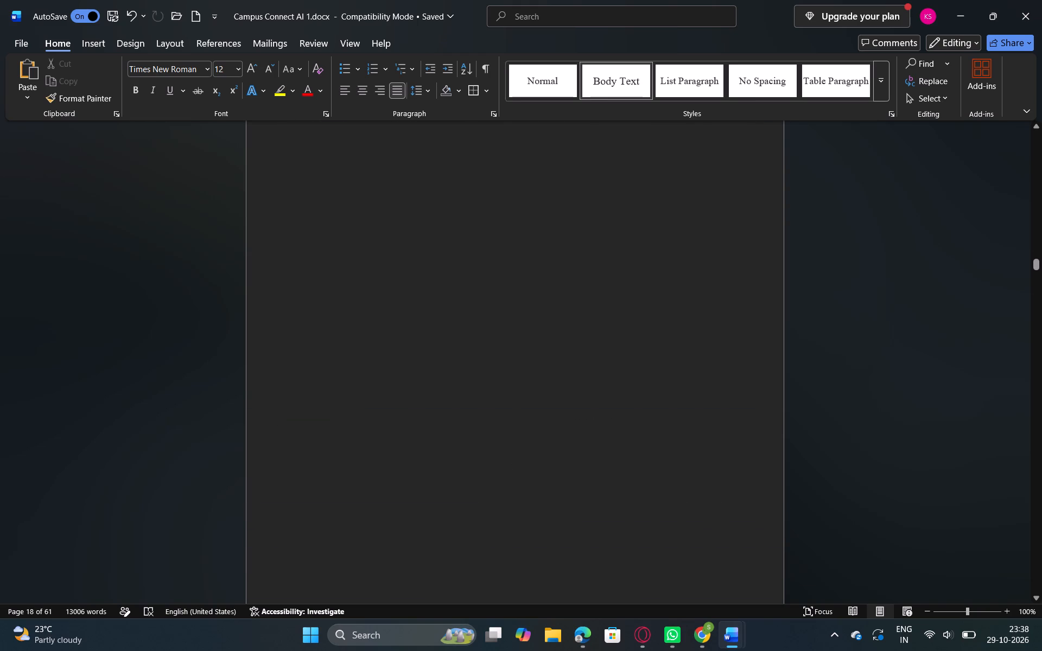
pyautogui.press('r')
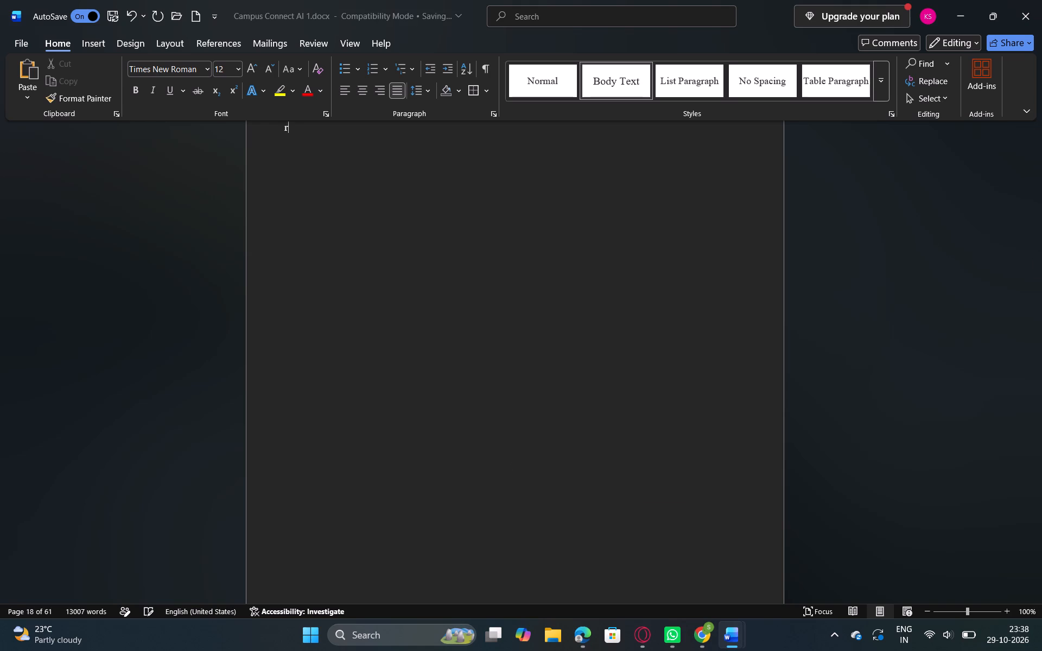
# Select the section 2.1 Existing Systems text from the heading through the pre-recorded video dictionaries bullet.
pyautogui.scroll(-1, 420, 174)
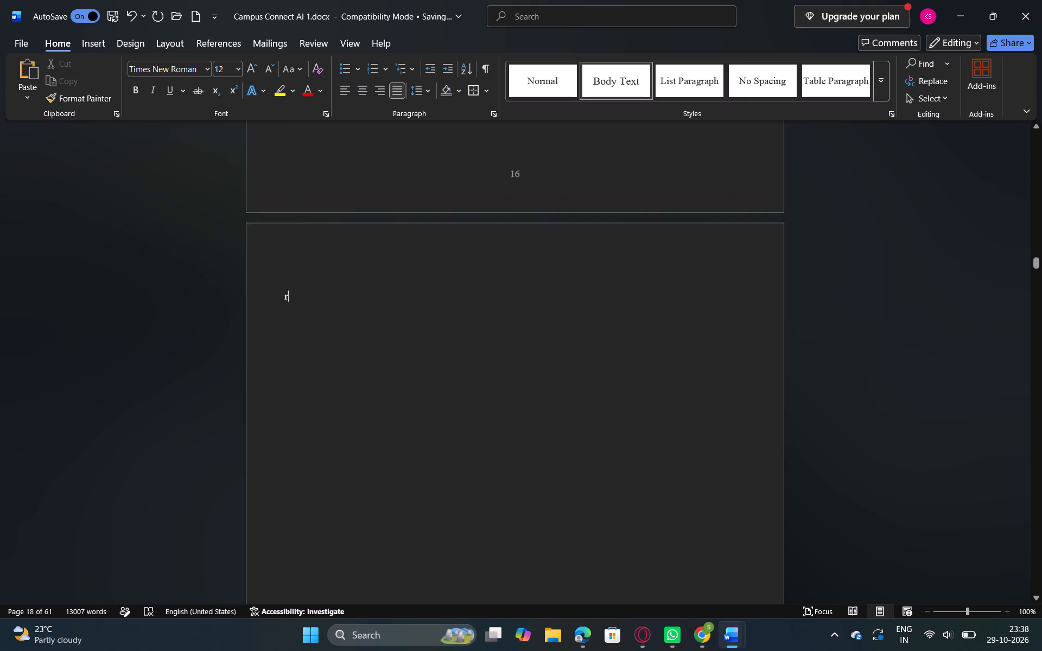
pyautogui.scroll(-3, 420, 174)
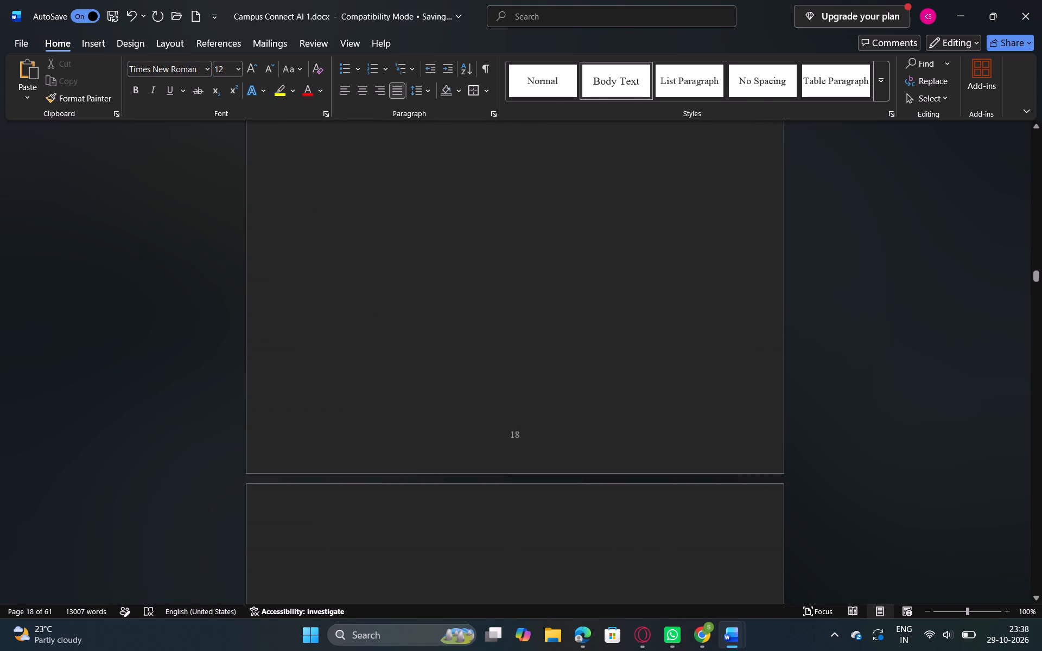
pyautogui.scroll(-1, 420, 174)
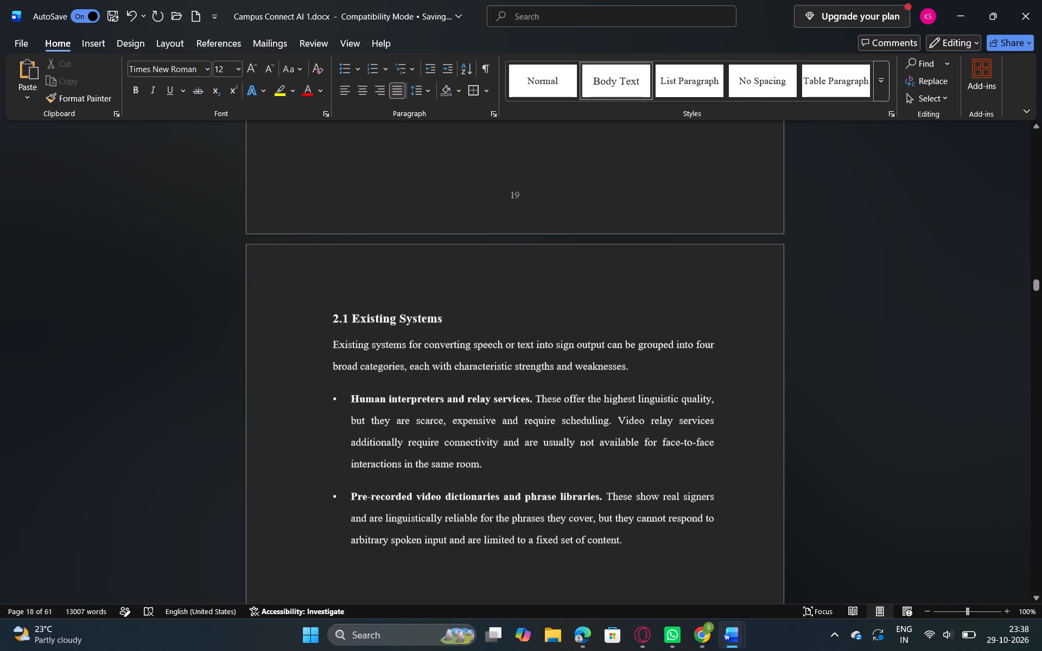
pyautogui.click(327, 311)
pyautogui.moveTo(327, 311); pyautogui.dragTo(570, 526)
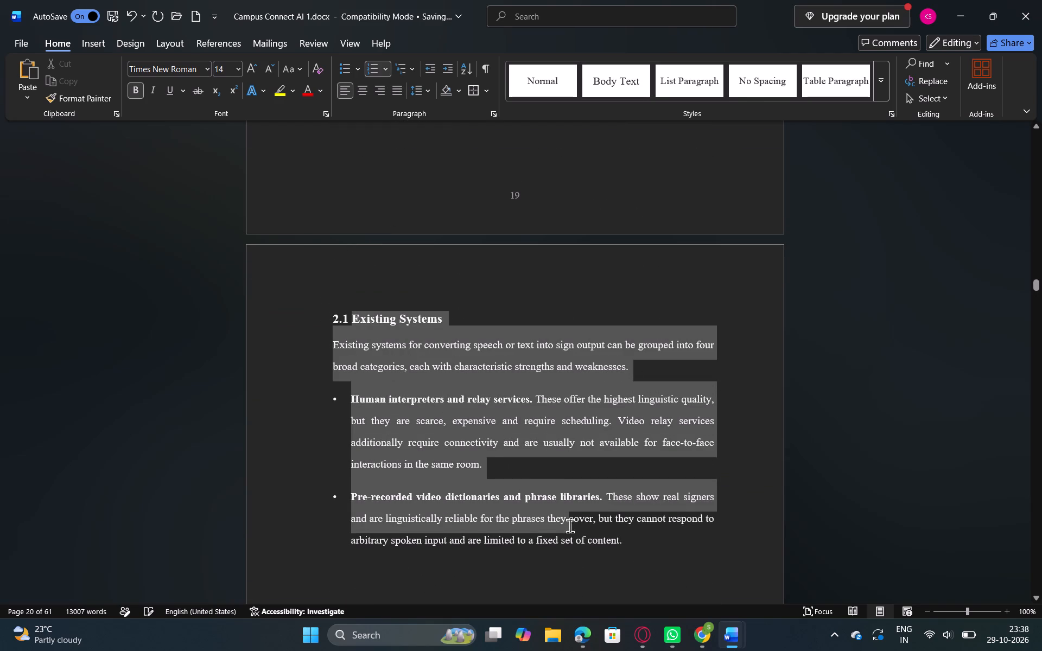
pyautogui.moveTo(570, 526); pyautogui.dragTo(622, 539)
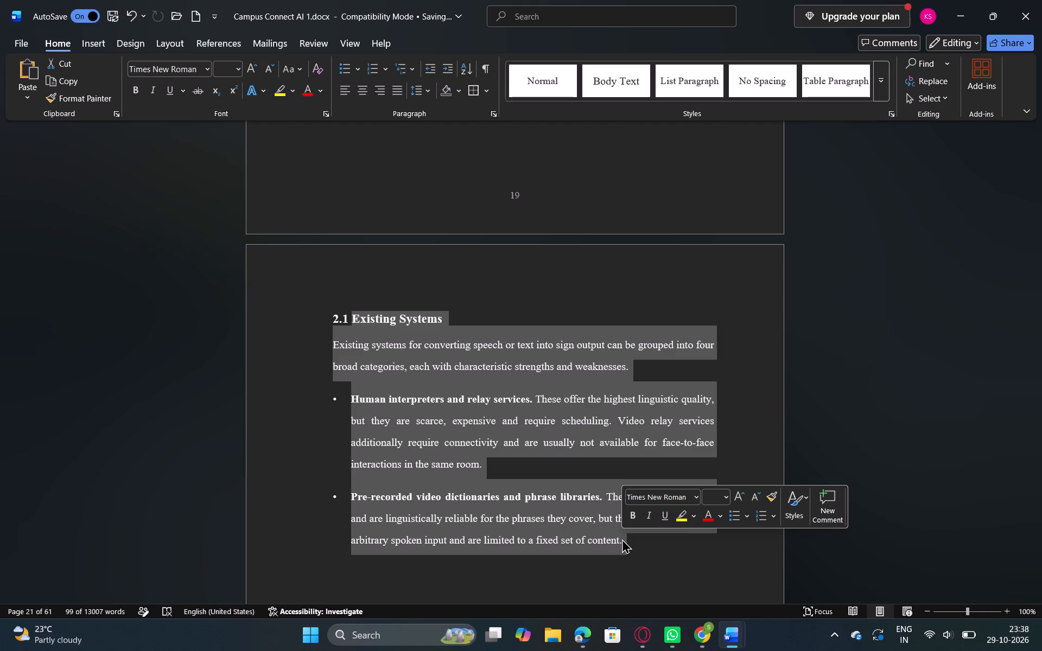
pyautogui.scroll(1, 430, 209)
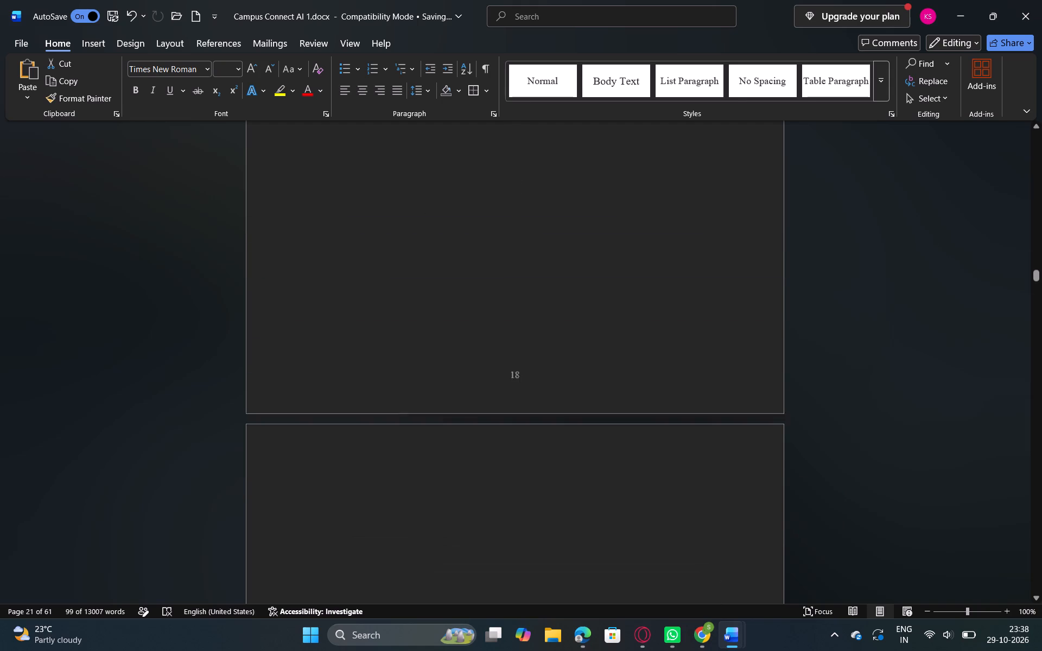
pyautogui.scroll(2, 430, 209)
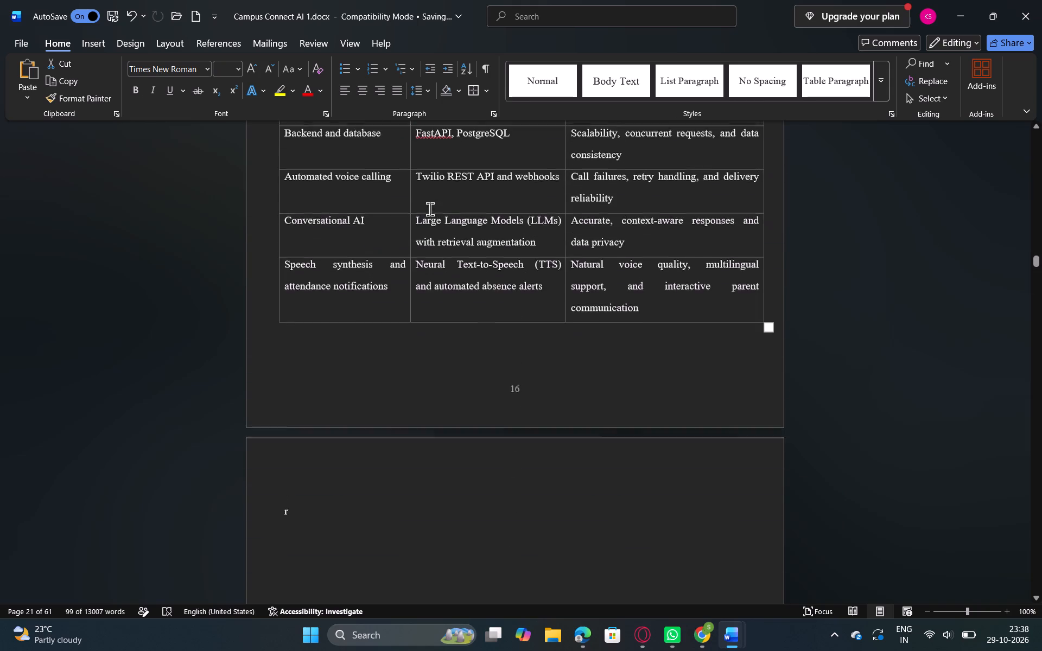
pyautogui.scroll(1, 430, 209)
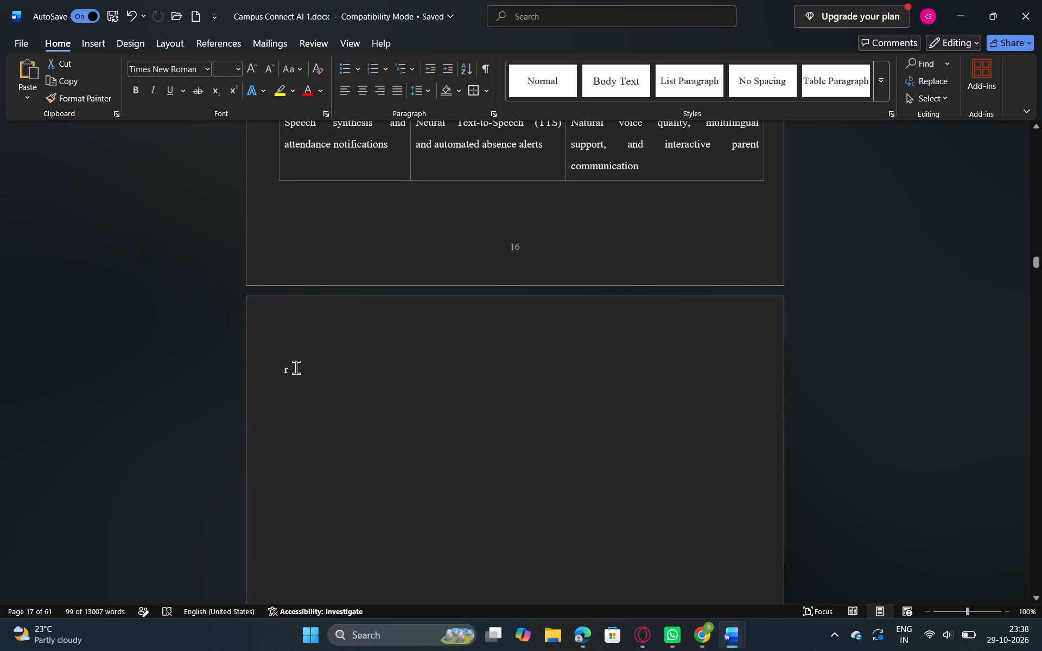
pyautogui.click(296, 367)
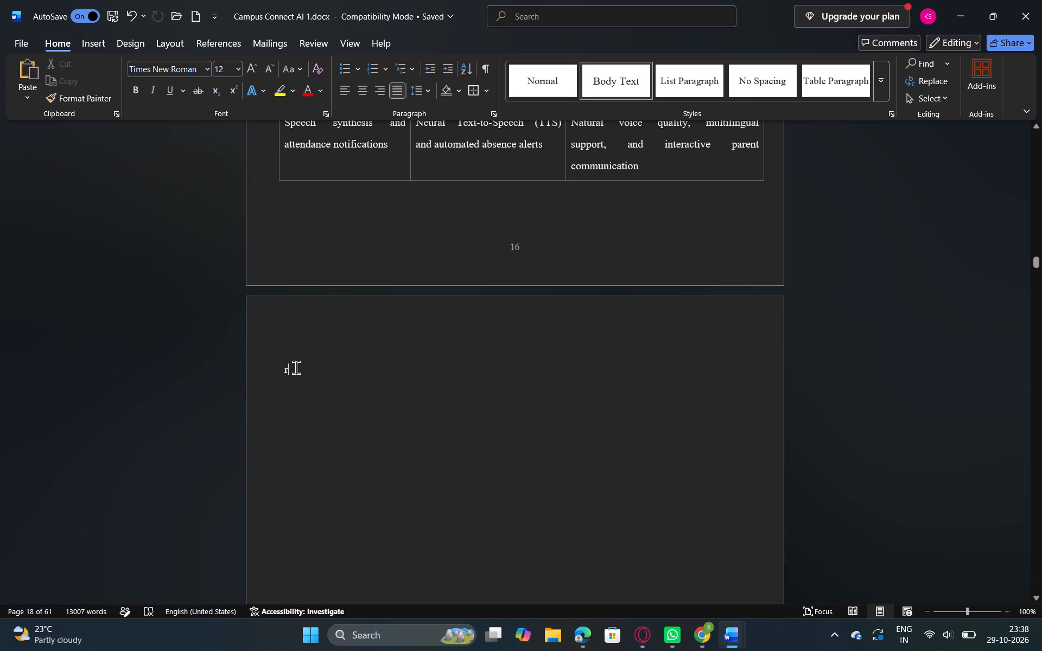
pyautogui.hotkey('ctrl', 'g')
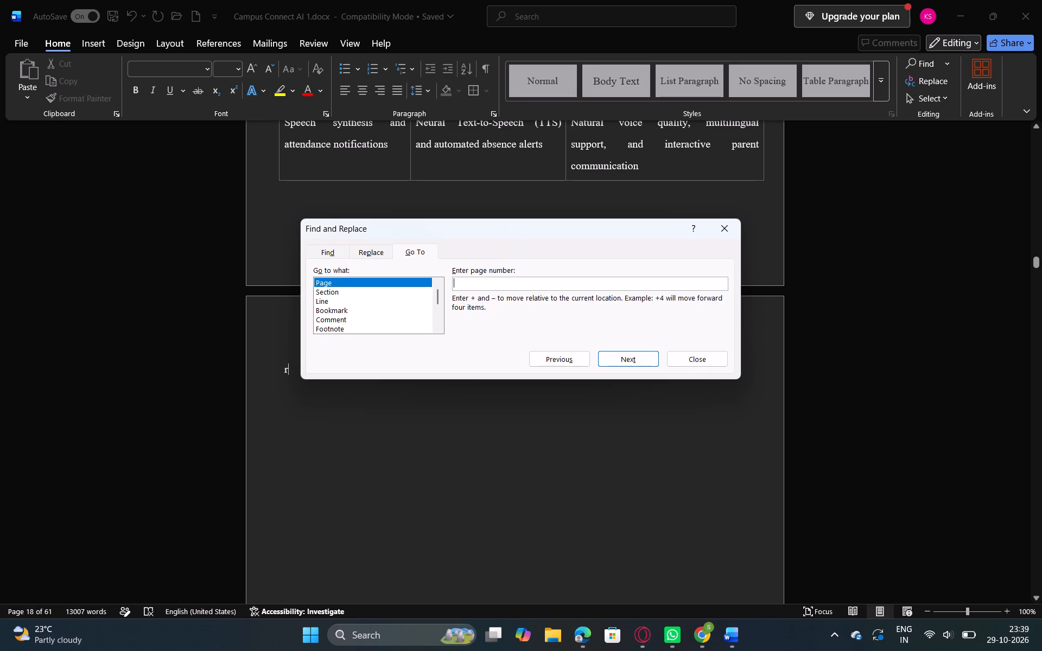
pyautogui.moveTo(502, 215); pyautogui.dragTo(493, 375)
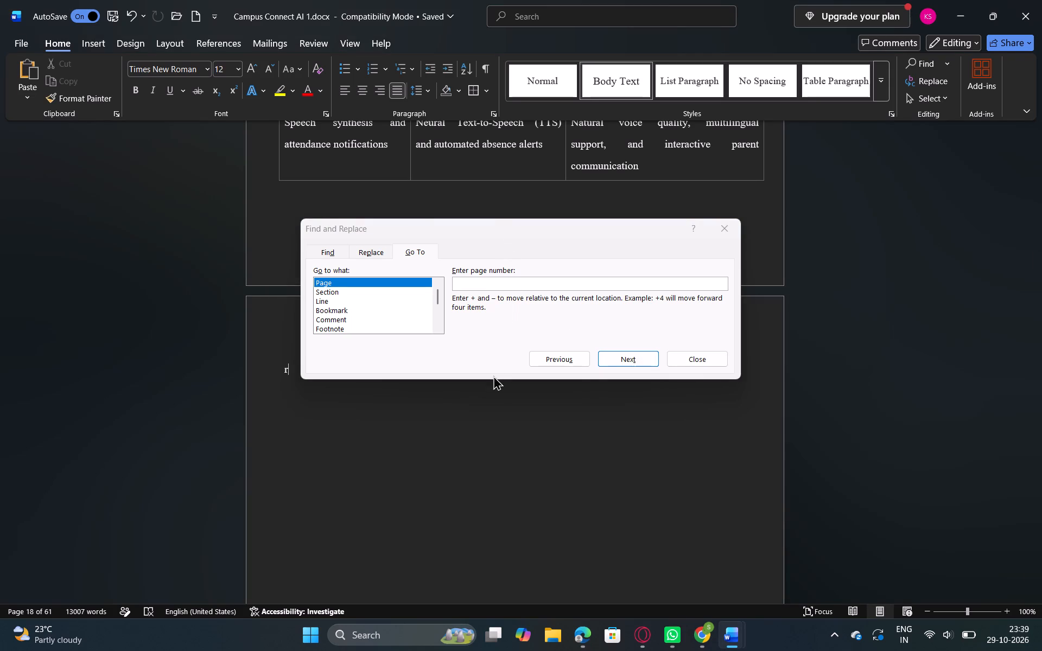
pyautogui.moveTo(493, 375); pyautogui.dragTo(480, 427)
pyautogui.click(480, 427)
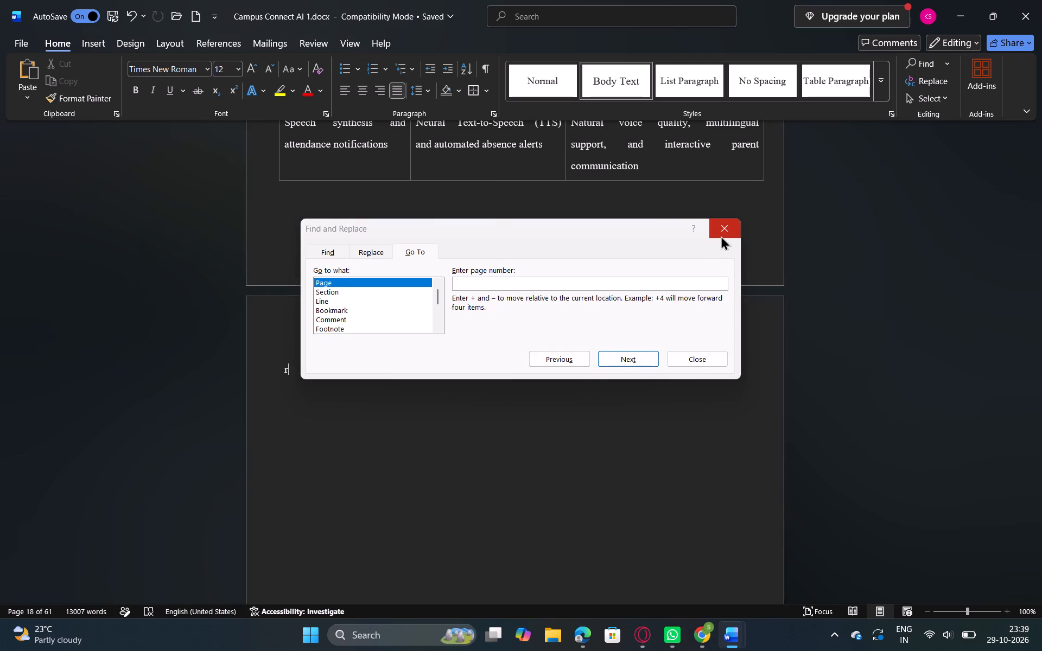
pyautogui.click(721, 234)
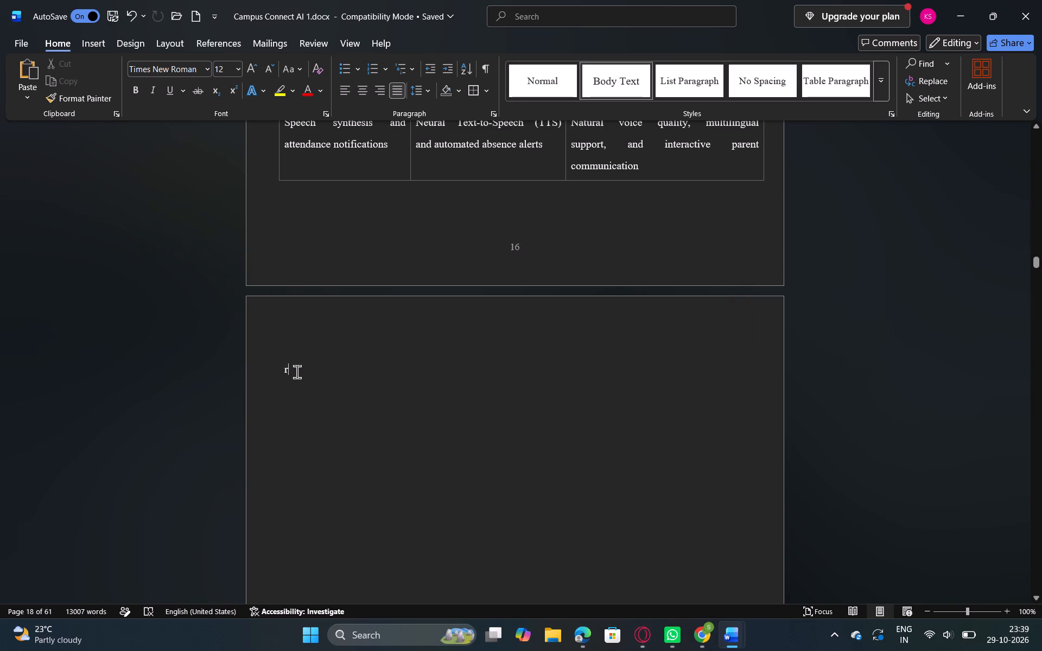
# Use Go To to jump to page 17 of the report.
pyautogui.hotkey('ctrl', 'g')
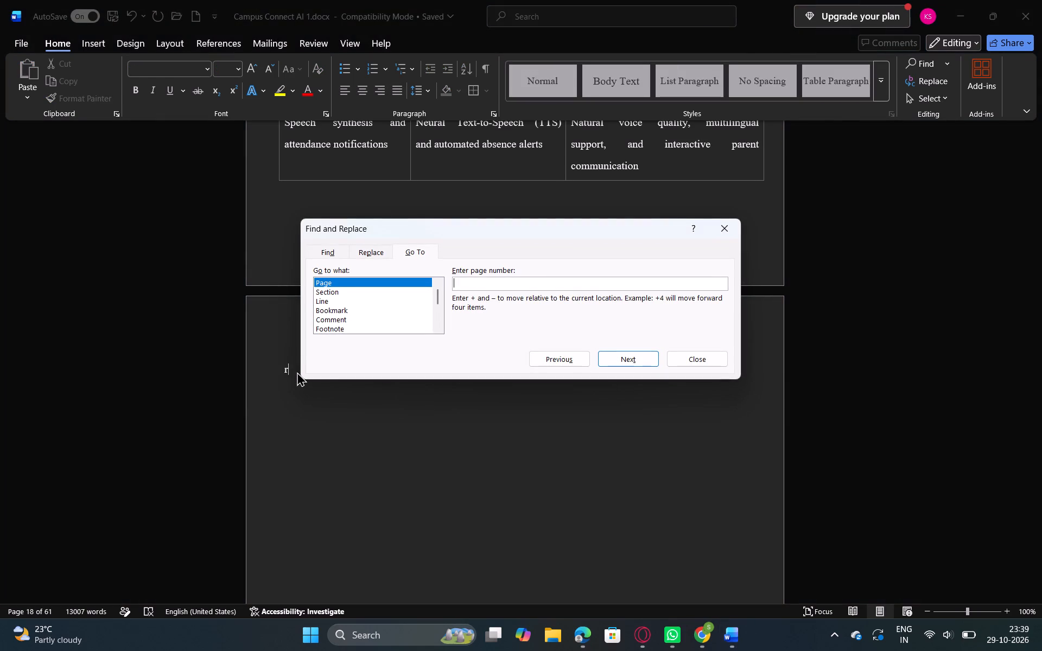
pyautogui.write('17')
pyautogui.press('Return')
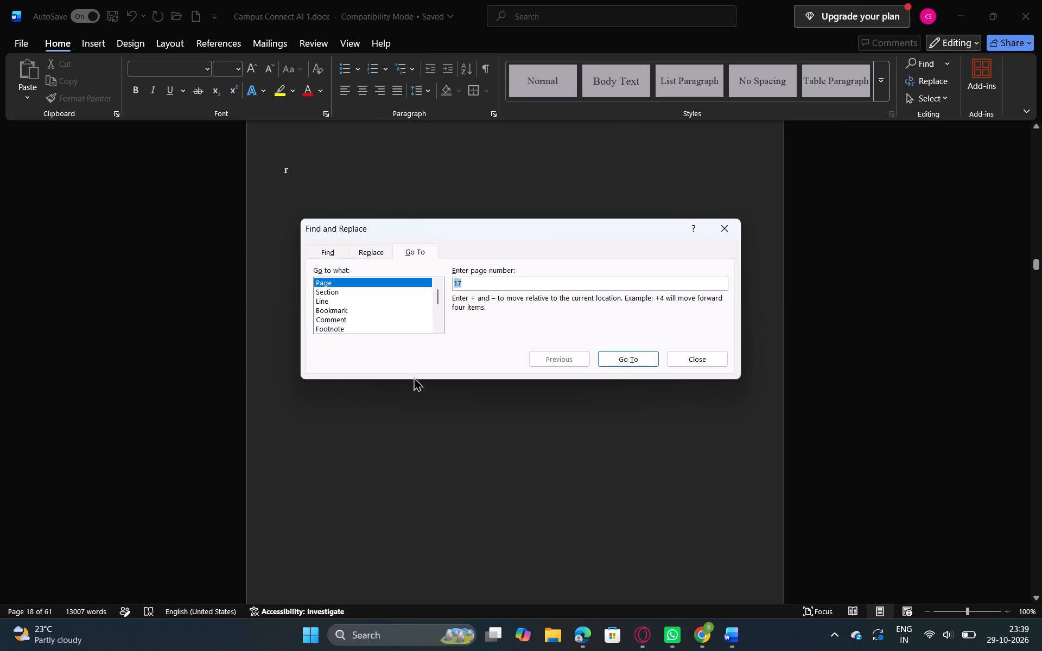
pyautogui.click(624, 361)
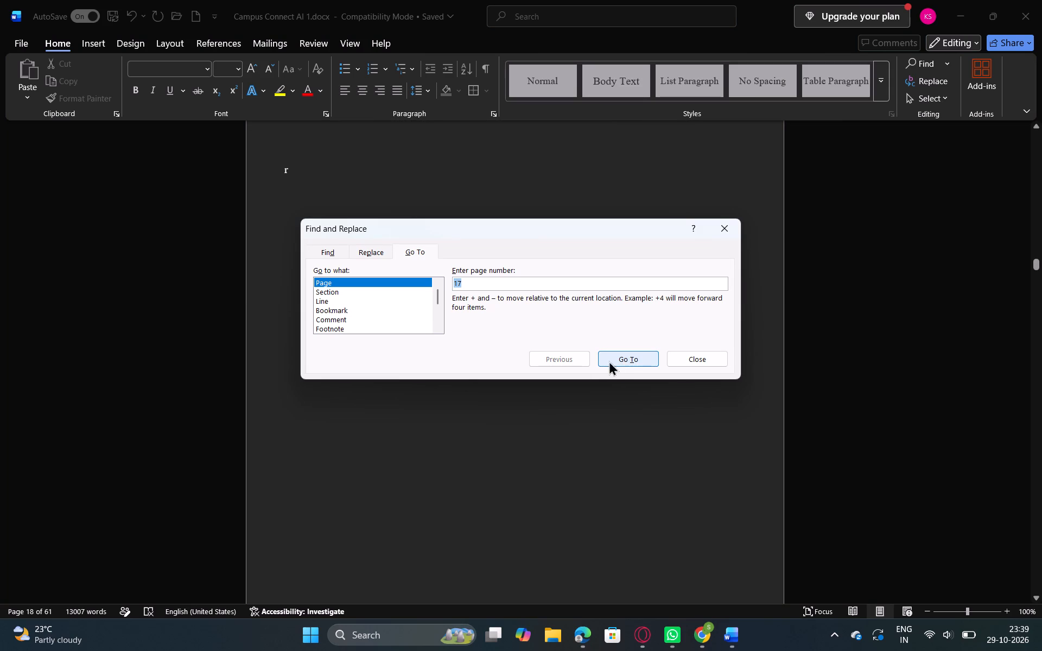
pyautogui.click(736, 230)
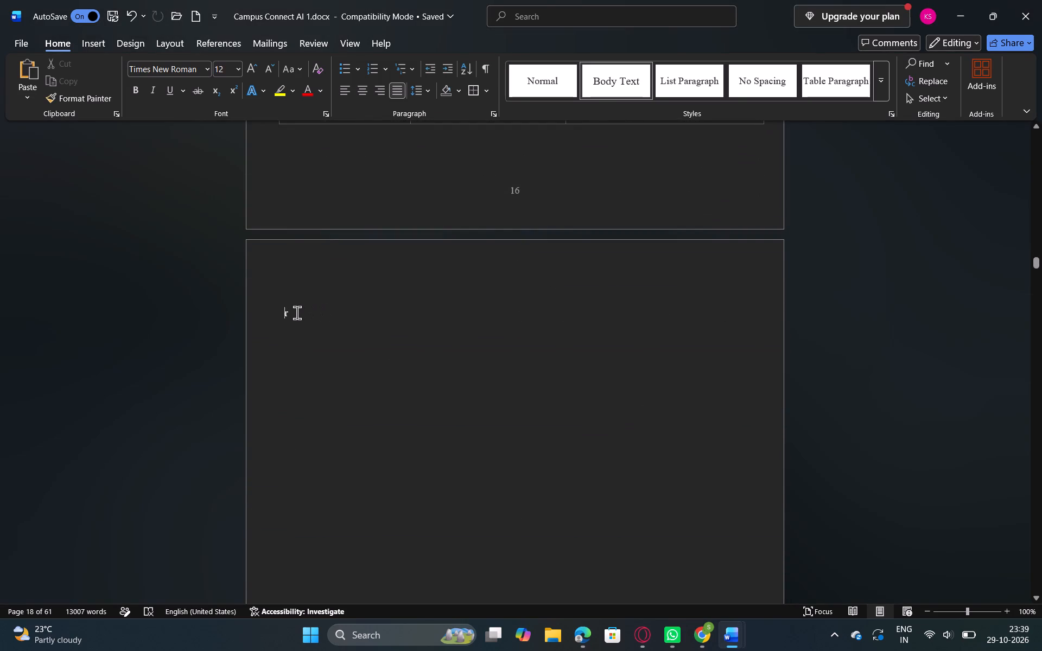
# Browse the Go To target types and jump to page 17 again from beside the stray "r".
pyautogui.click(290, 312)
pyautogui.hotkey('ctrl', 'g')
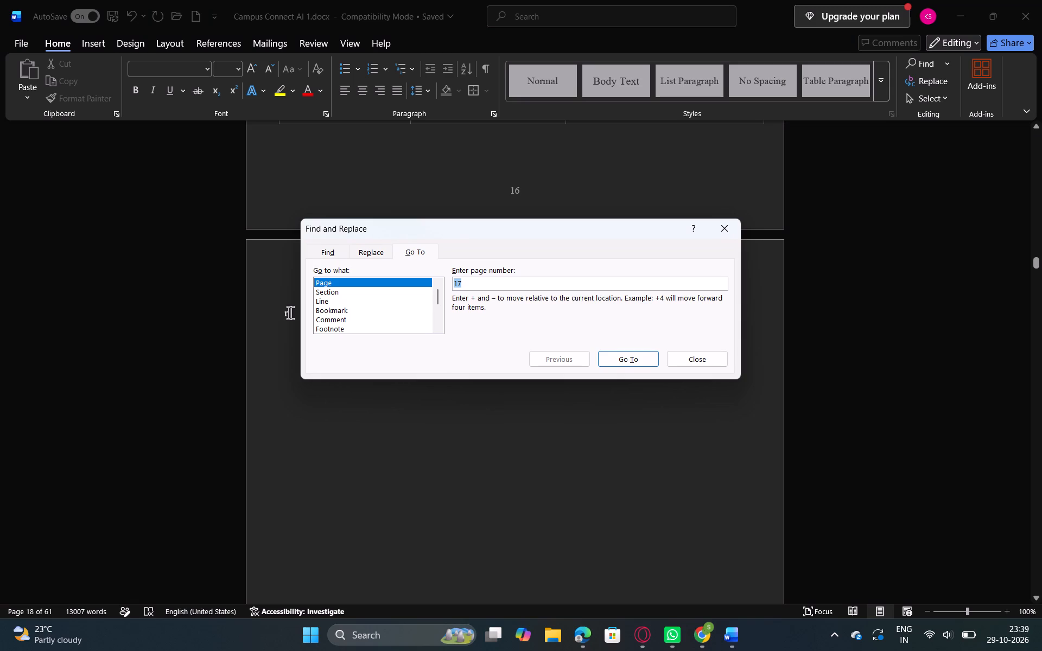
pyautogui.click(634, 354)
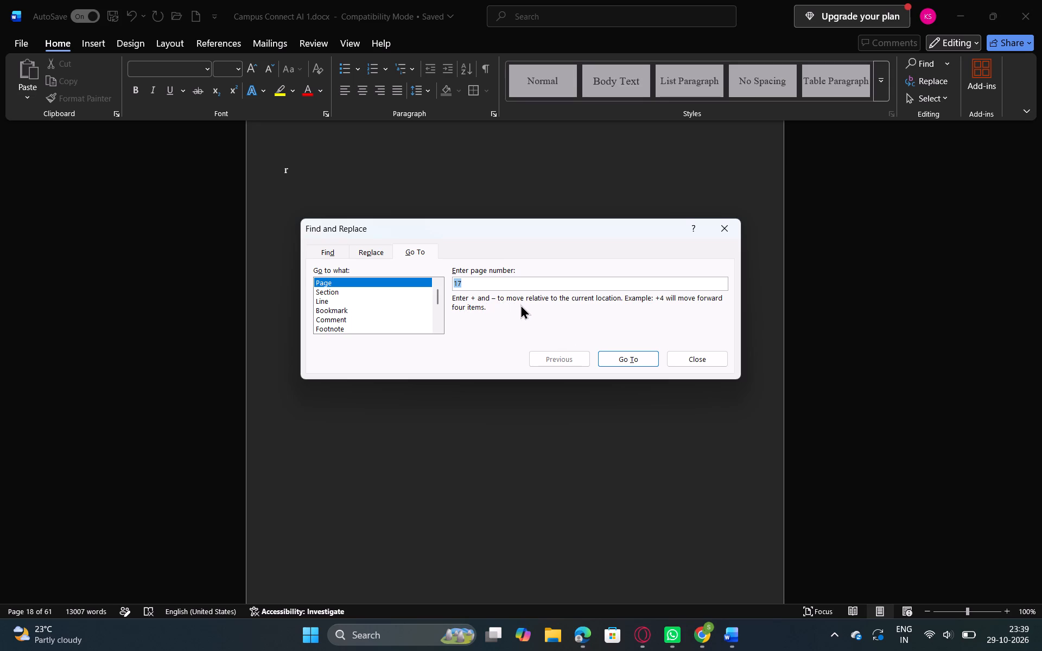
pyautogui.click(467, 282)
pyautogui.scroll(-2, 355, 325)
pyautogui.moveTo(434, 295); pyautogui.dragTo(437, 296)
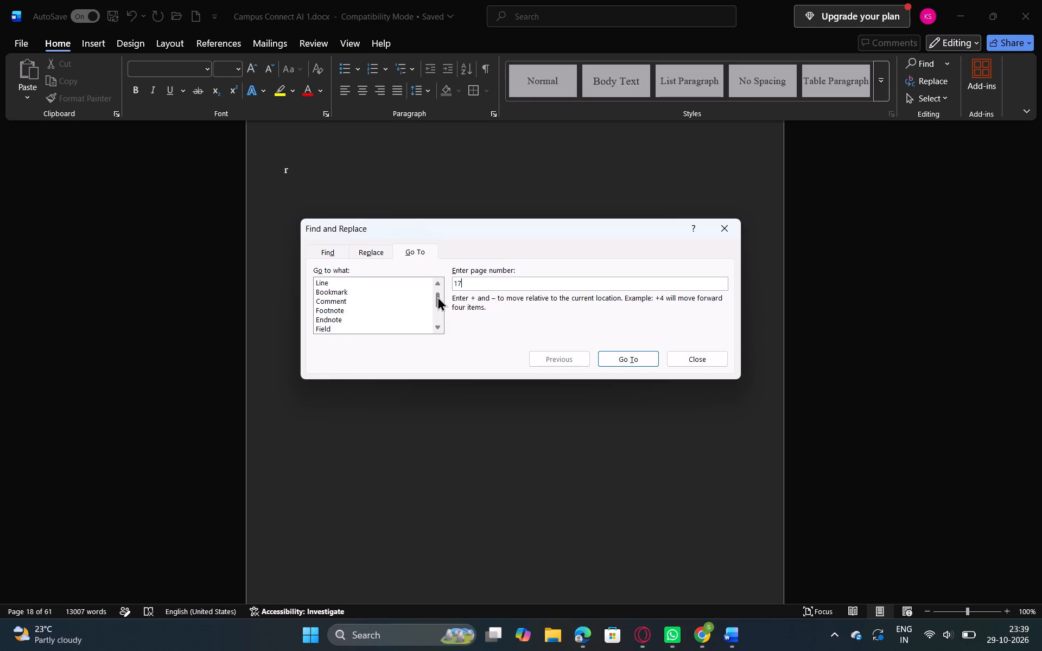
pyautogui.moveTo(437, 296); pyautogui.dragTo(437, 290)
pyautogui.click(480, 279)
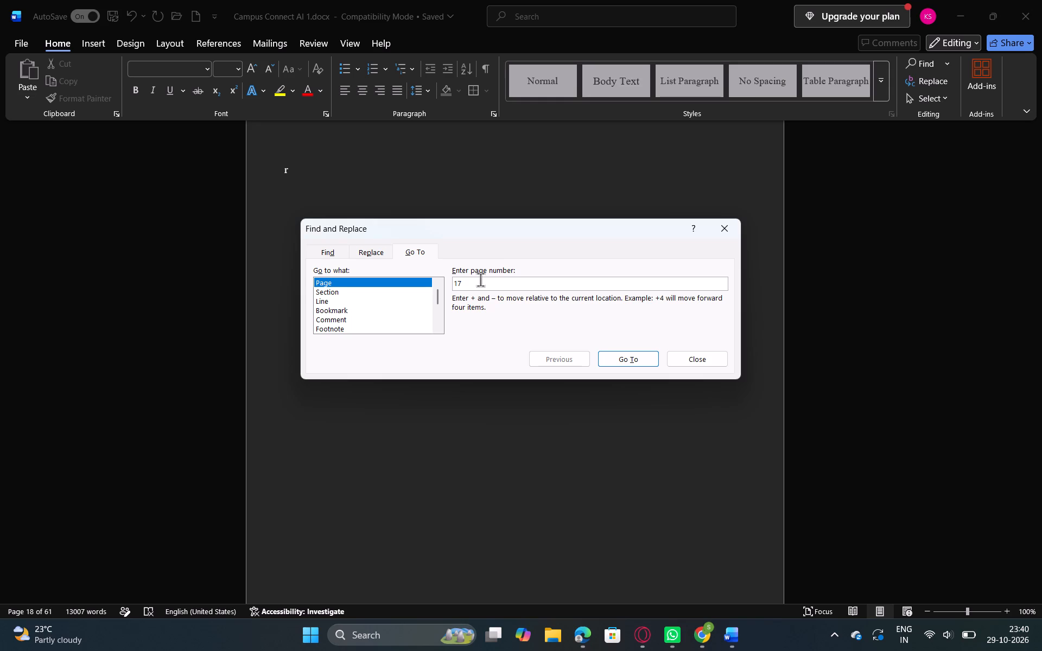
pyautogui.click(623, 353)
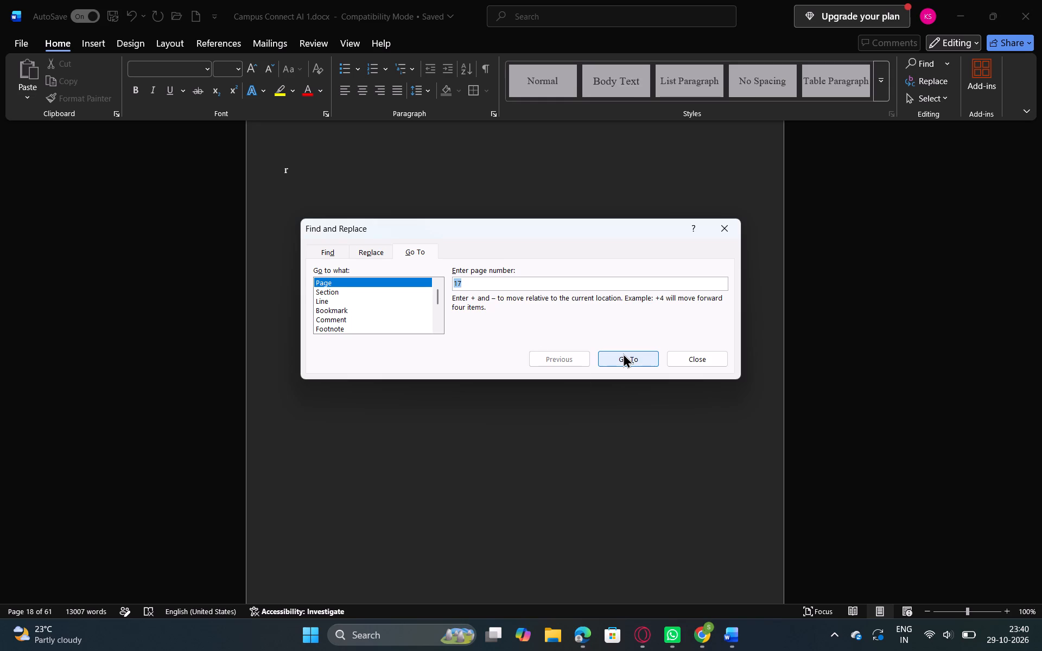
pyautogui.click(623, 353)
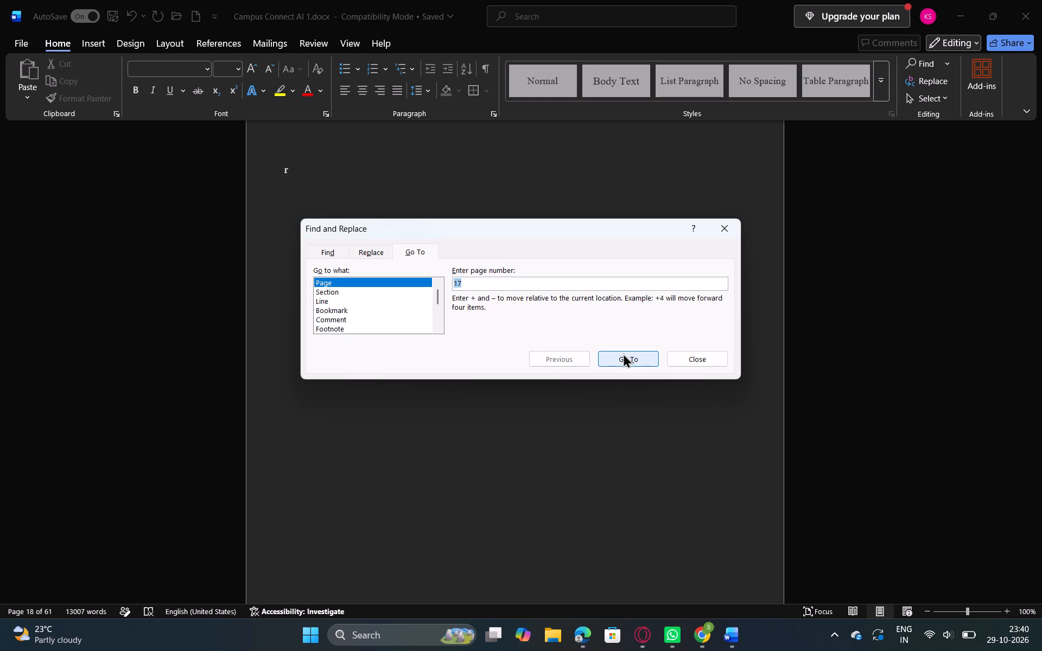
pyautogui.click(623, 353)
pyautogui.click(681, 359)
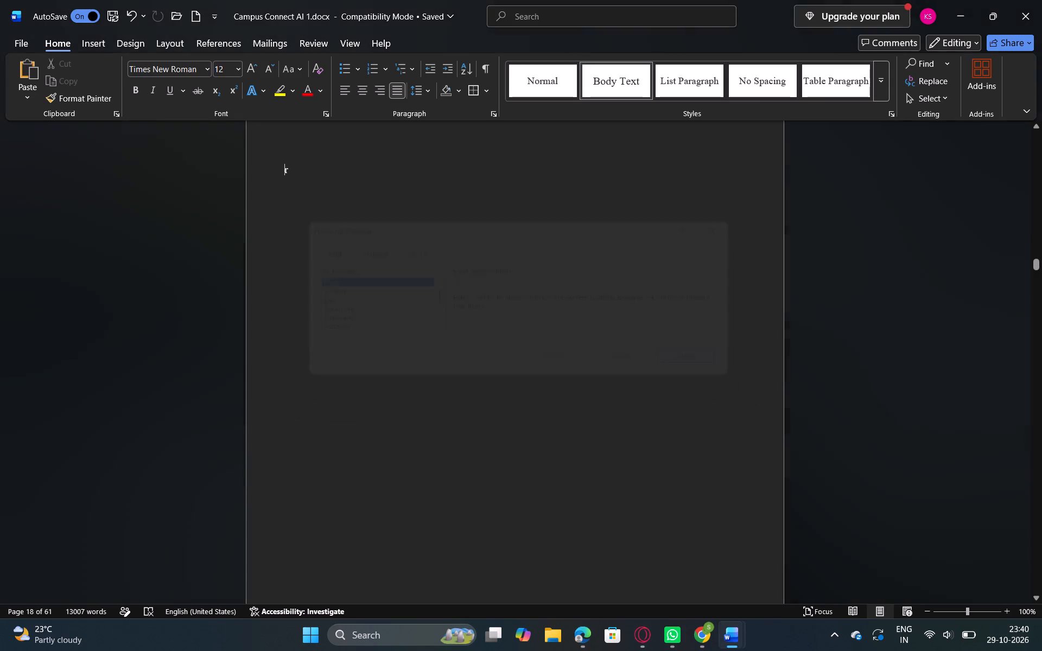
# Delete the stray "r" at the top of the blank page that follows the Stage / Mature Component Used table.
pyautogui.press('BackSpace')
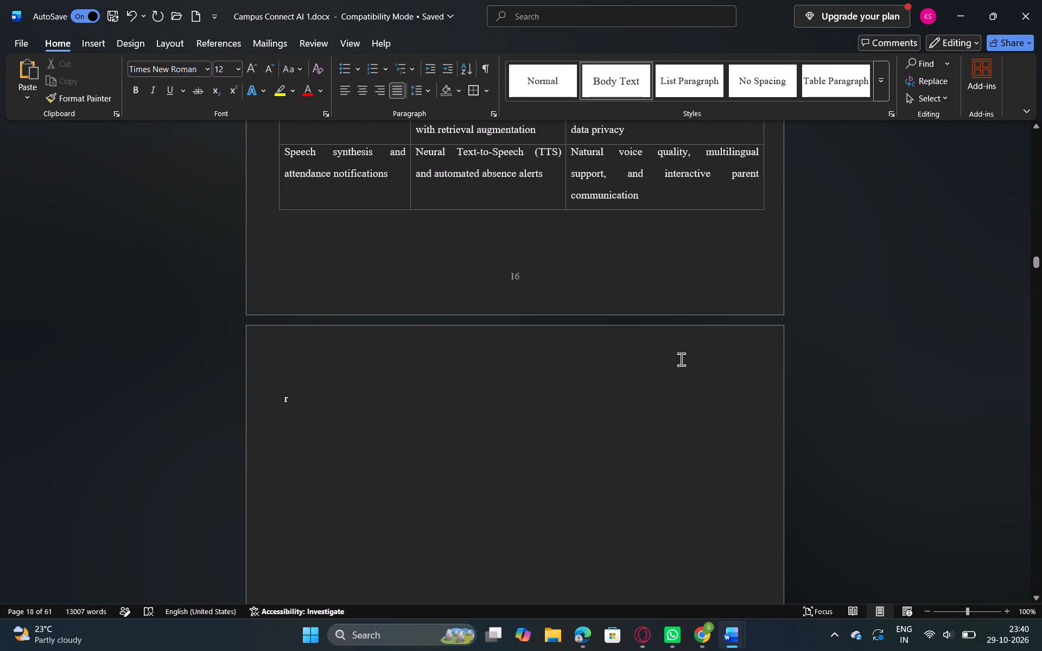
pyautogui.click(298, 394)
pyautogui.press('BackSpace')
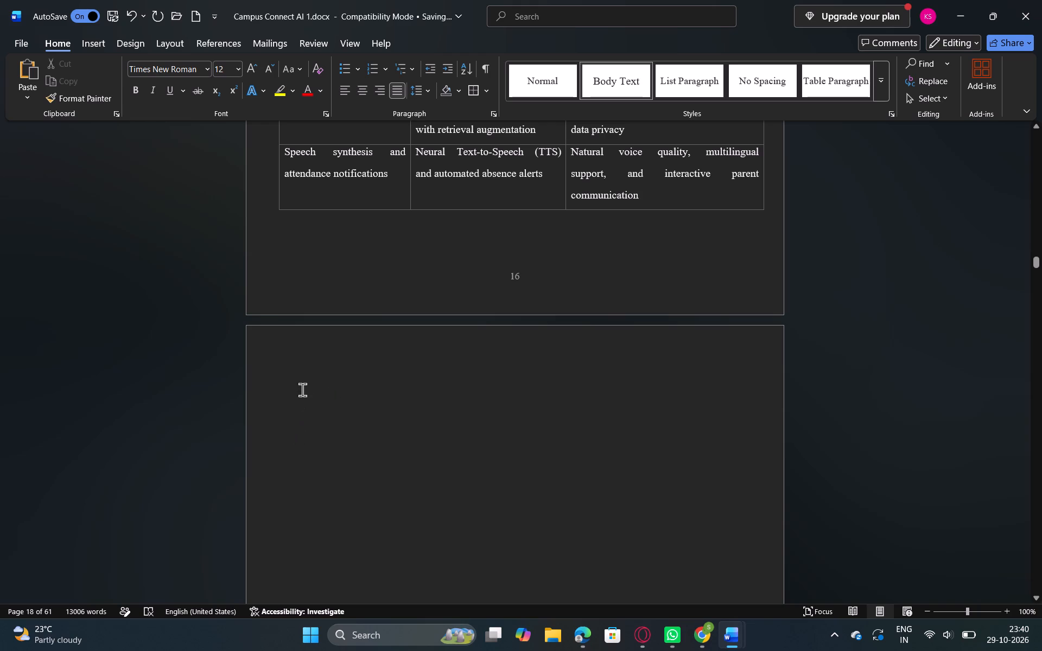
# Open Go To from the top of the blank page that follows the table.
pyautogui.click(301, 376)
pyautogui.hotkey('ctrl', 'g')
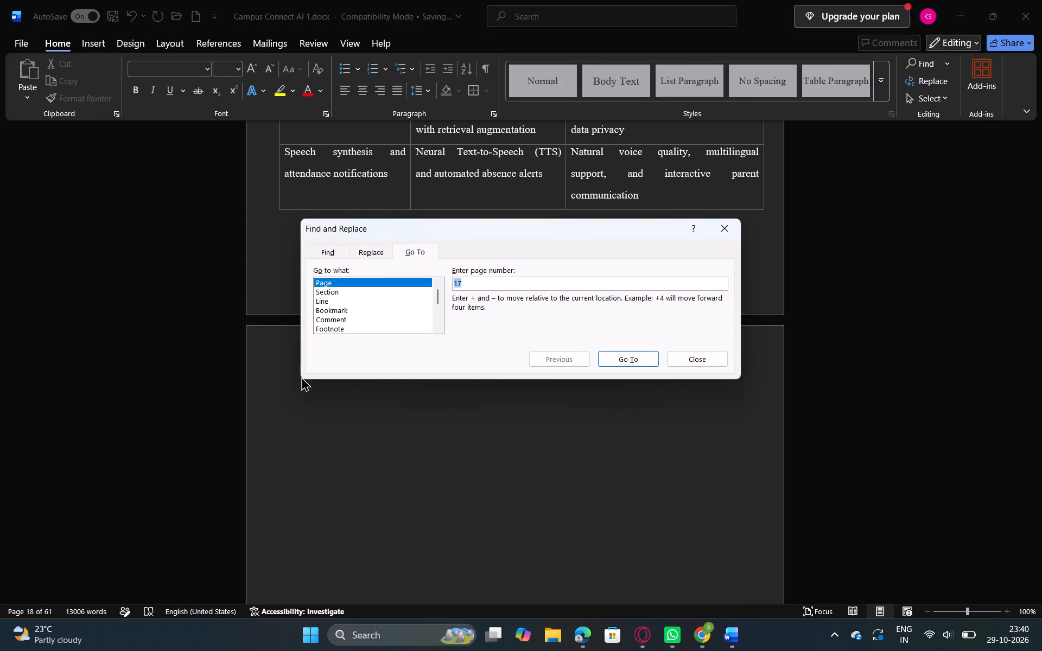
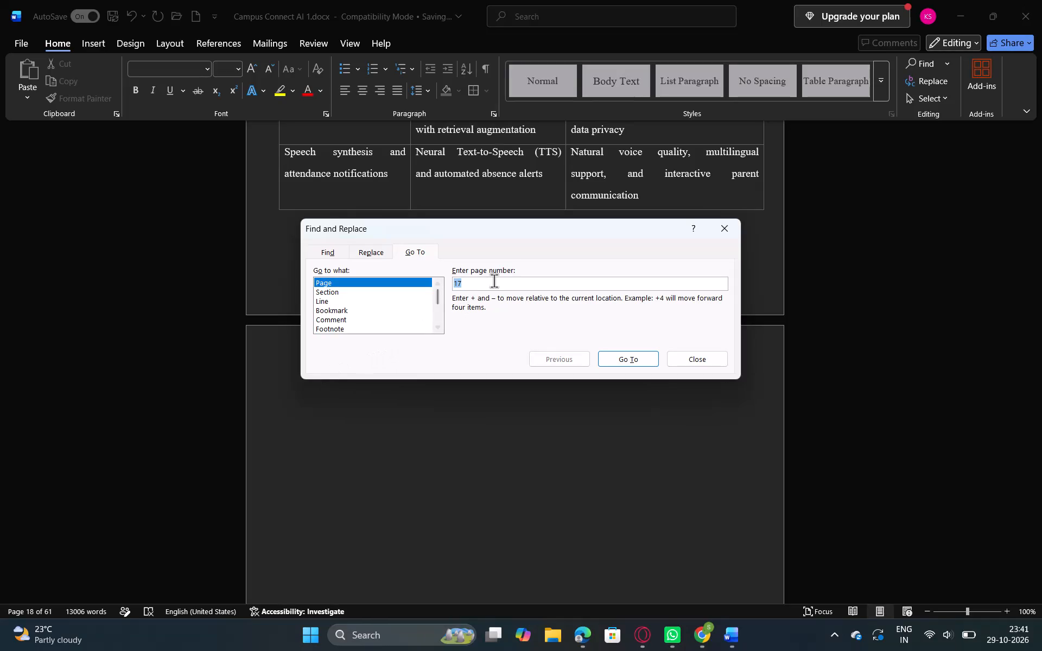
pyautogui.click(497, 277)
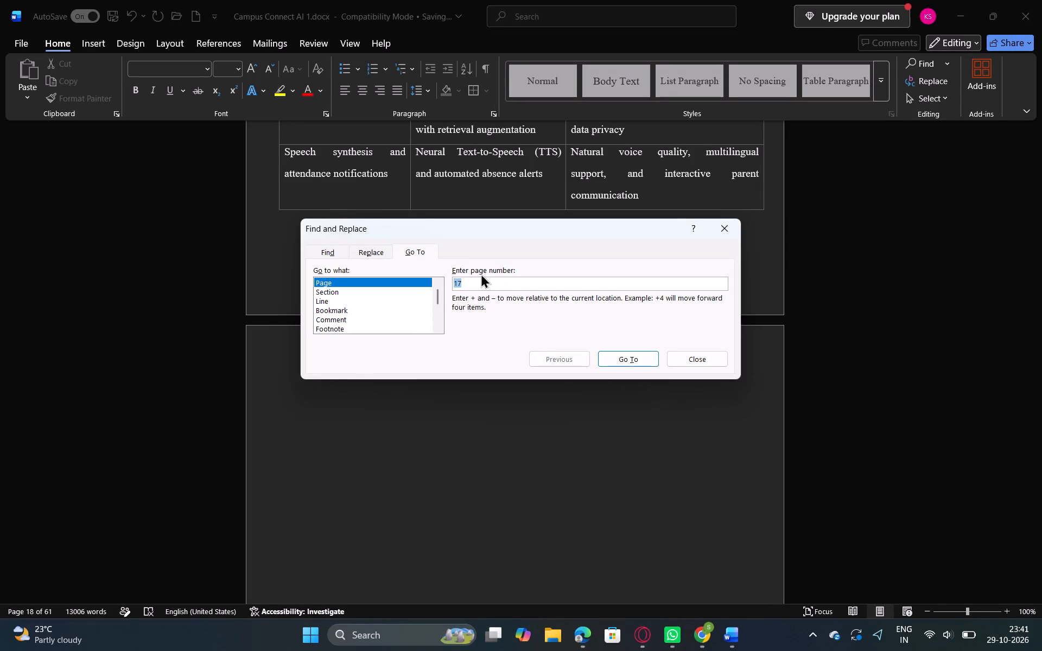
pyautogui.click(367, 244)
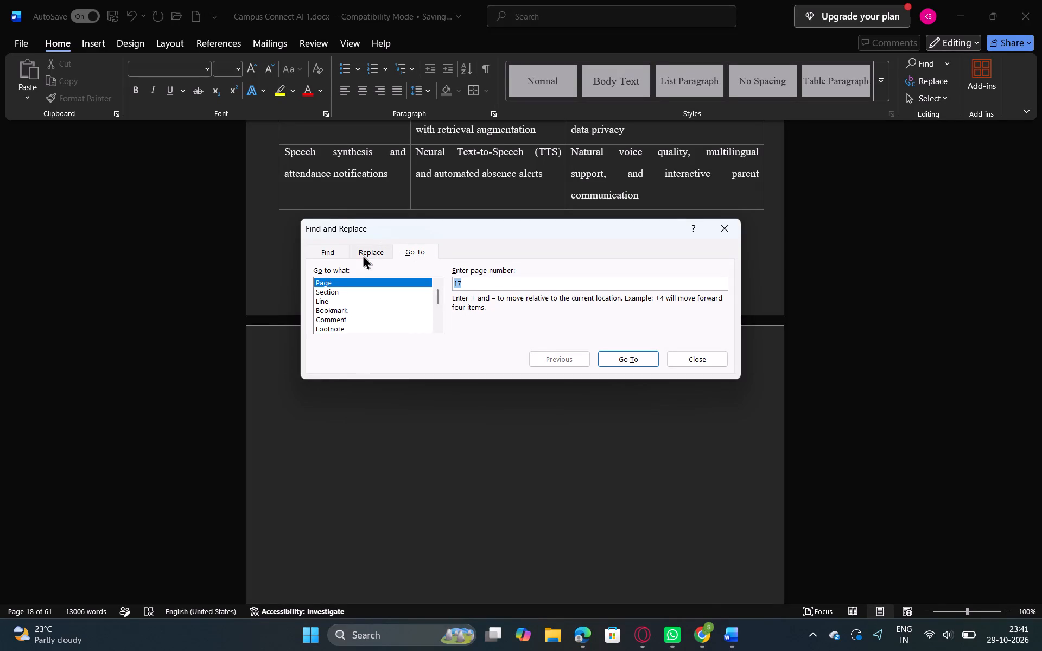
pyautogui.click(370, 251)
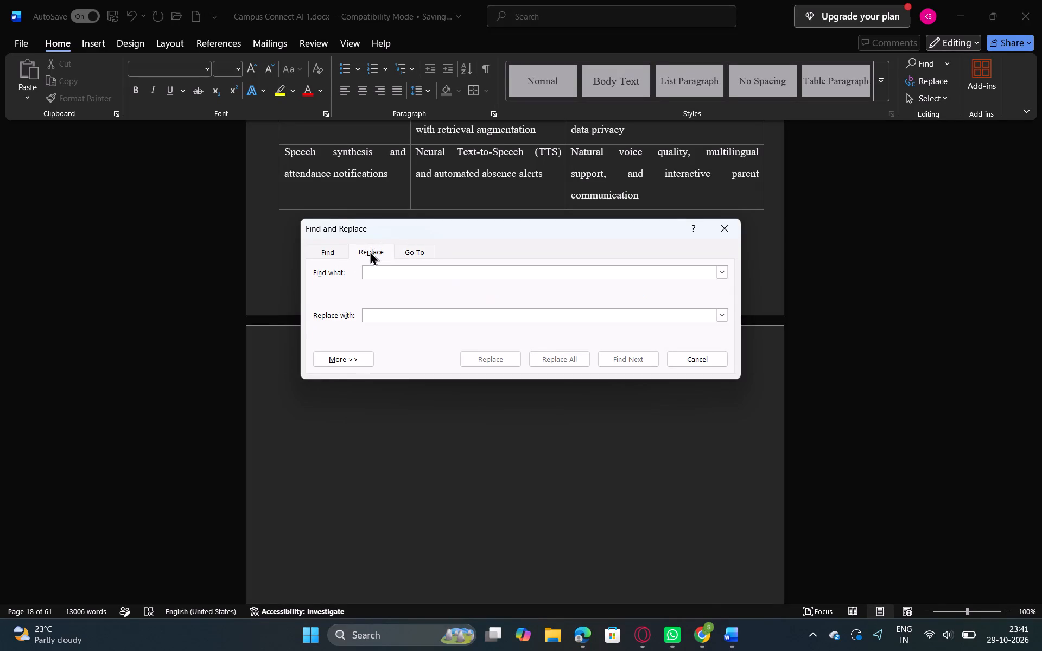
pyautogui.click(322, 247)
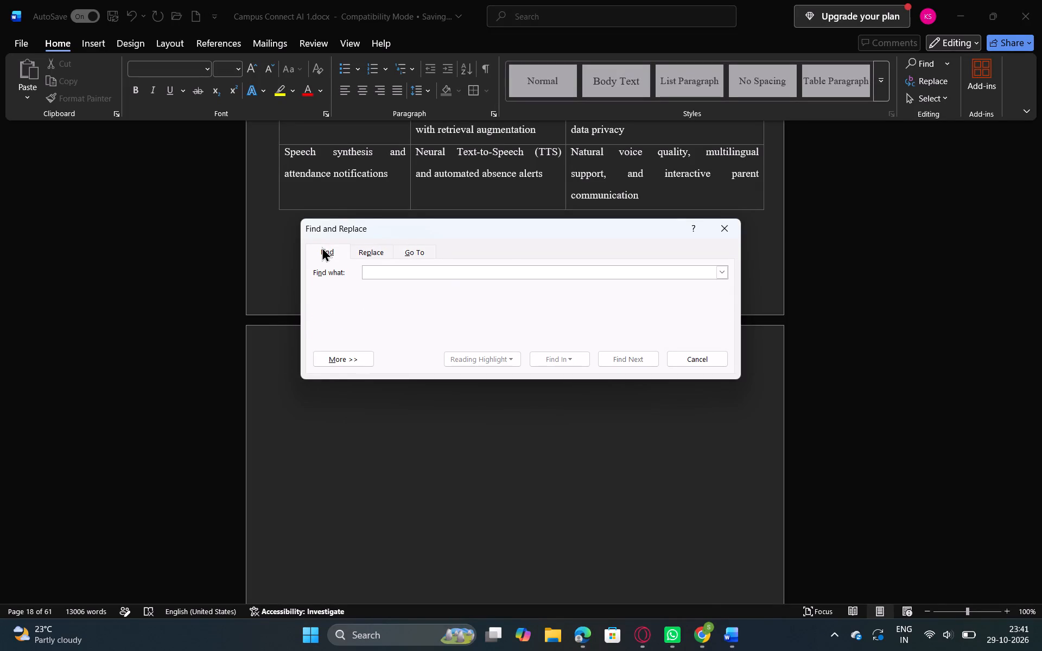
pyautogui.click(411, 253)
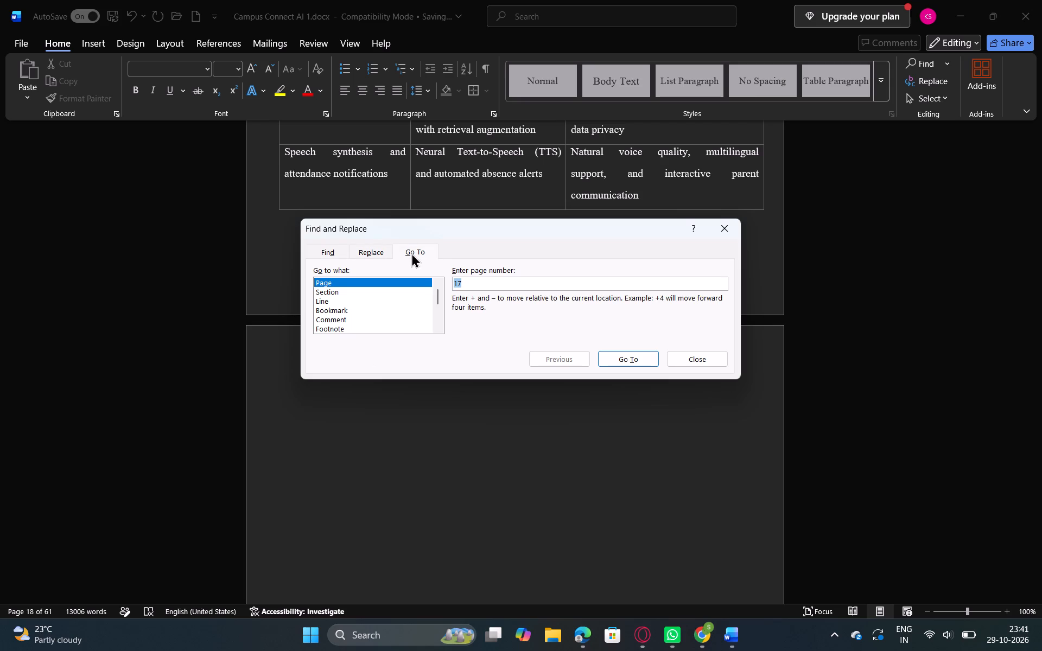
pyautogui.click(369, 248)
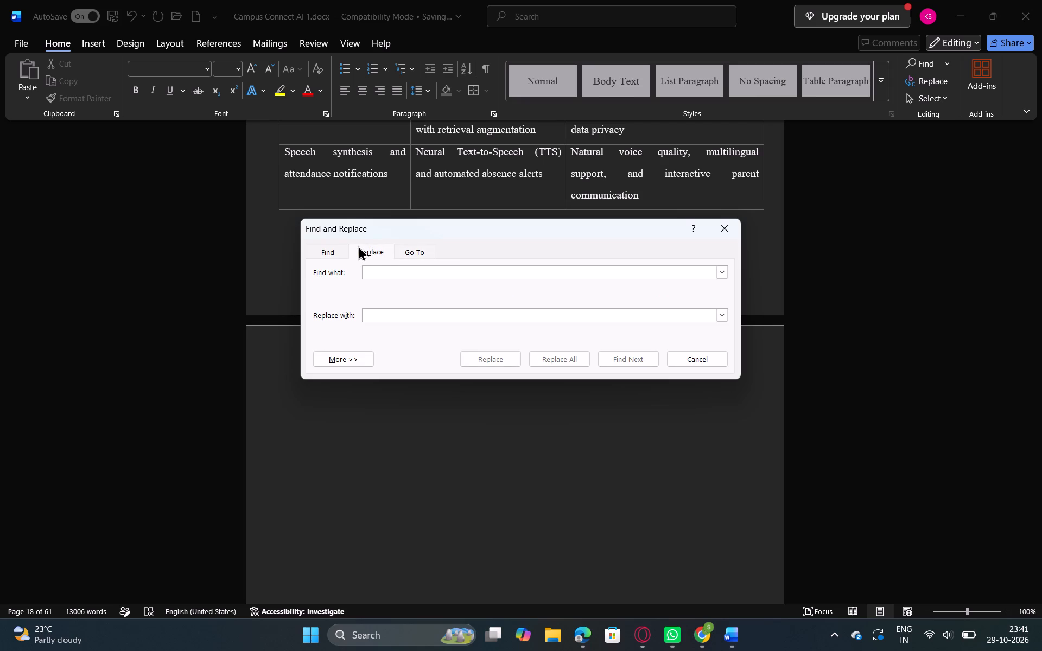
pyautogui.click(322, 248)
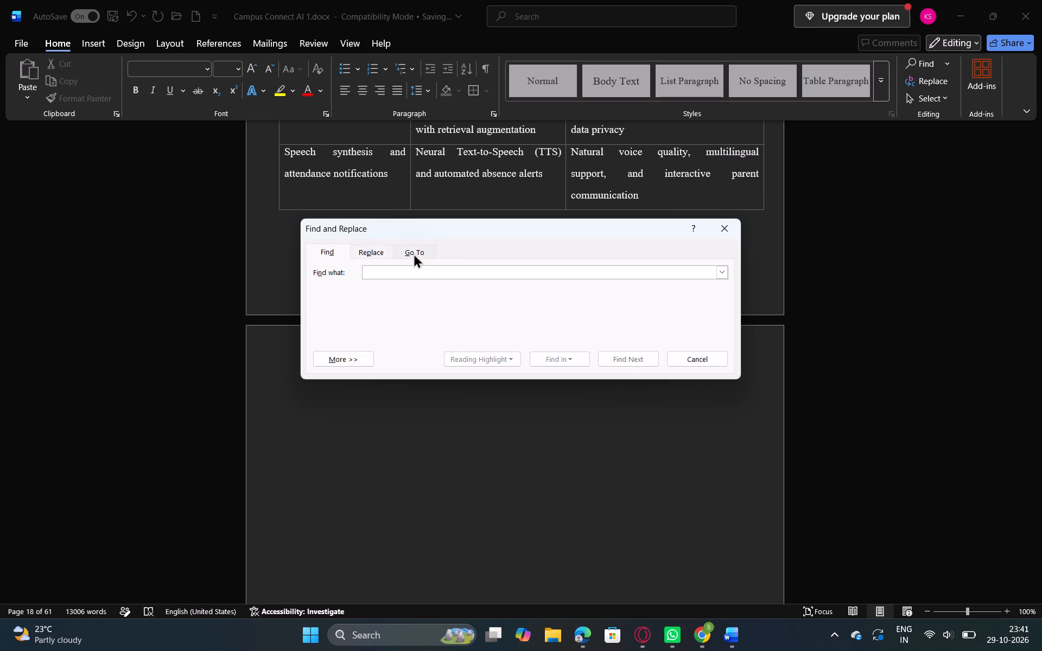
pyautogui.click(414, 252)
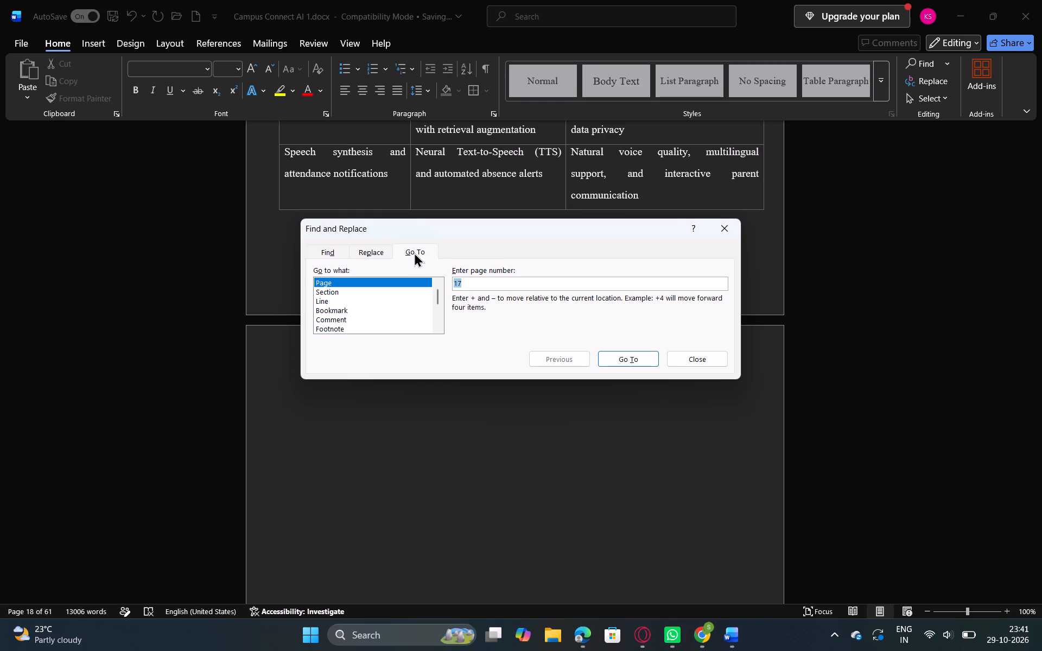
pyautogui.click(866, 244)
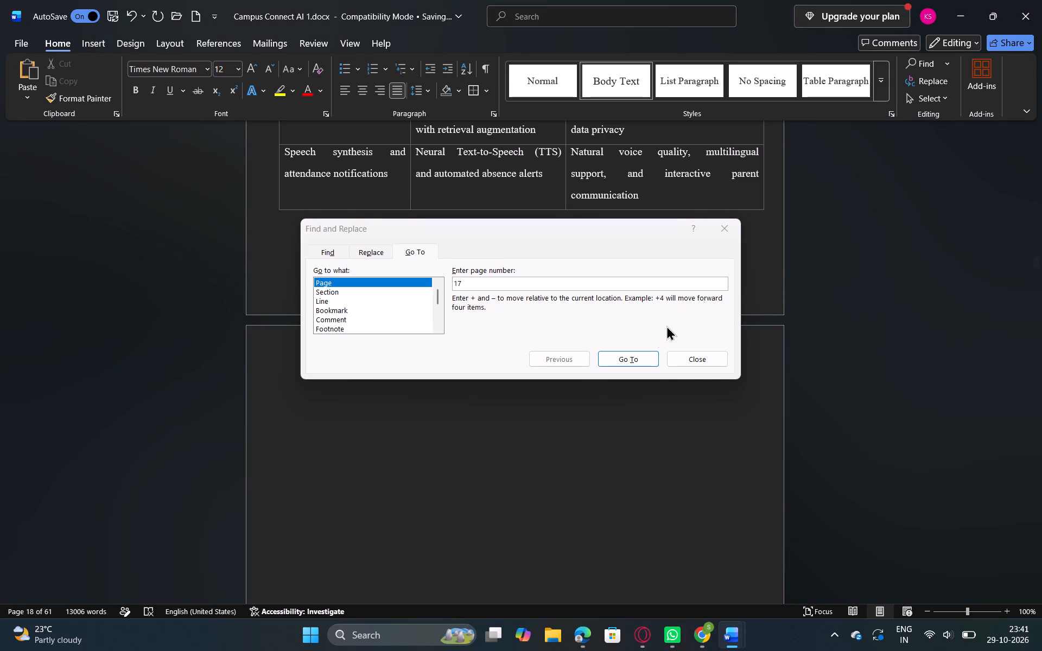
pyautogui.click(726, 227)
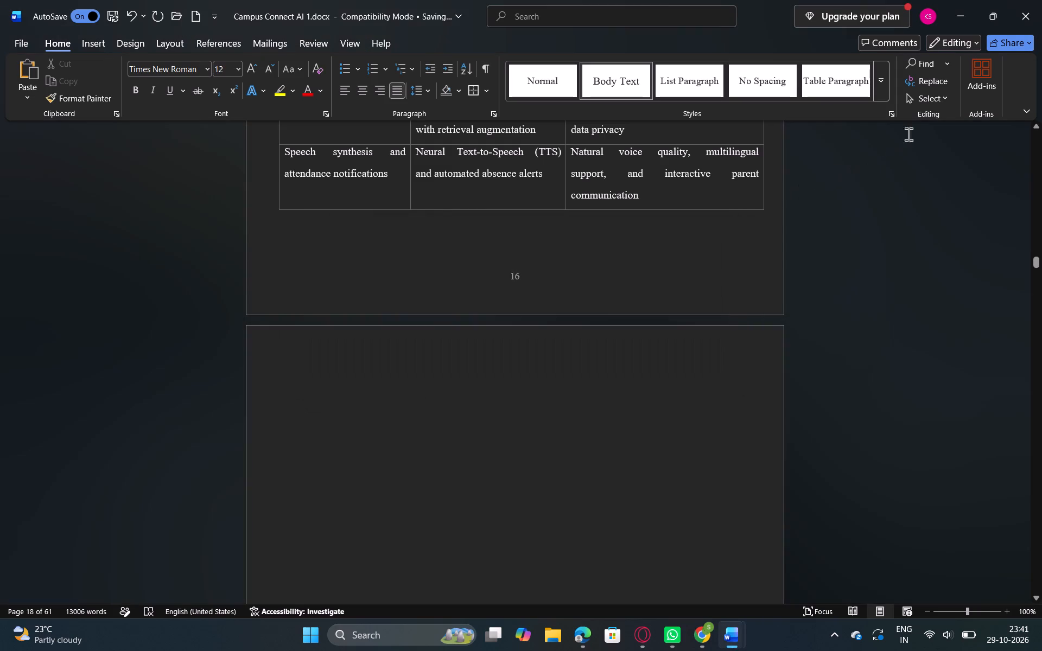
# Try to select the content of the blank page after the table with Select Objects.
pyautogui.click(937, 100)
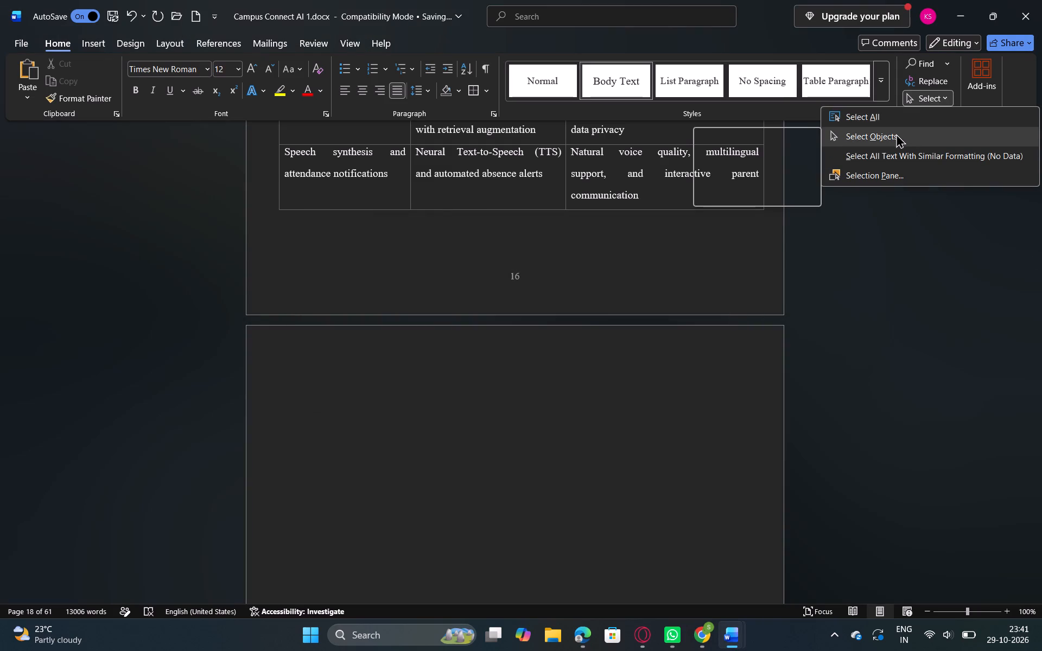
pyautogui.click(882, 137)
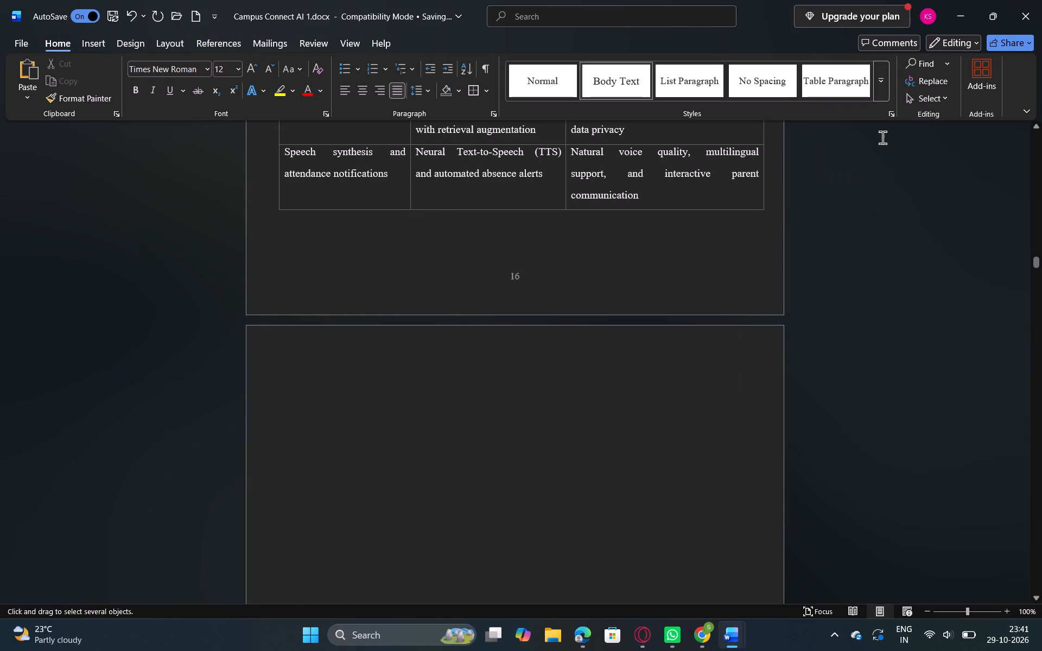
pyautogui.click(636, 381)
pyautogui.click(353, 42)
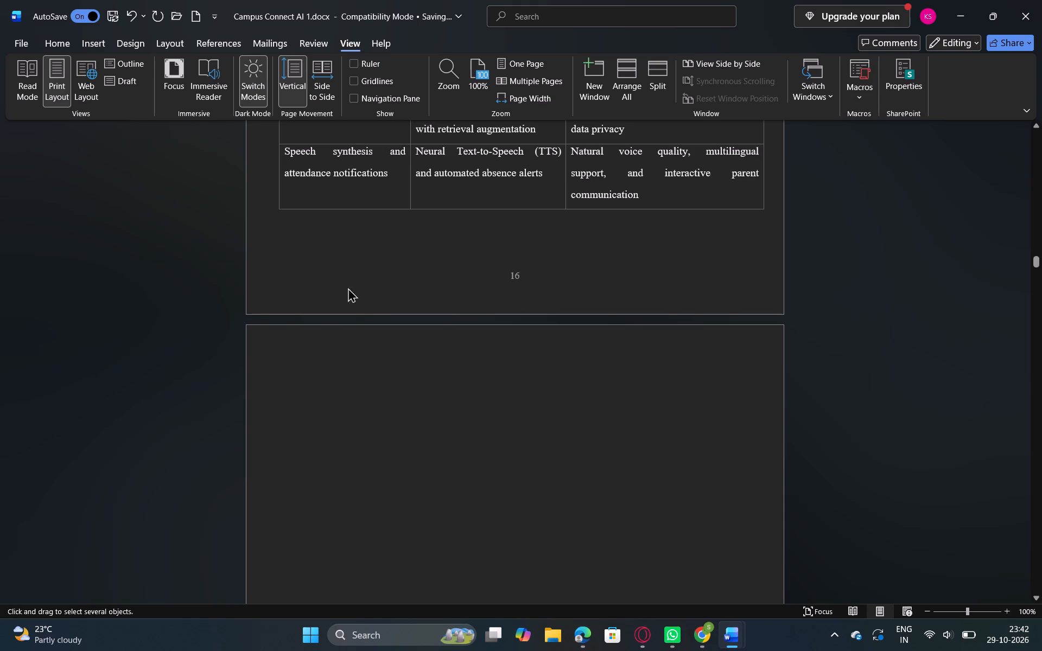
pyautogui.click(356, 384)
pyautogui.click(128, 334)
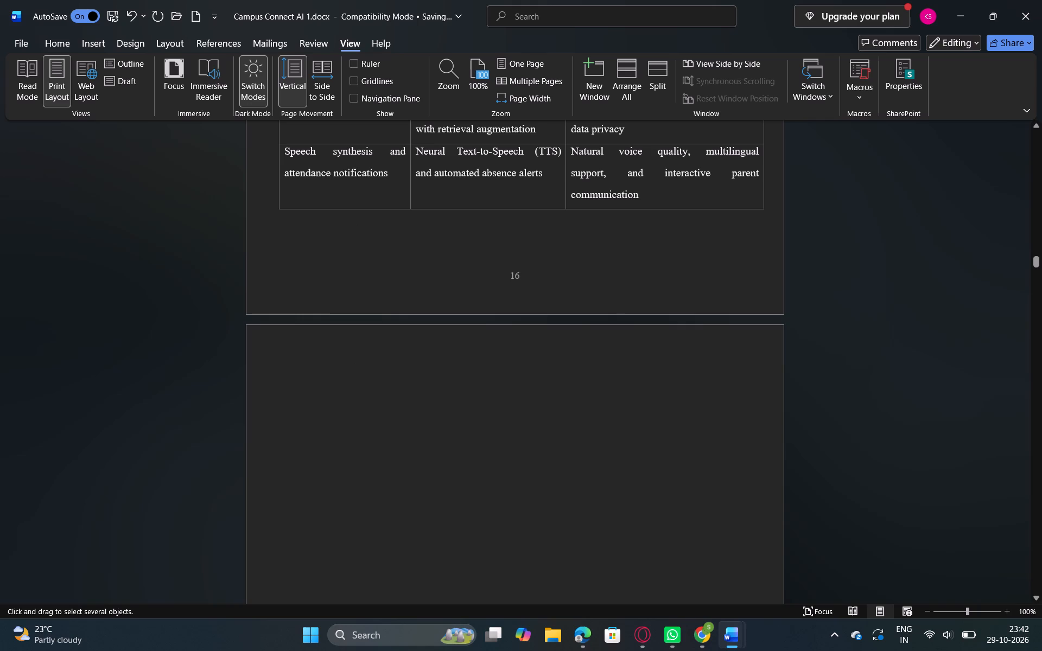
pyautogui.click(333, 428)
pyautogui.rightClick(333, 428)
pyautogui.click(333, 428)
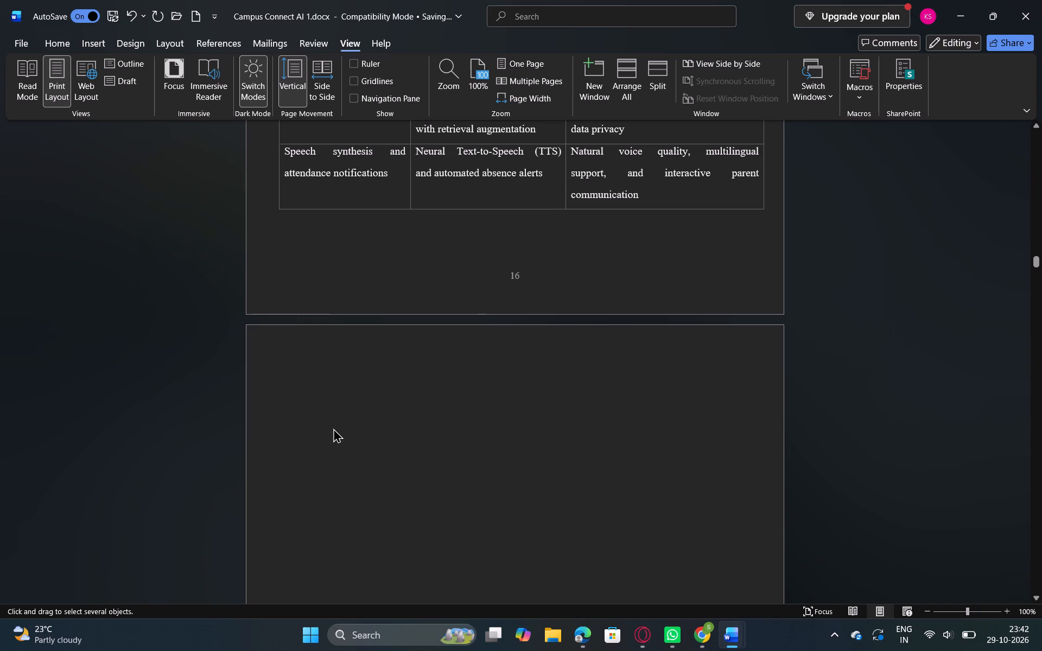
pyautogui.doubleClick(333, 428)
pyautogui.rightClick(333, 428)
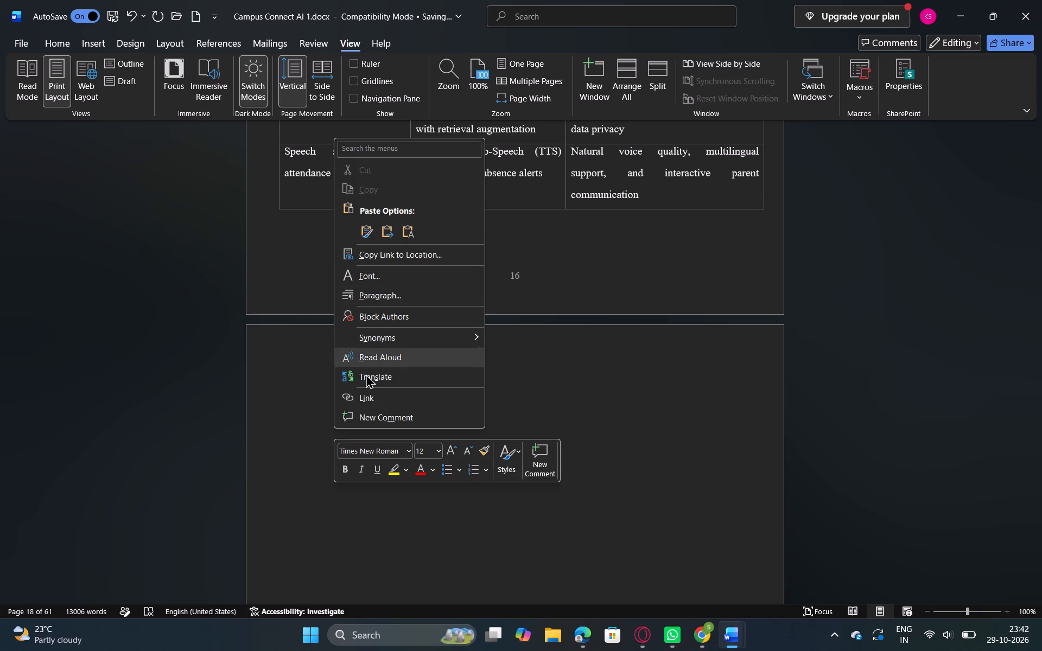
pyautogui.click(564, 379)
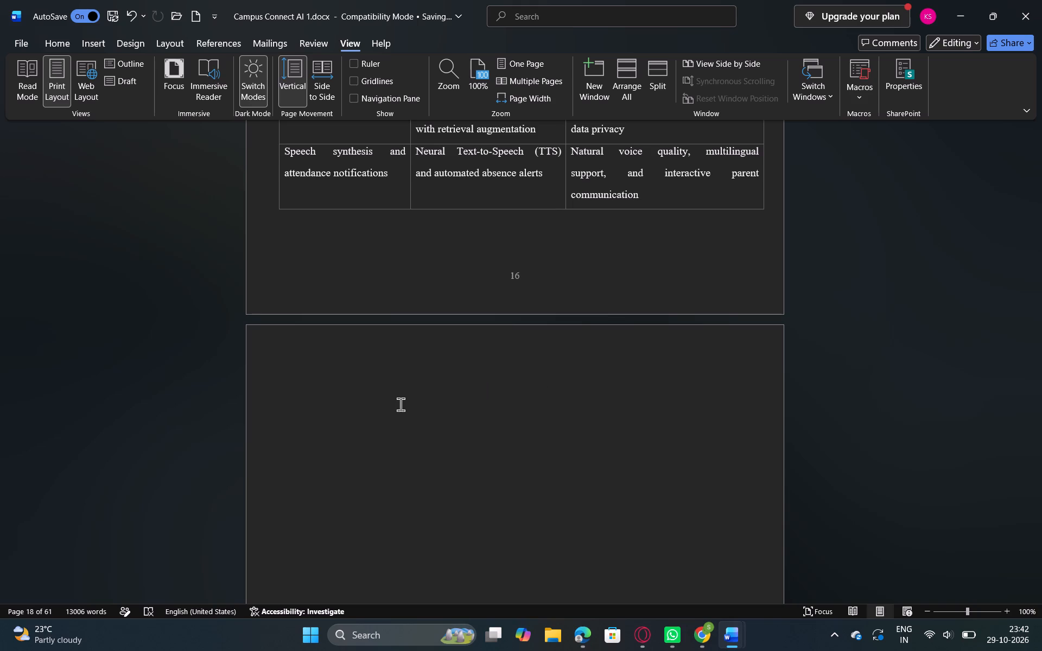
# Show the Navigation pane beside the document.
pyautogui.click(355, 98)
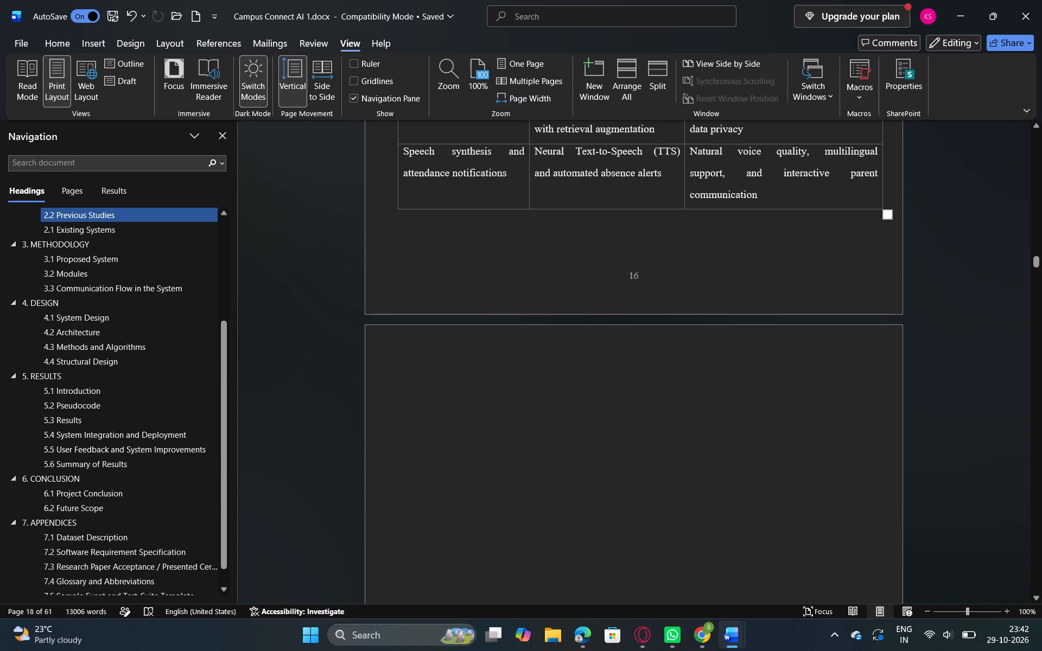
# Examine the blank page that follows the table for leftover content.
pyautogui.click(452, 420)
pyautogui.click(452, 420)
pyautogui.scroll(-1, 452, 420)
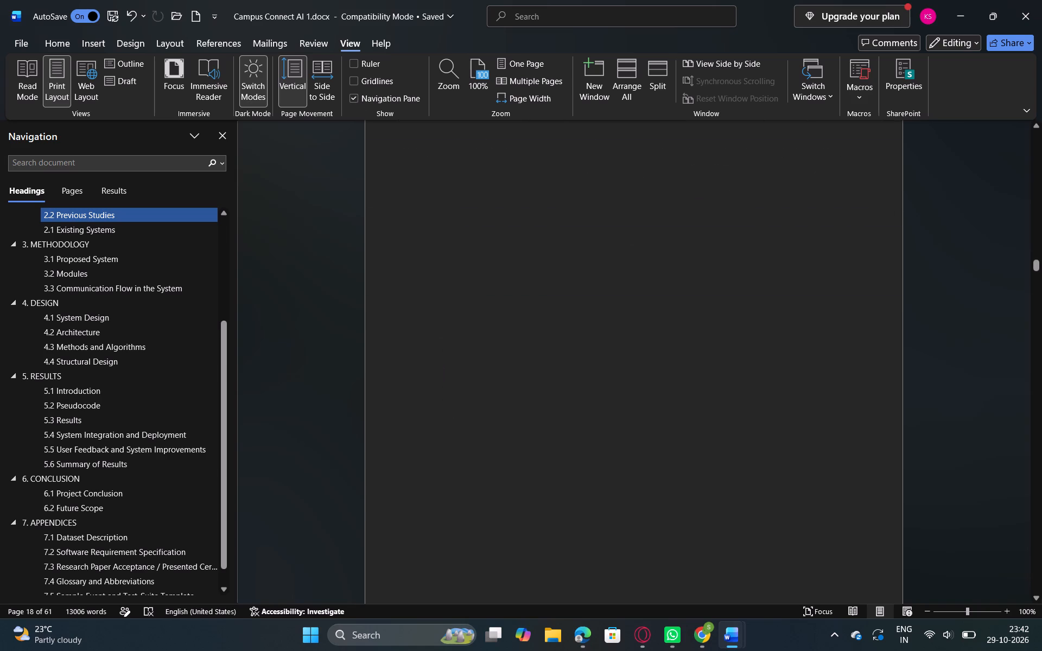
pyautogui.scroll(-2, 452, 420)
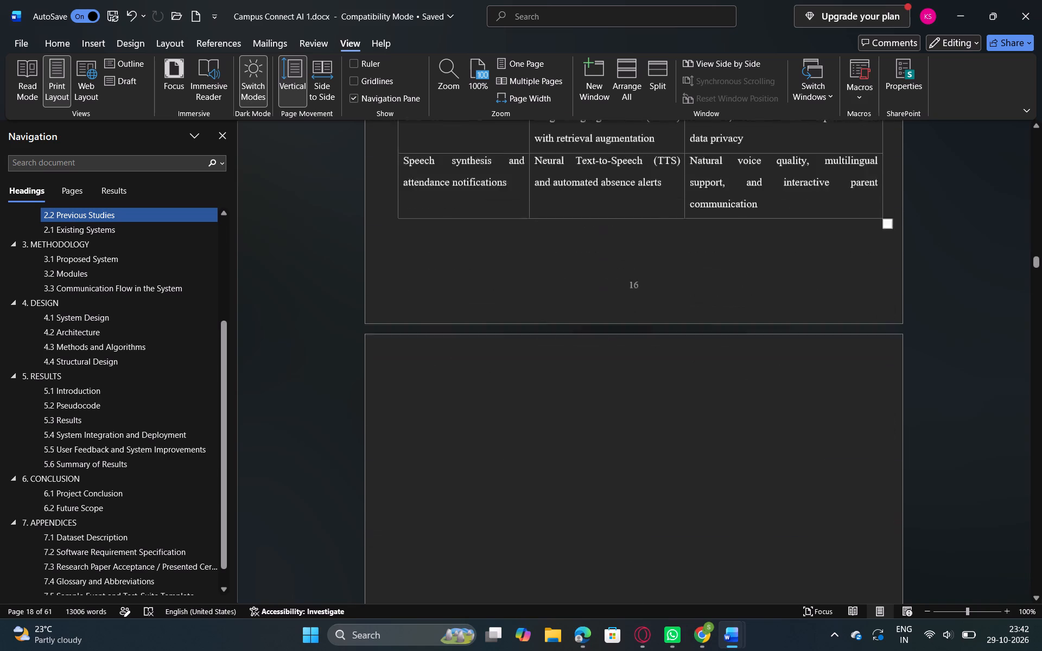
pyautogui.scroll(-1, 452, 420)
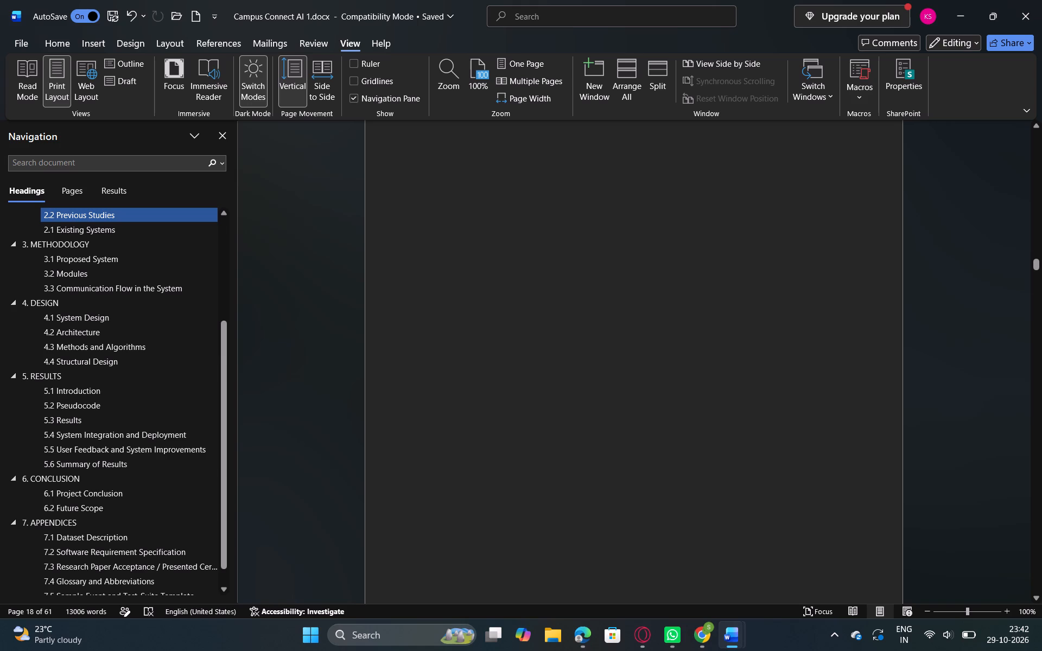
pyautogui.rightClick(452, 420)
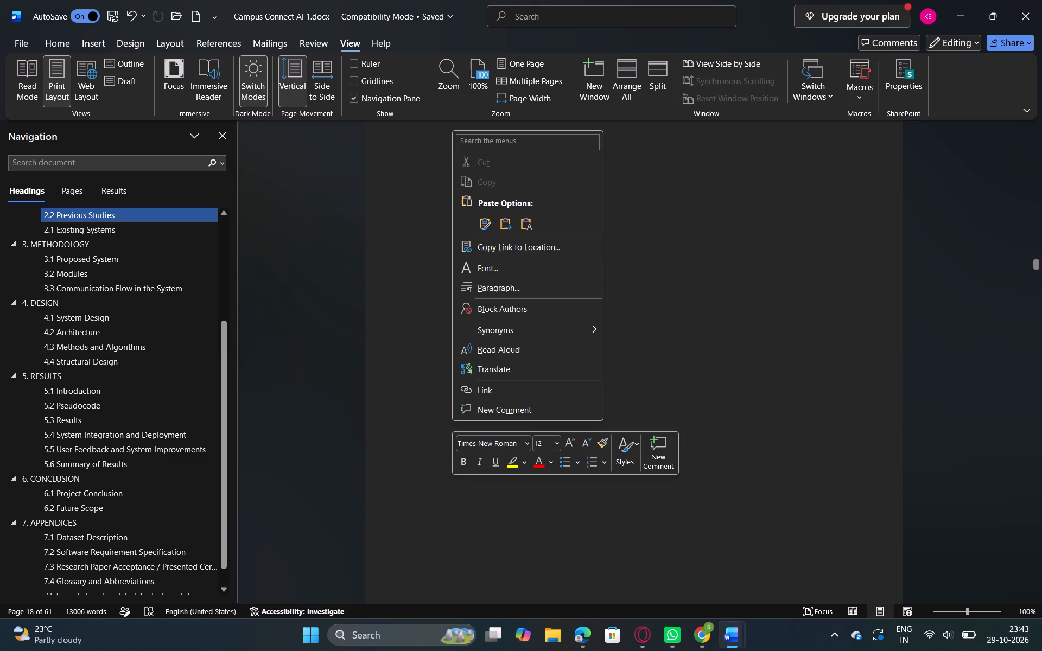
pyautogui.click(417, 407)
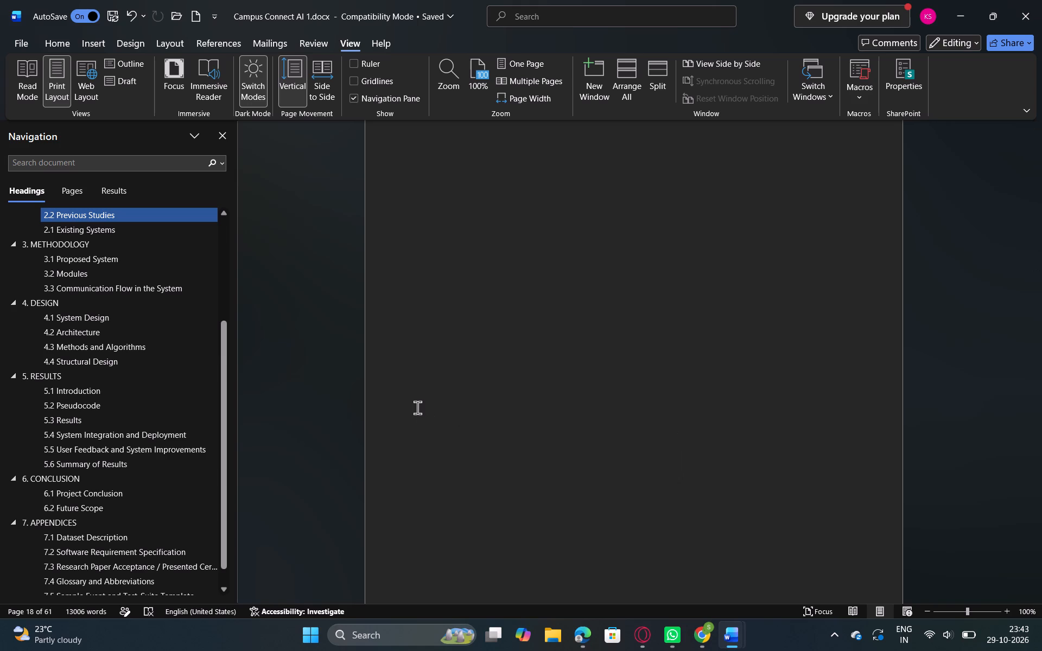
# Use Go To to jump to page 17 from the top of the blank page.
pyautogui.scroll(1, 388, 246)
pyautogui.click(388, 246)
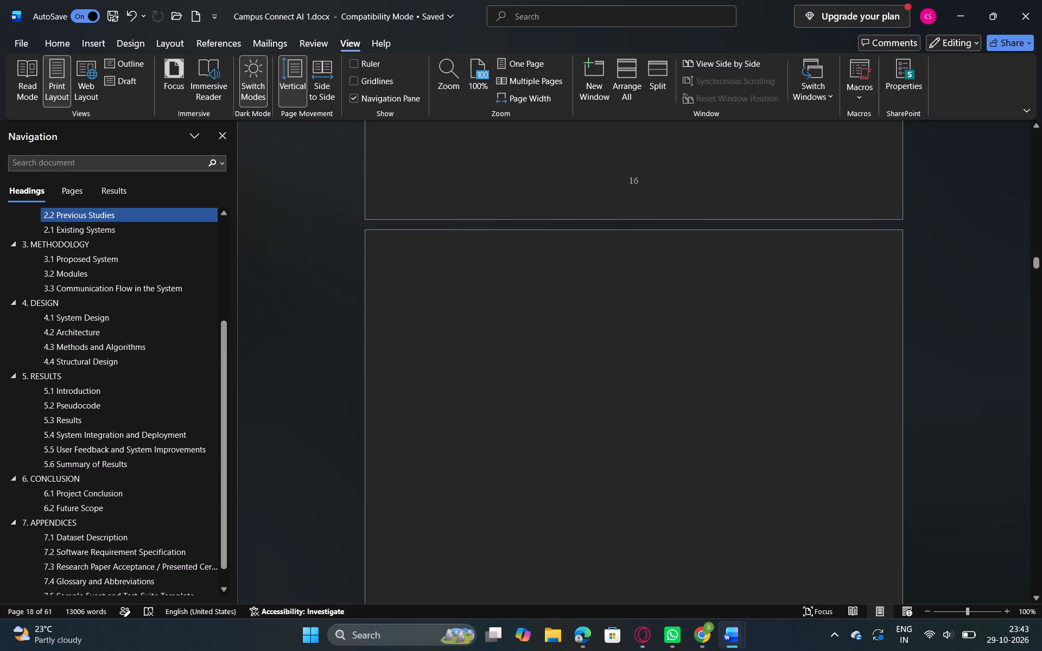
pyautogui.click(401, 248)
pyautogui.click(459, 264)
pyautogui.hotkey('ctrl', 'g')
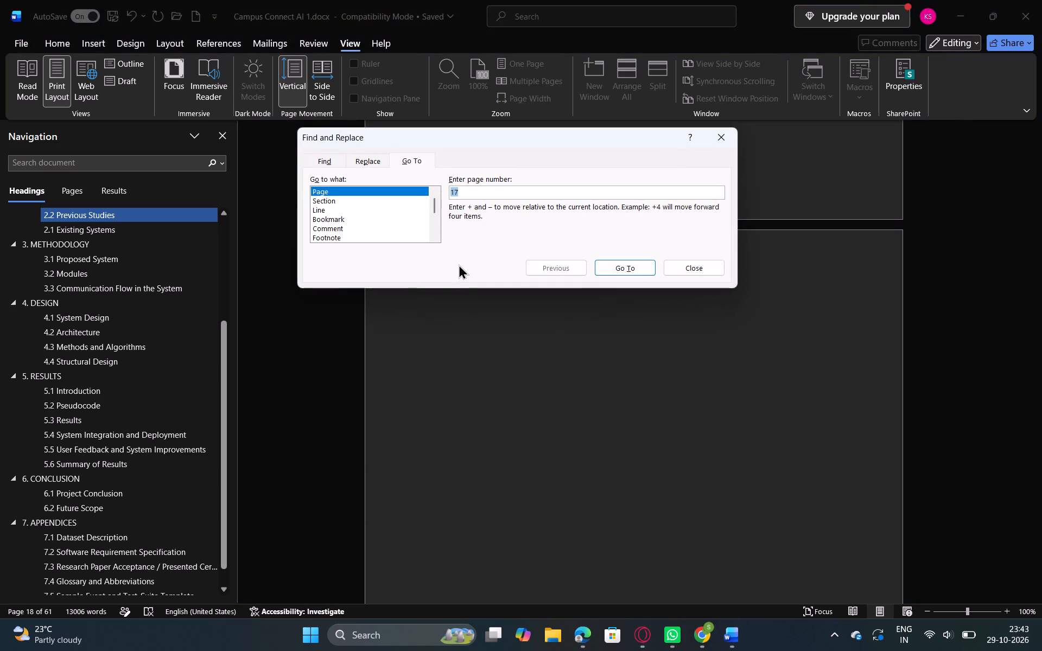
pyautogui.click(631, 261)
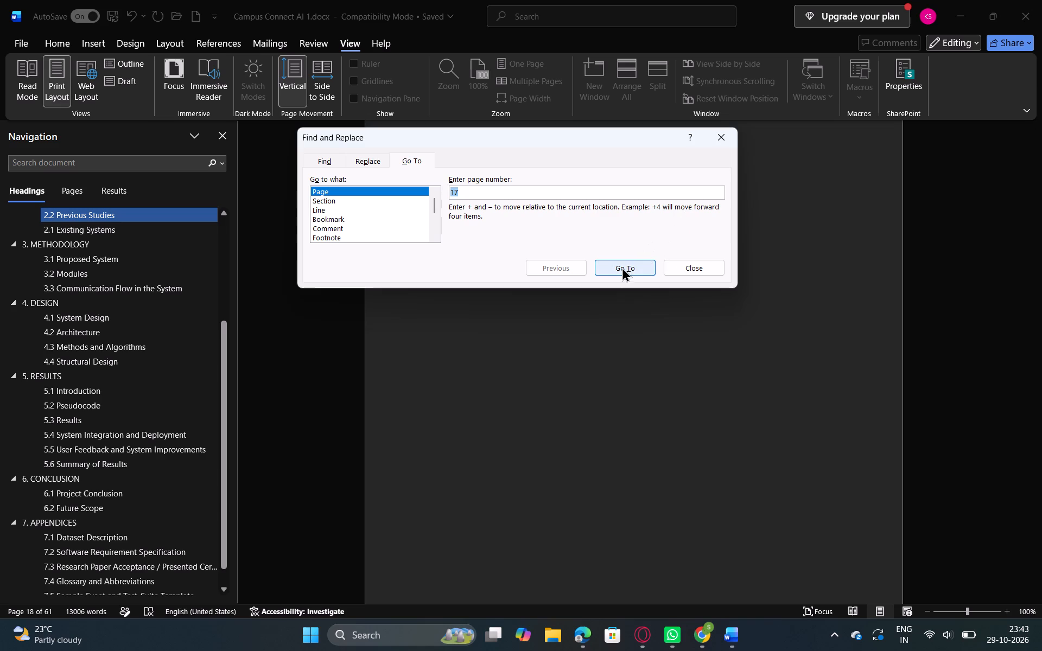
pyautogui.click(621, 267)
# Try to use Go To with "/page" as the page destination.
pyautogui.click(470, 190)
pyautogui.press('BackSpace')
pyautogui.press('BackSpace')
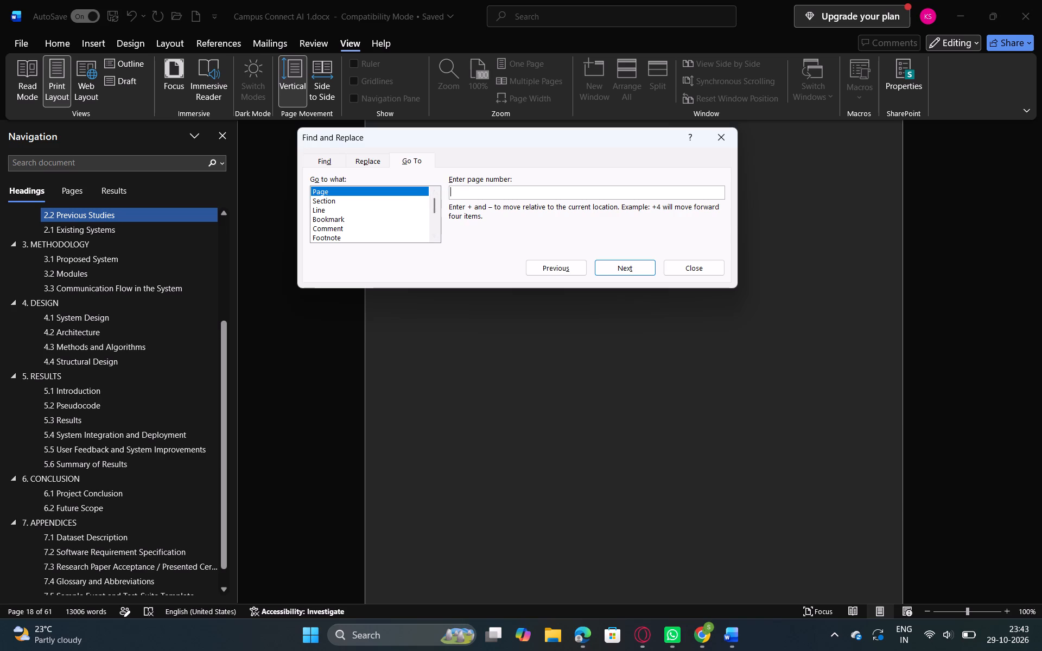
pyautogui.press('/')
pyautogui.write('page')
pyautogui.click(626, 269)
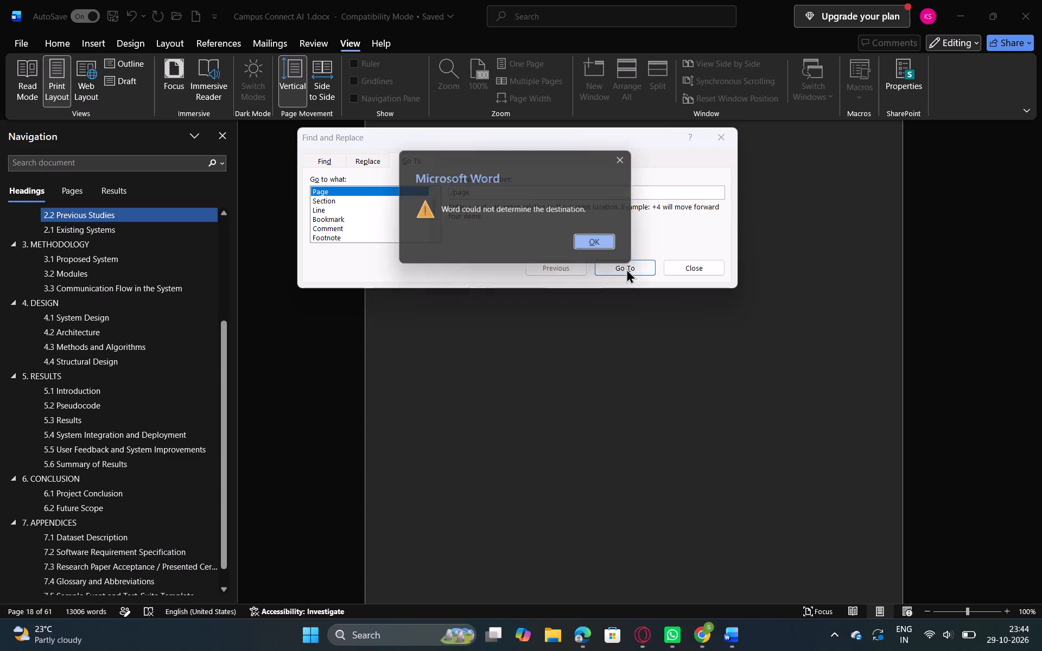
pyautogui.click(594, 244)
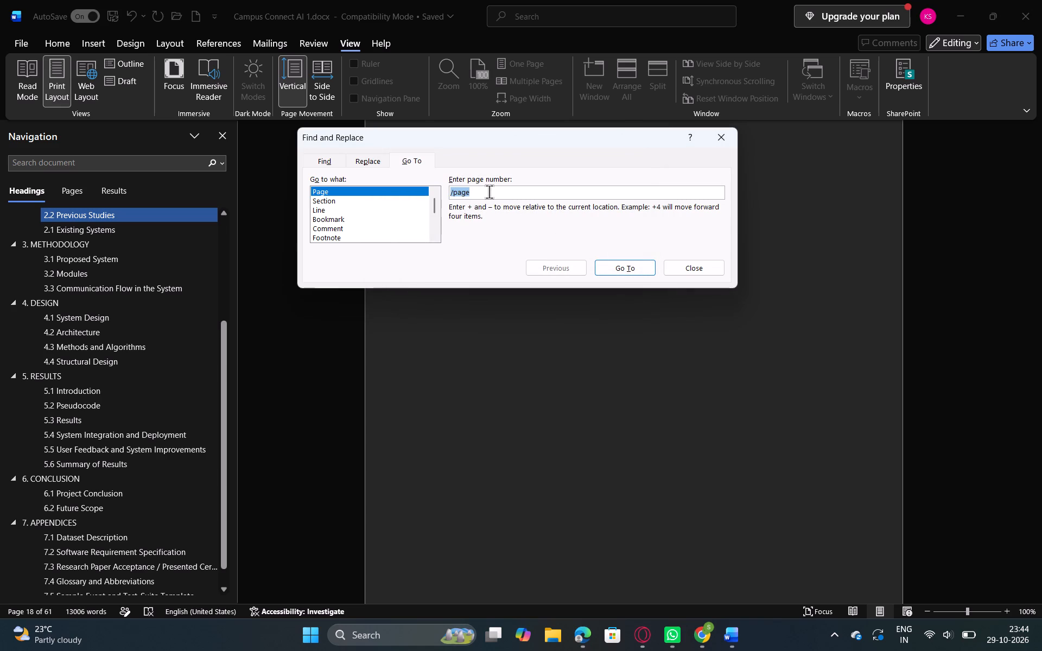
# Check the body and header area of the blank page after the component table for leftover content.
pyautogui.click(721, 136)
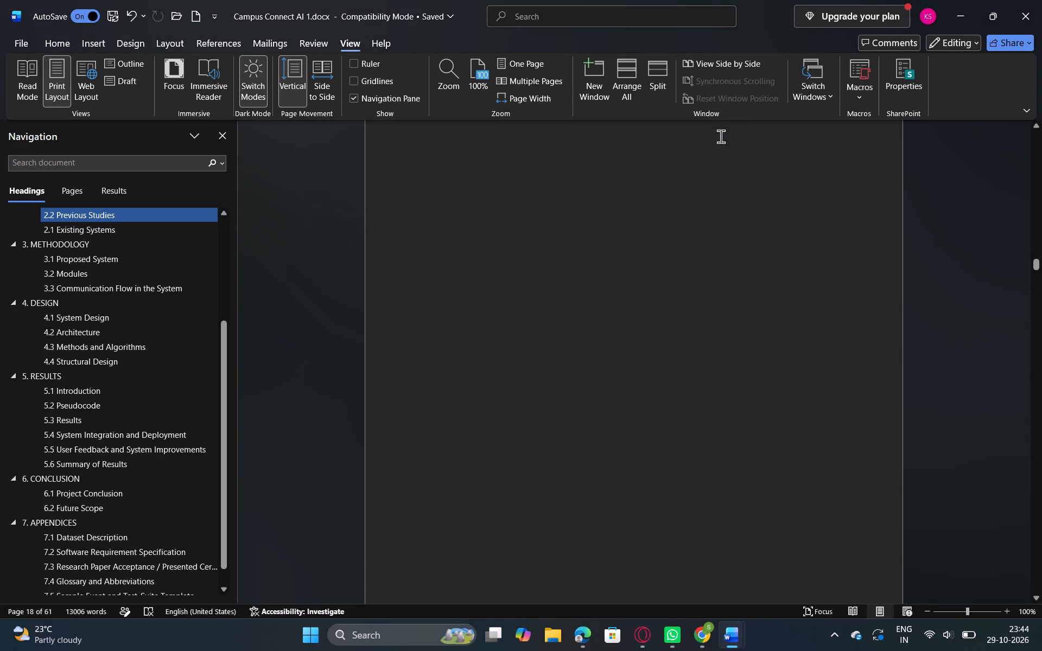
pyautogui.click(602, 226)
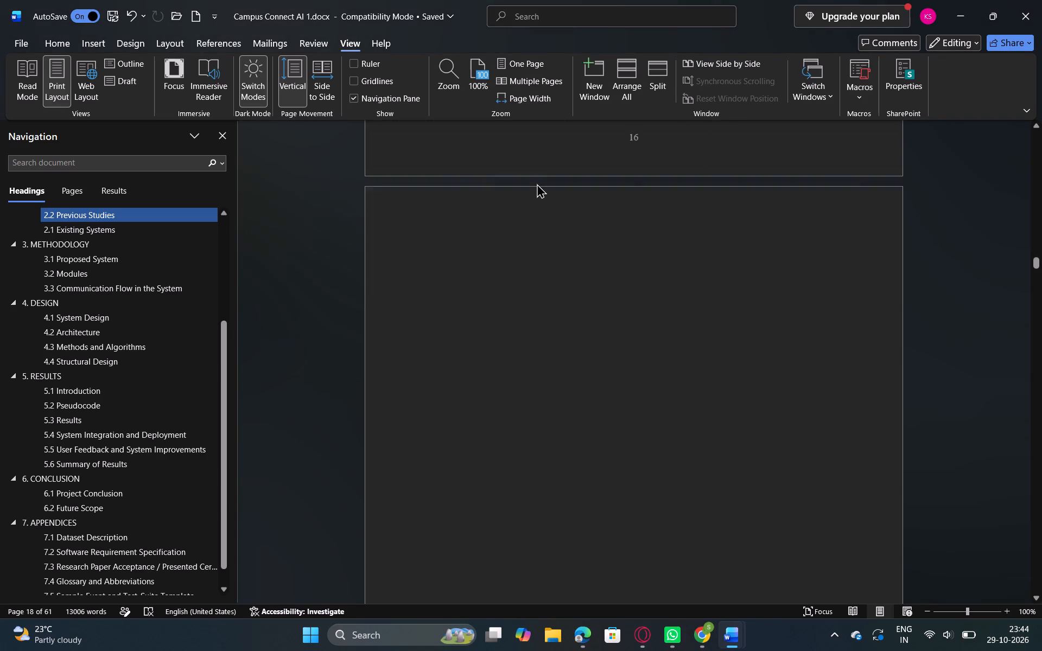
pyautogui.click(504, 228)
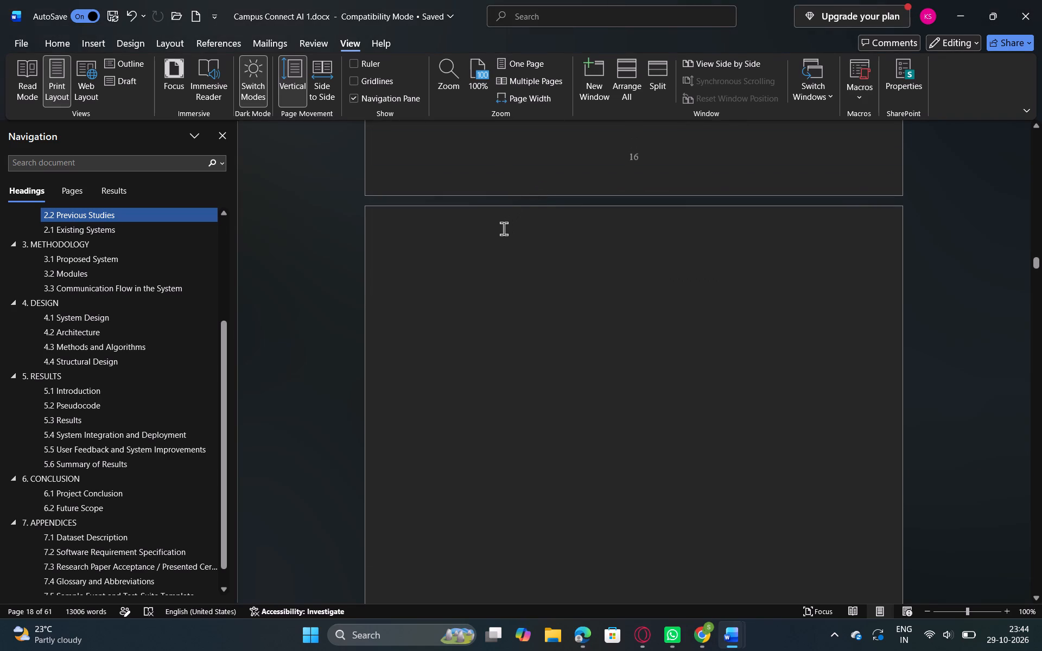
pyautogui.click(461, 239)
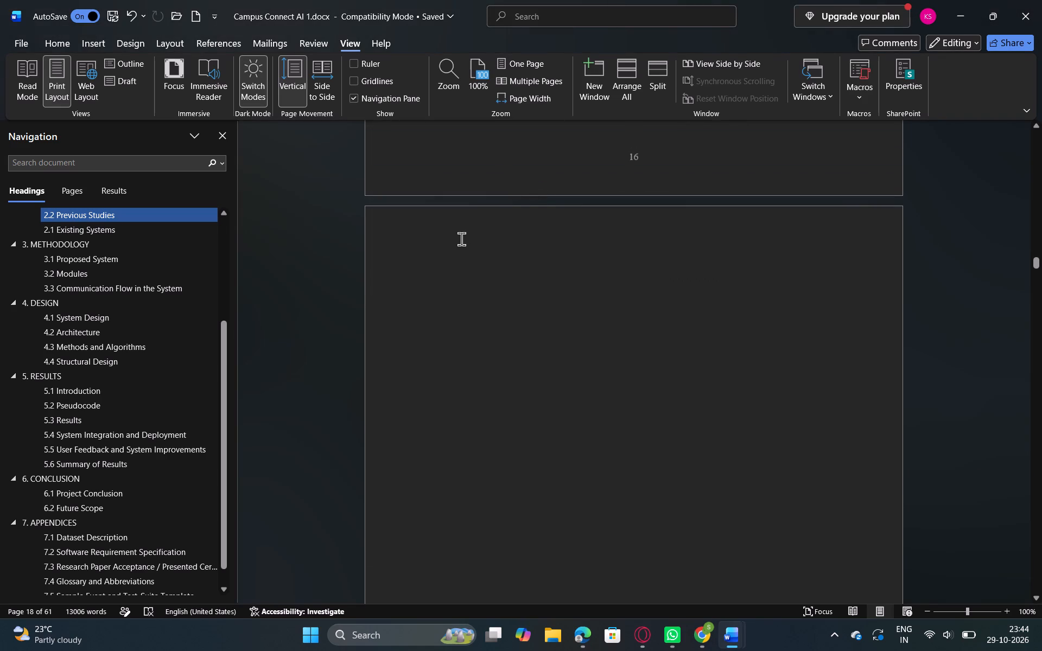
pyautogui.doubleClick(461, 239)
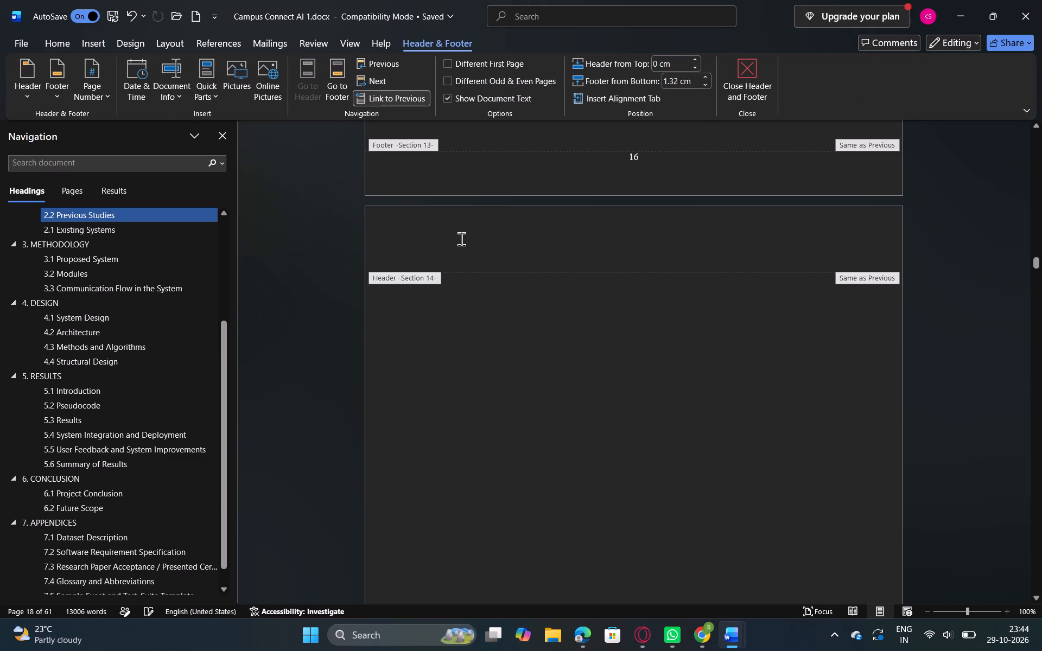
pyautogui.moveTo(461, 239); pyautogui.dragTo(482, 349)
pyautogui.click(482, 349)
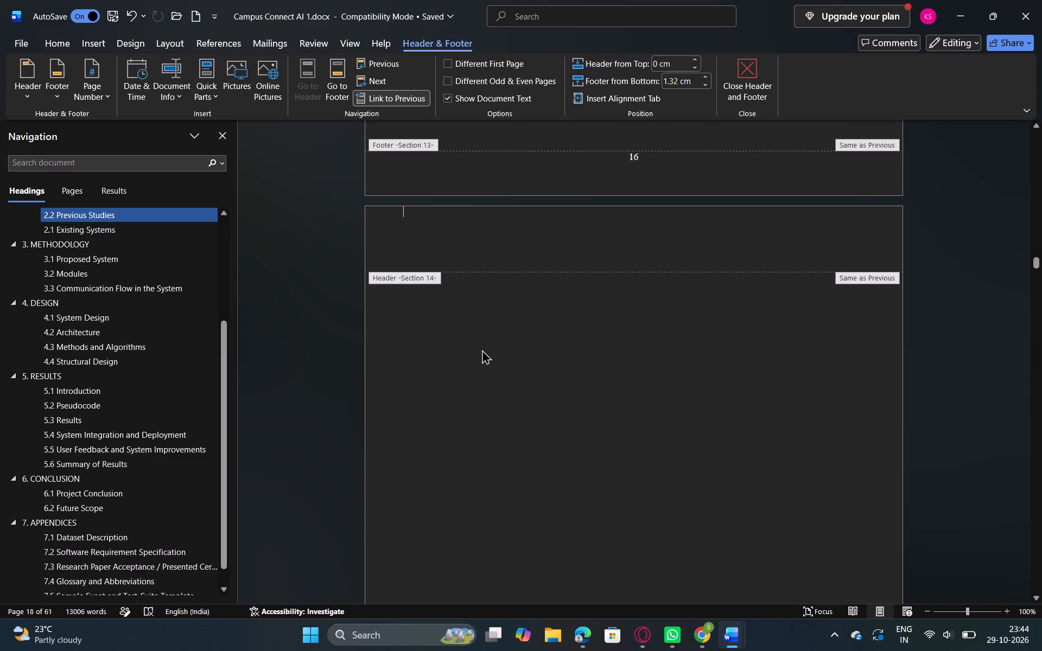
pyautogui.click(482, 349)
pyautogui.moveTo(482, 349); pyautogui.dragTo(776, 270)
pyautogui.moveTo(776, 270); pyautogui.dragTo(441, 303)
pyautogui.click(441, 303)
pyautogui.click(517, 310)
pyautogui.click(511, 330)
pyautogui.moveTo(511, 330); pyautogui.dragTo(516, 393)
pyautogui.click(492, 234)
pyautogui.click(499, 314)
pyautogui.doubleClick(499, 314)
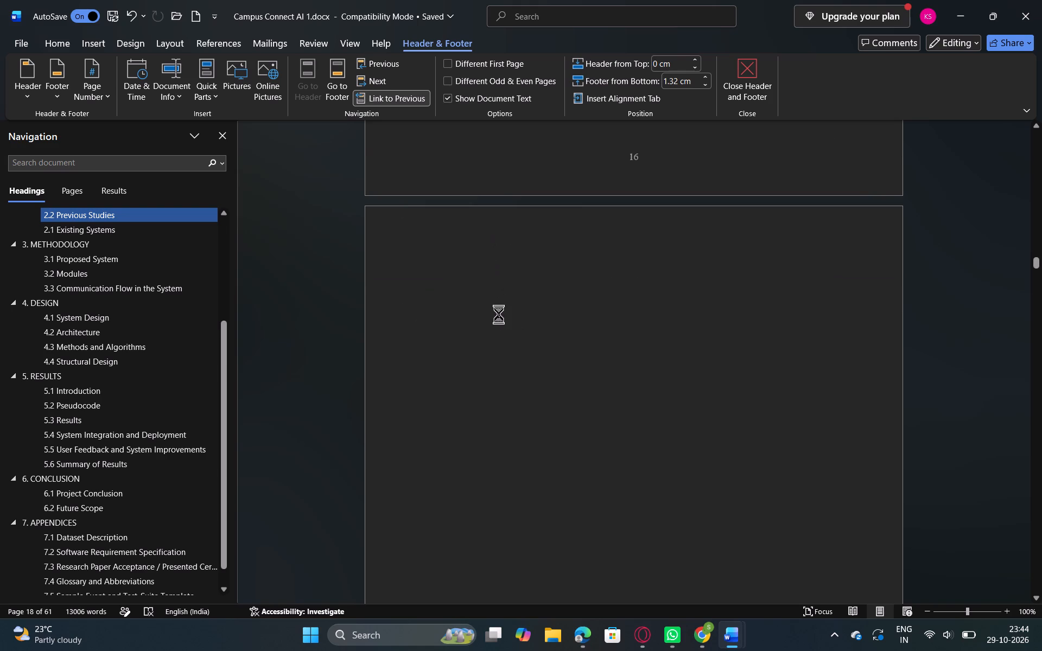
pyautogui.click(433, 266)
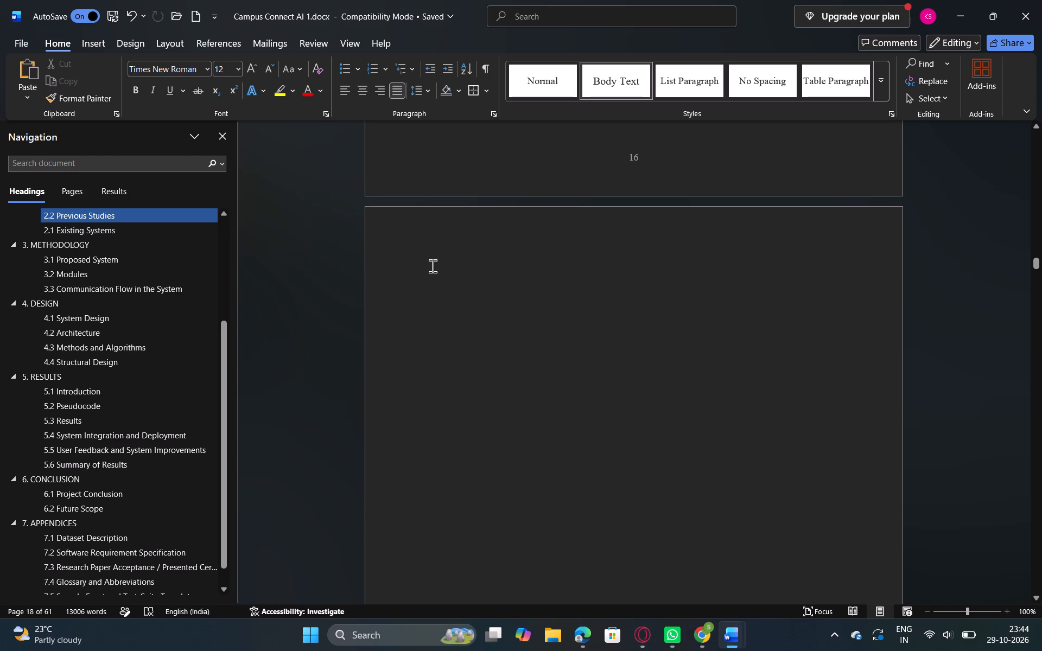
pyautogui.click(420, 271)
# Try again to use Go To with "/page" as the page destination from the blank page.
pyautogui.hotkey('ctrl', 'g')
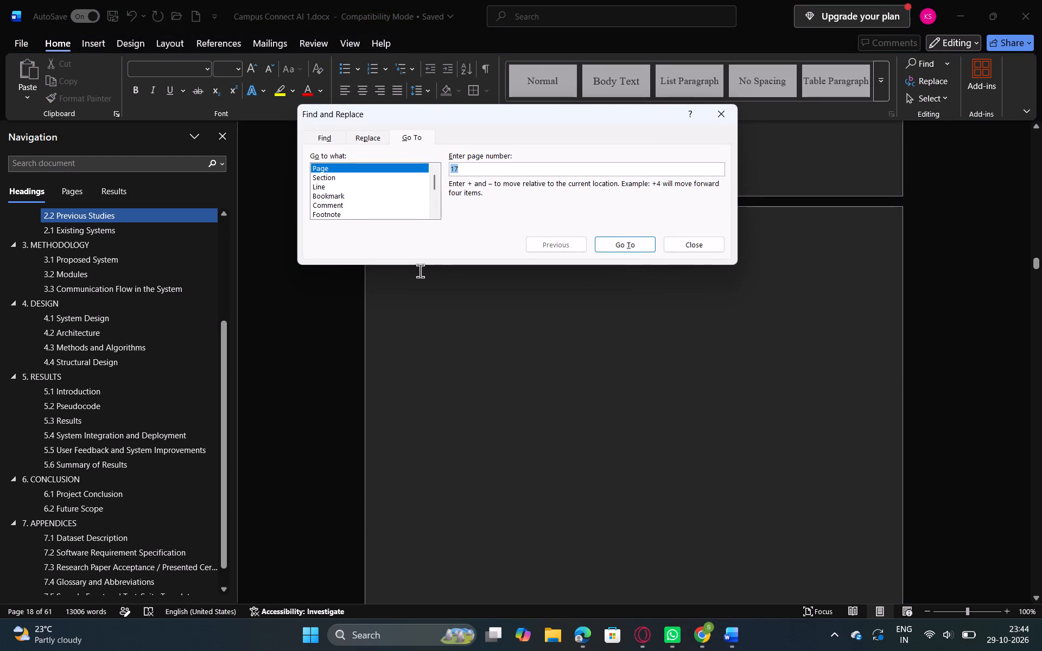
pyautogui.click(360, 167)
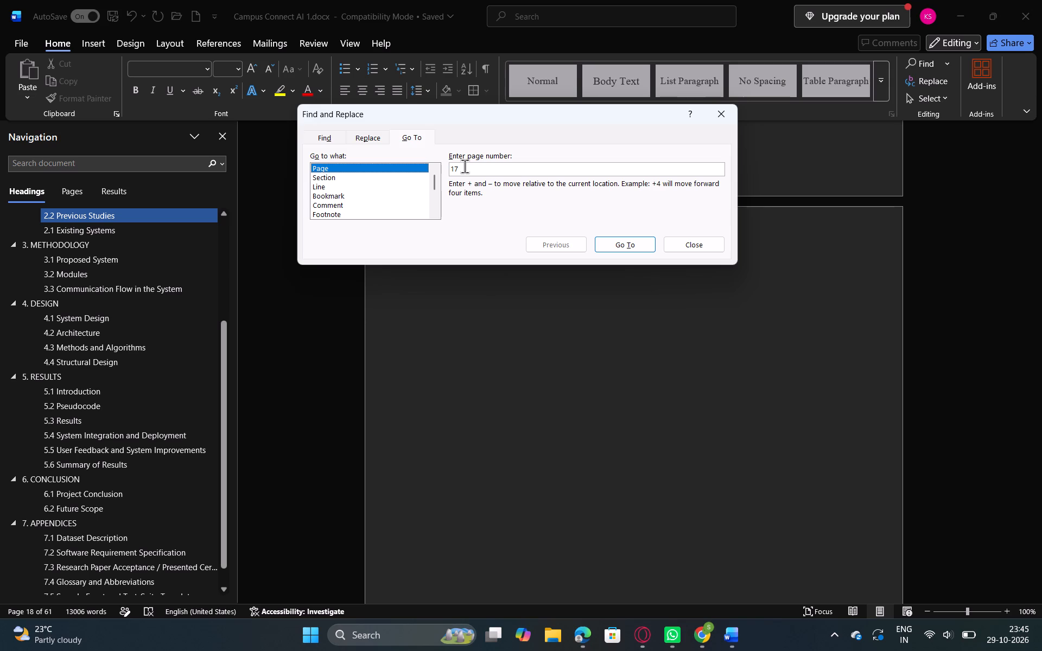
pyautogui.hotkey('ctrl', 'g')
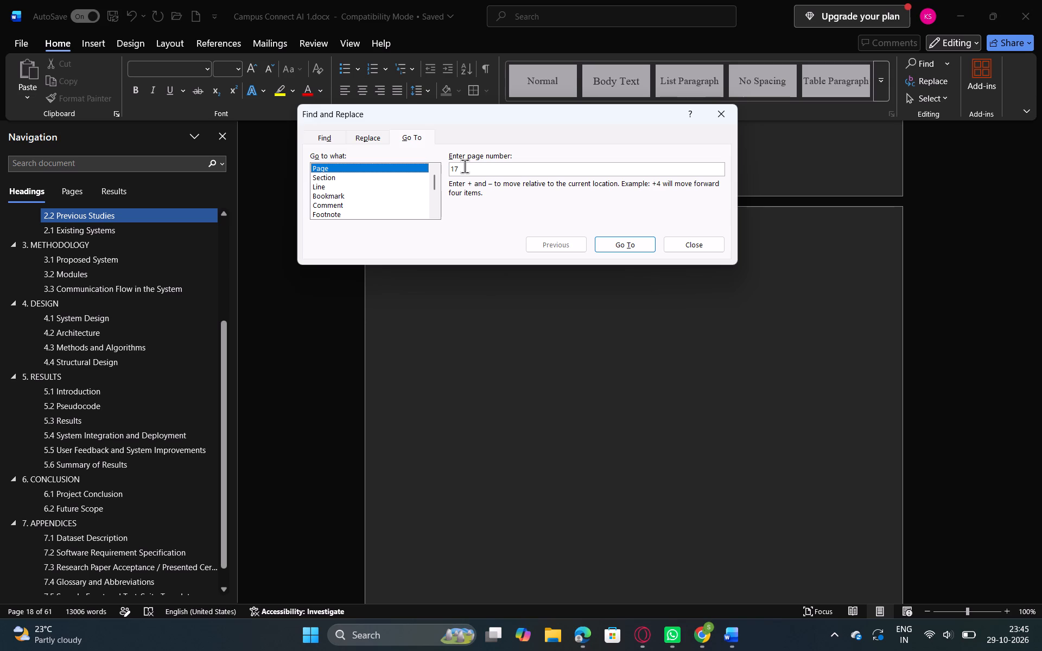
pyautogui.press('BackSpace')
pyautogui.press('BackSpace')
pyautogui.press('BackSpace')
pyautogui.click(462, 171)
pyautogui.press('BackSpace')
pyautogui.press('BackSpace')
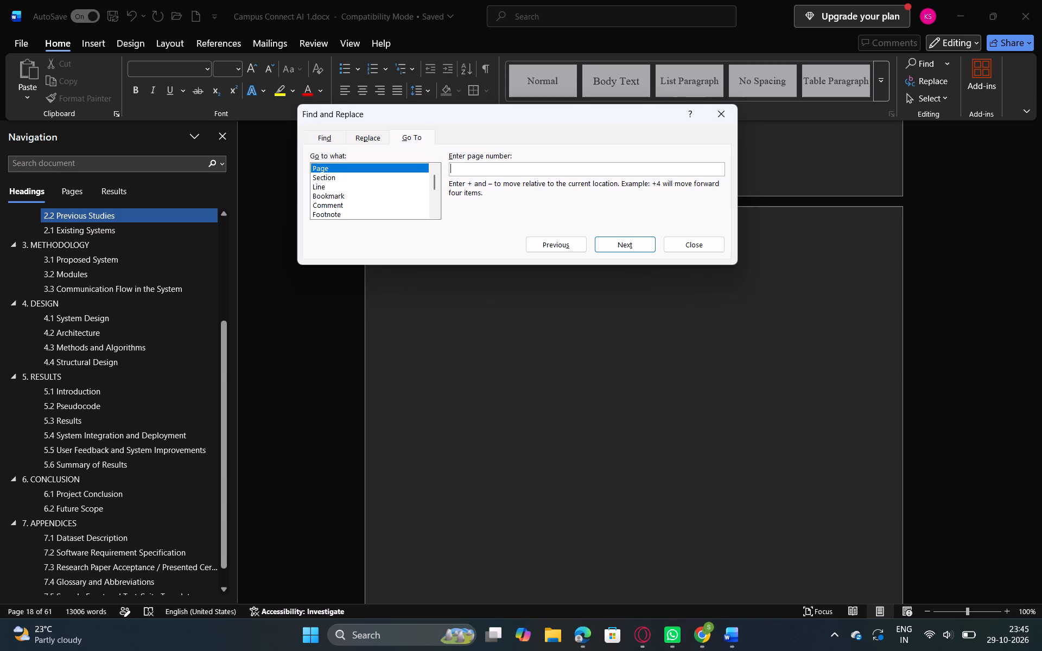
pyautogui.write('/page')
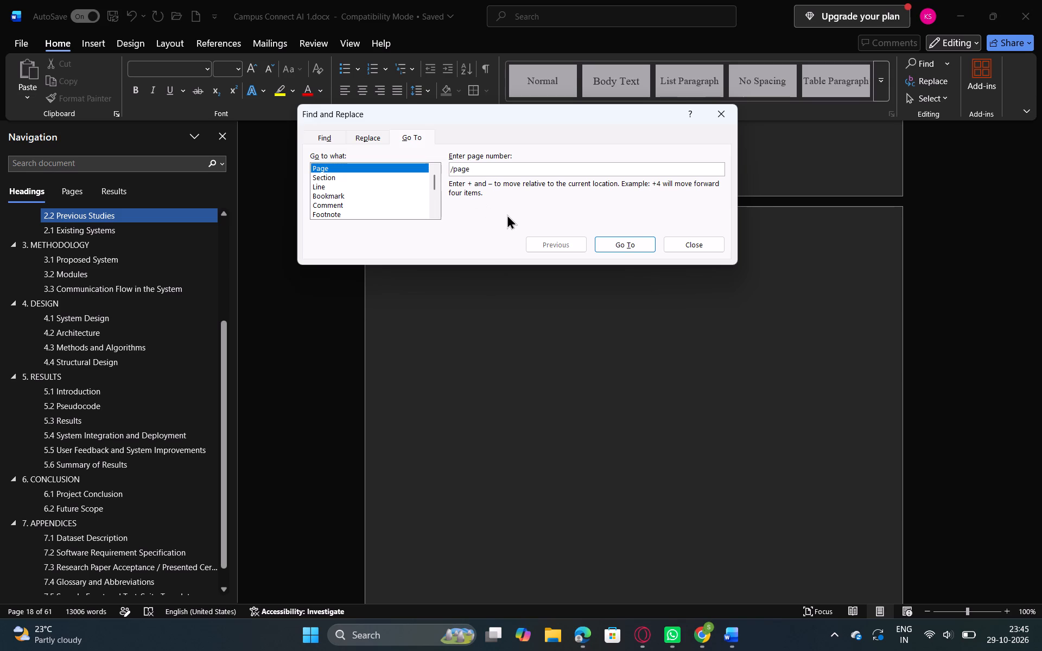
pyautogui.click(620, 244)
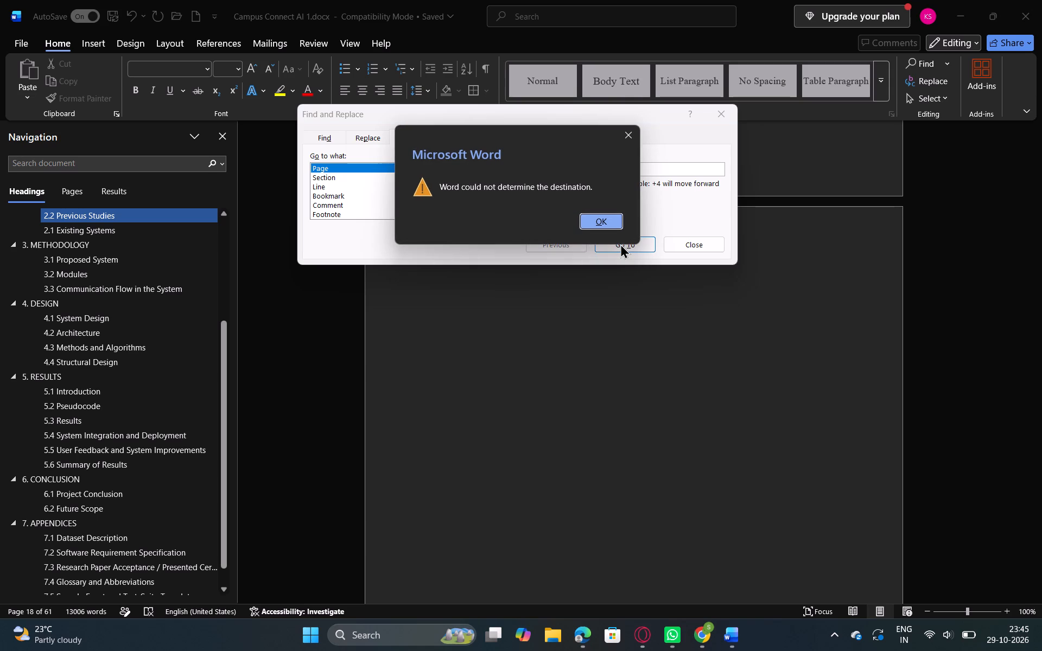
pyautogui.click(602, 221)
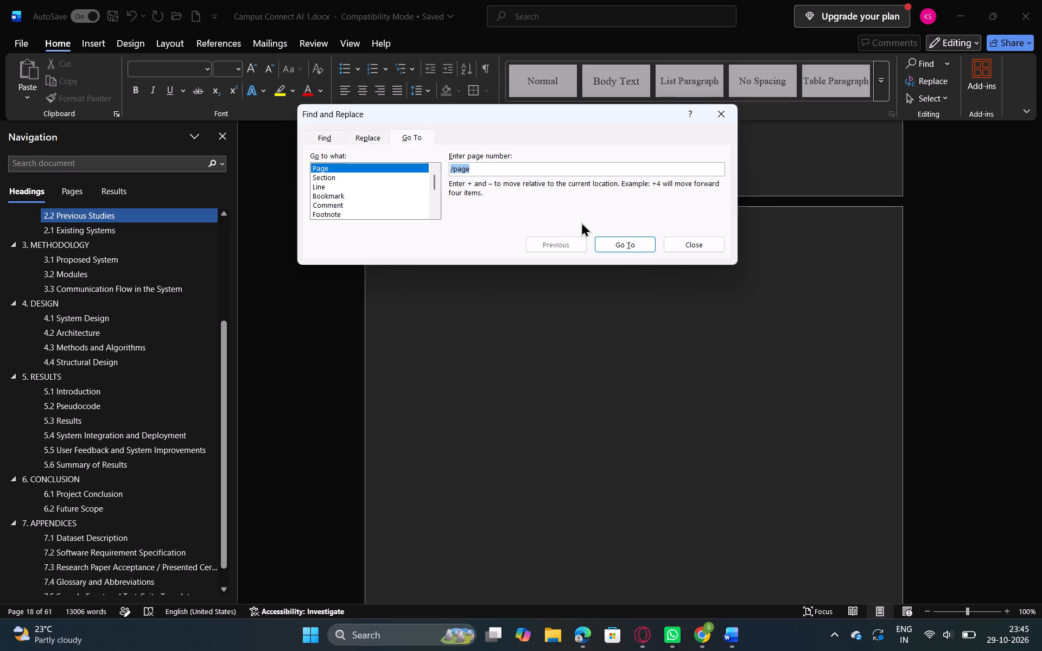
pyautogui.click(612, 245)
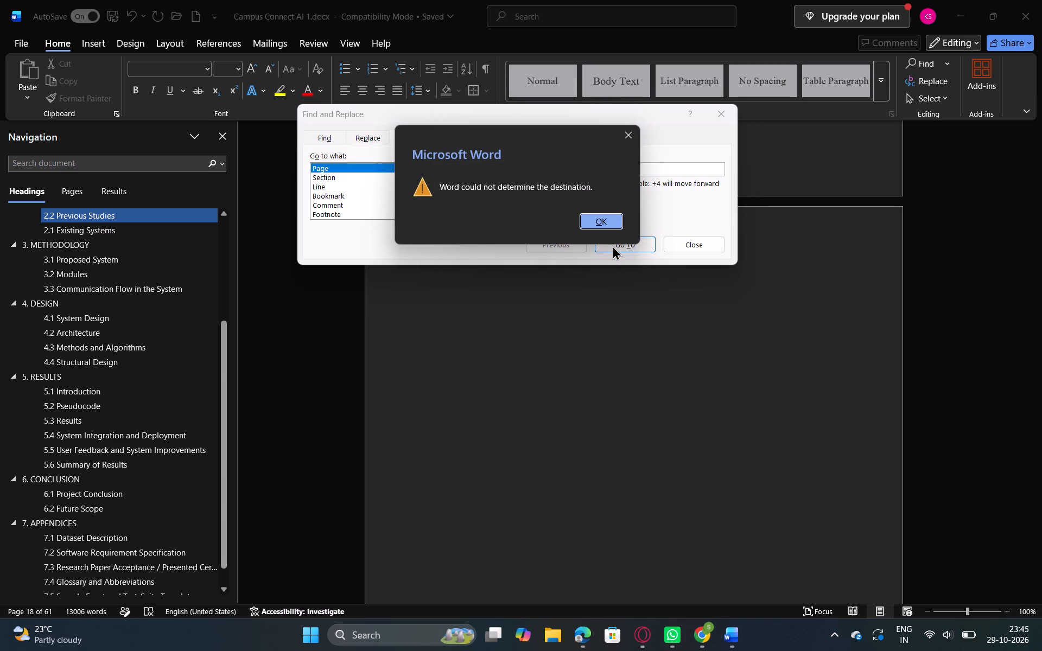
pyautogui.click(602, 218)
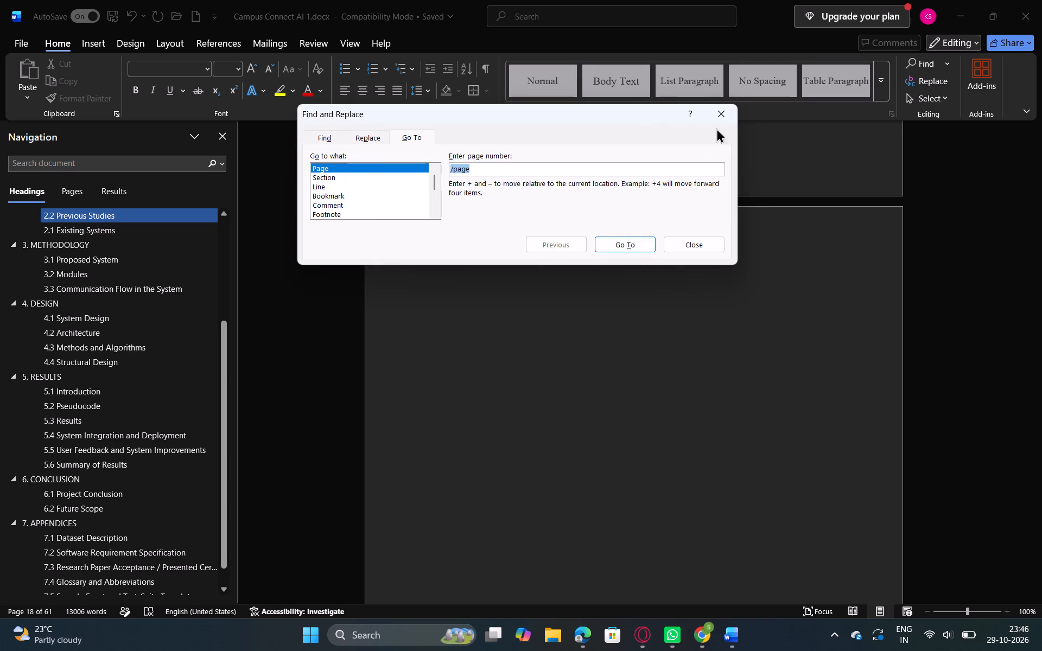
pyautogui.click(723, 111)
# Delete the empty paragraphs and leftover breaks on the blank page directly after the component table.
pyautogui.scroll(1, 599, 328)
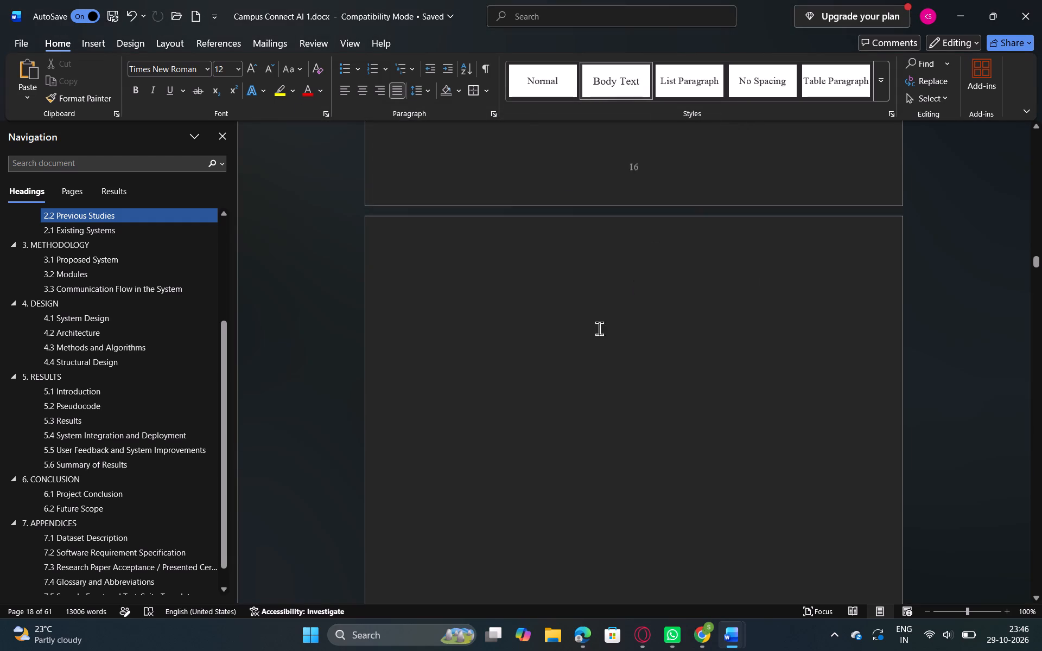
pyautogui.scroll(1, 599, 328)
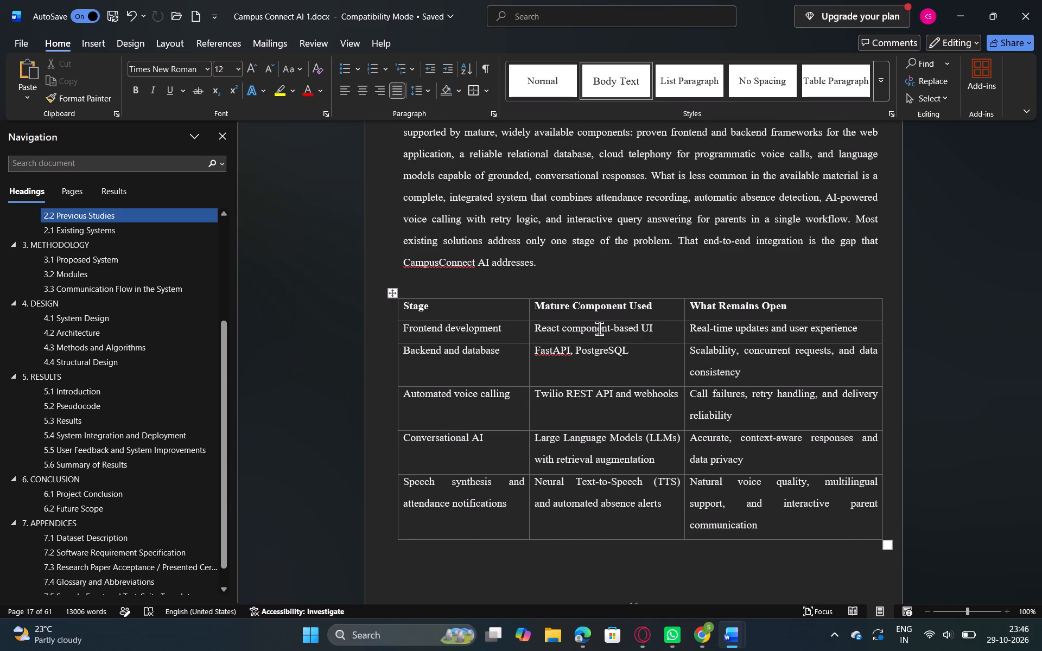
pyautogui.hscroll(1, 599, 328)
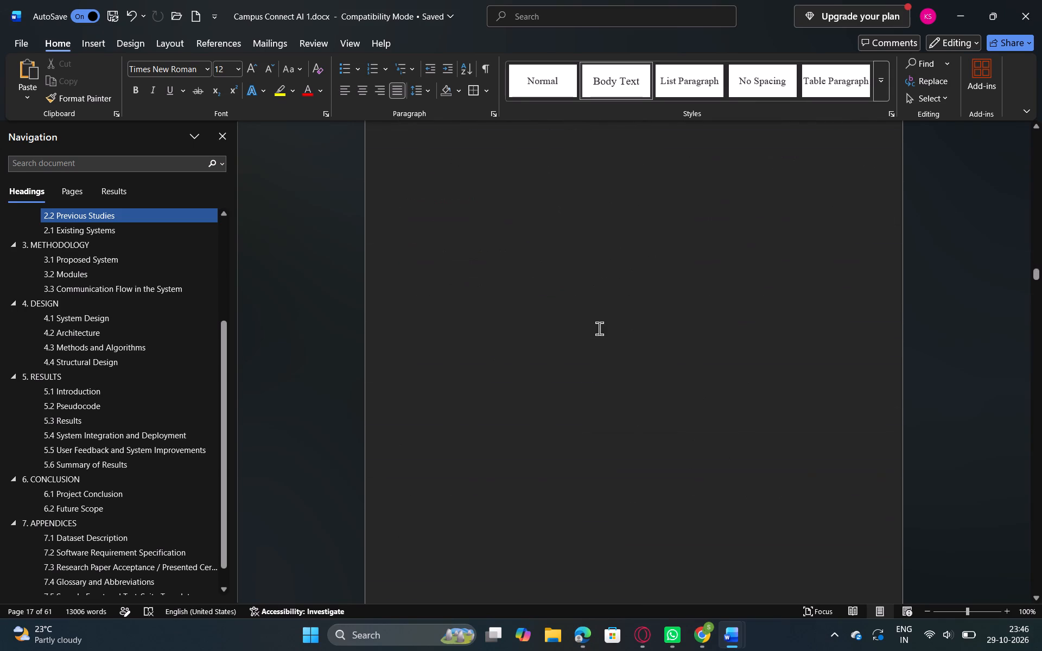
pyautogui.hscroll(2, 599, 328)
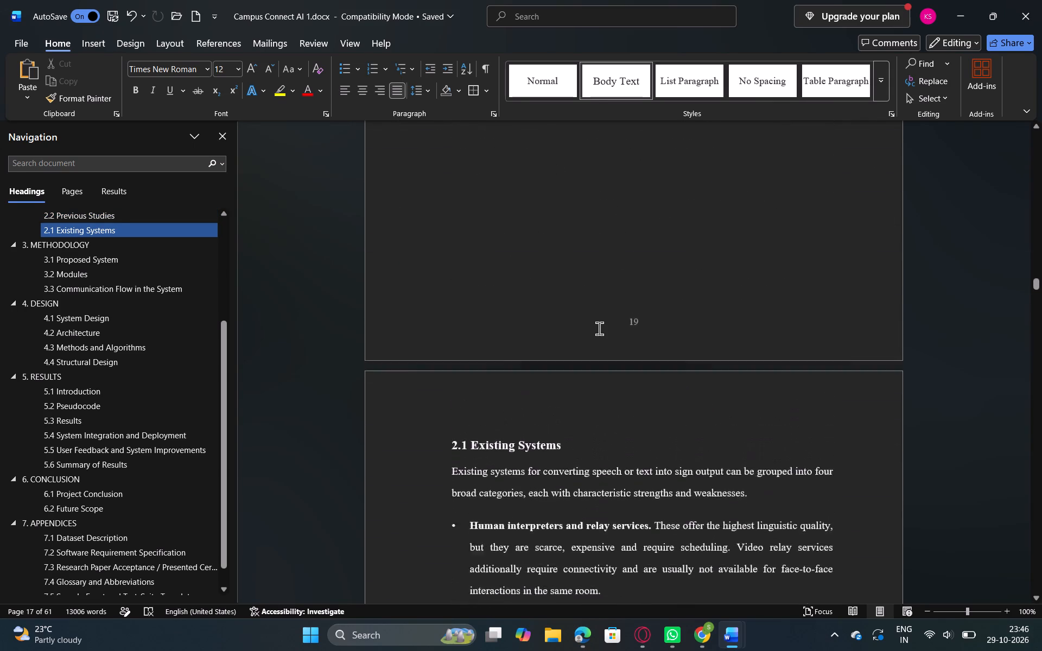
pyautogui.hscroll(1, 599, 328)
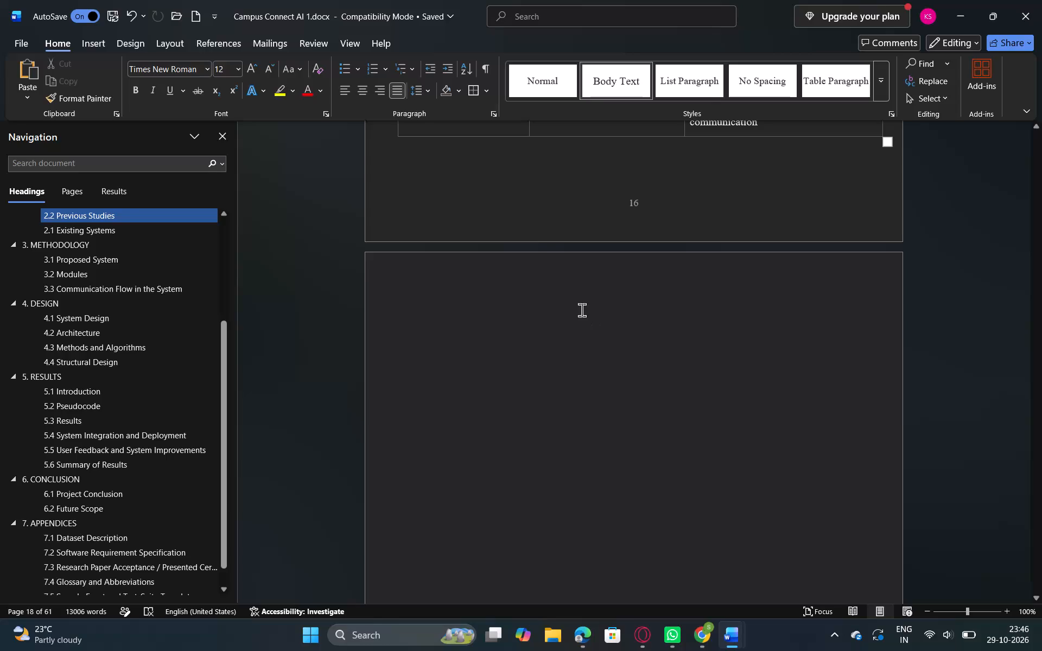
pyautogui.click(510, 322)
pyautogui.doubleClick(465, 420)
pyautogui.doubleClick(476, 326)
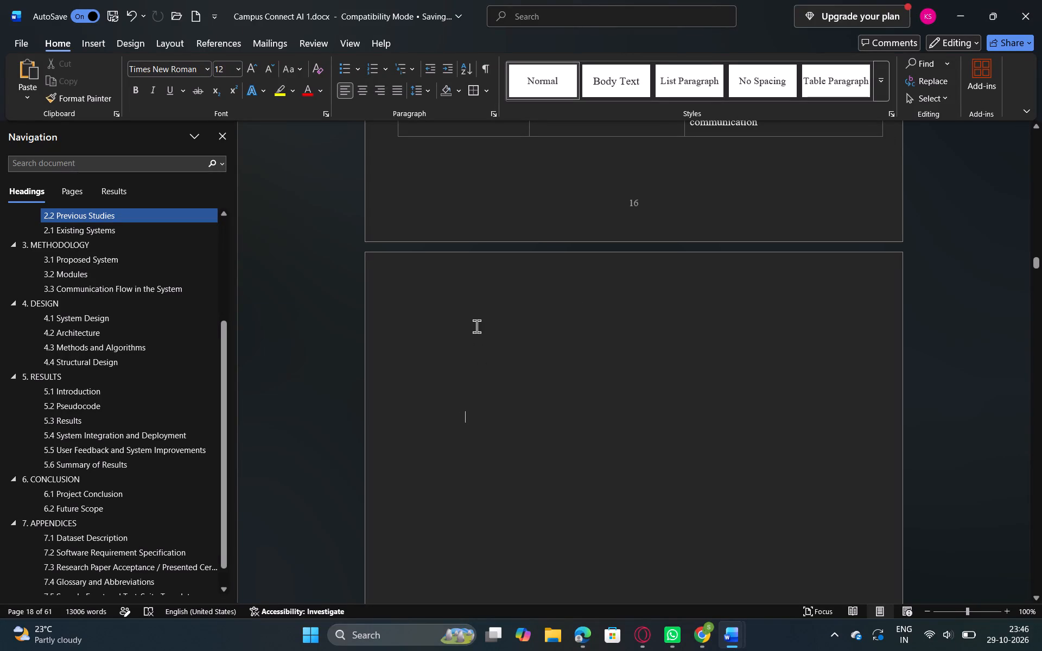
pyautogui.doubleClick(461, 361)
pyautogui.hotkey('ctrl', 'BackSpace')
pyautogui.hotkey('ctrl', 'BackSpace')
pyautogui.hotkey('ctrl', 'BackSpace')
pyautogui.hotkey('ctrl', 'BackSpace')
pyautogui.hotkey('ctrl', 'BackSpace')
pyautogui.hotkey('ctrl', 'BackSpace')
pyautogui.hotkey('ctrl', 'BackSpace')
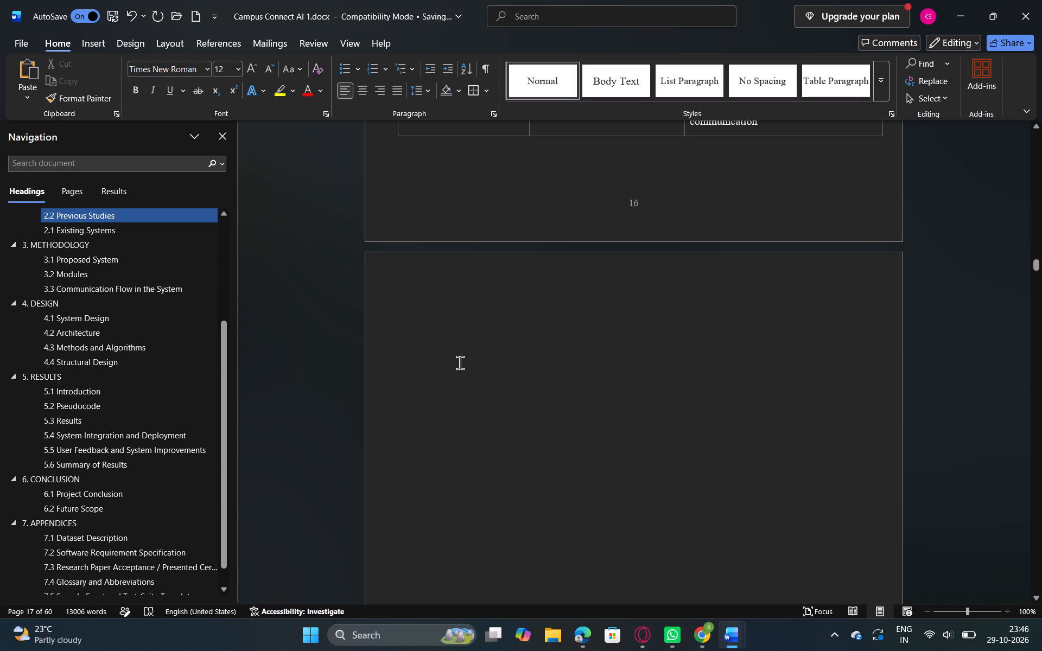
# Examine the pages between the component table and section 2.1 to locate the remaining blank pages.
pyautogui.press('Down')
pyautogui.press('Down')
pyautogui.press('Down')
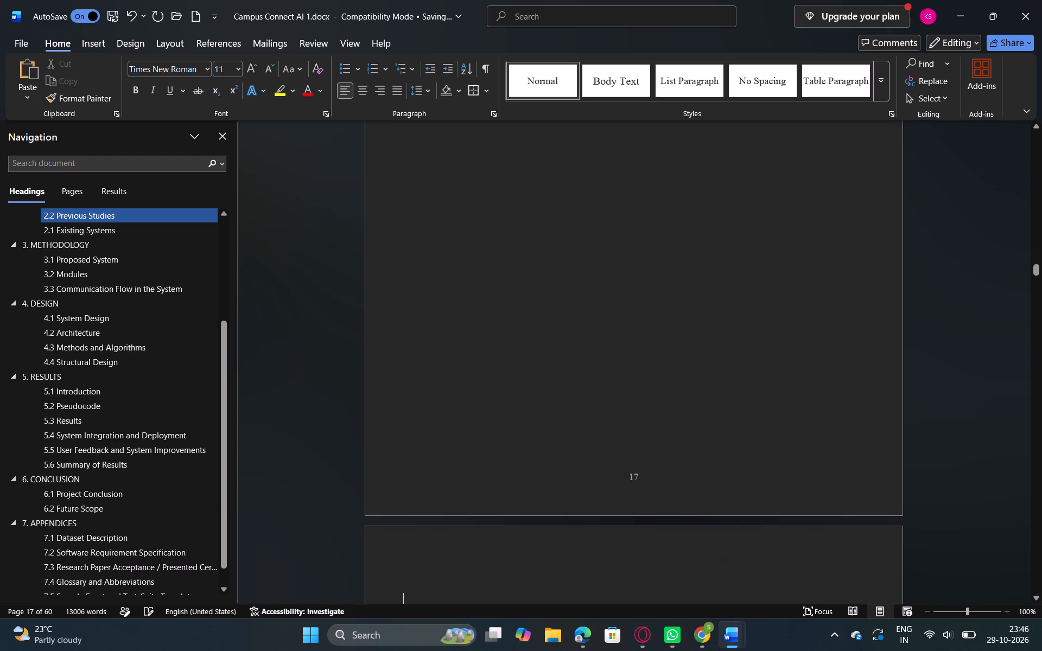
pyautogui.scroll(1, 460, 362)
pyautogui.scroll(-1, 460, 362)
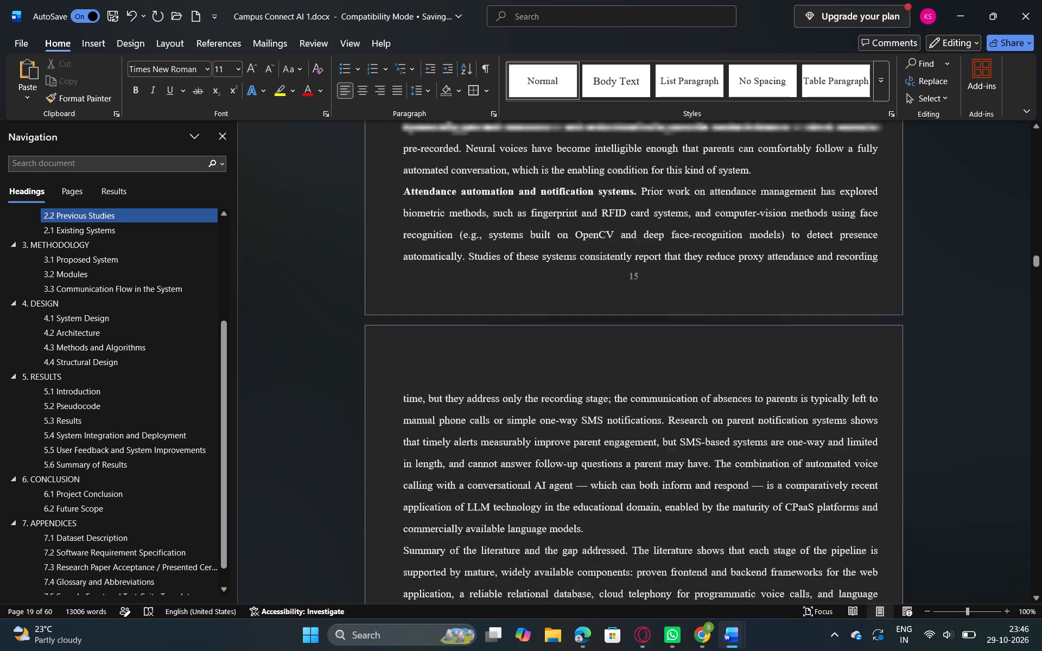
pyautogui.scroll(-2, 460, 362)
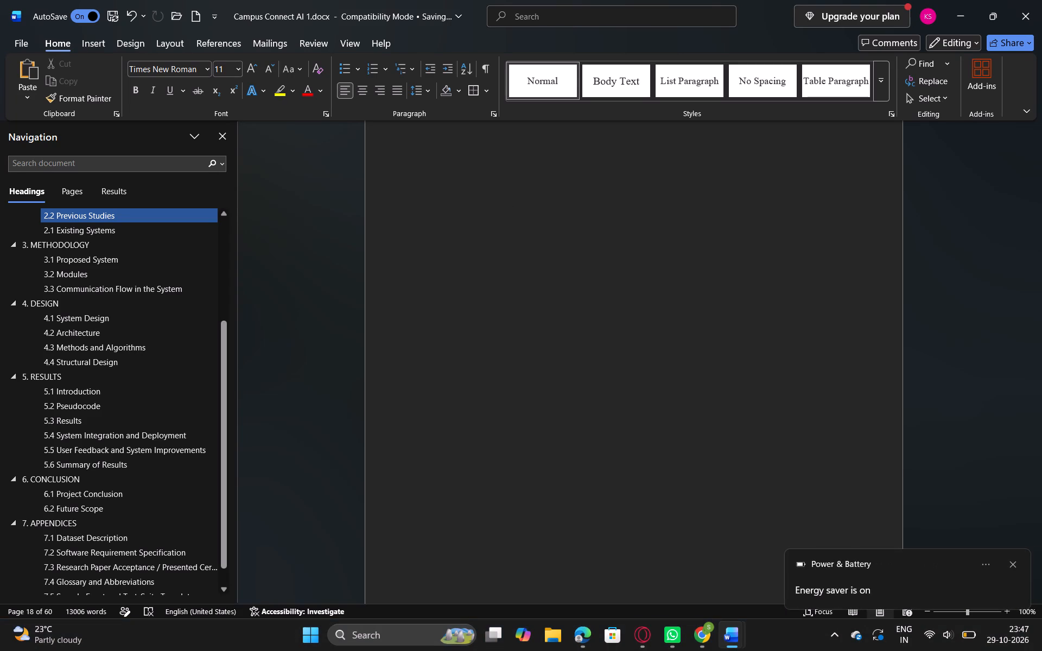
pyautogui.hscroll(1, 510, 217)
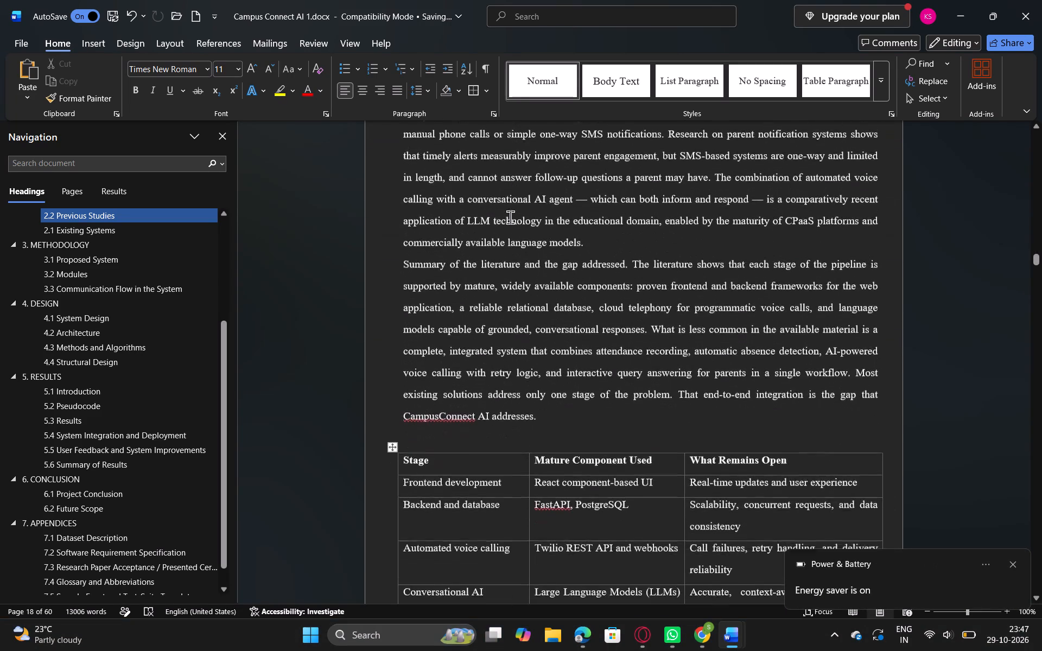
pyautogui.hscroll(1, 510, 217)
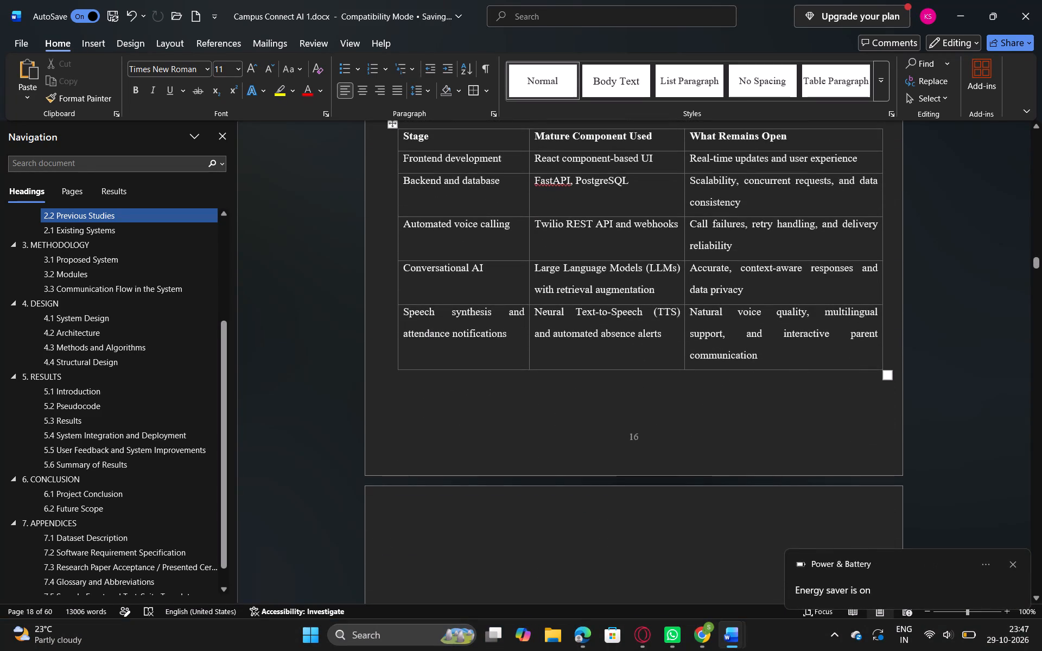
pyautogui.hscroll(1, 510, 217)
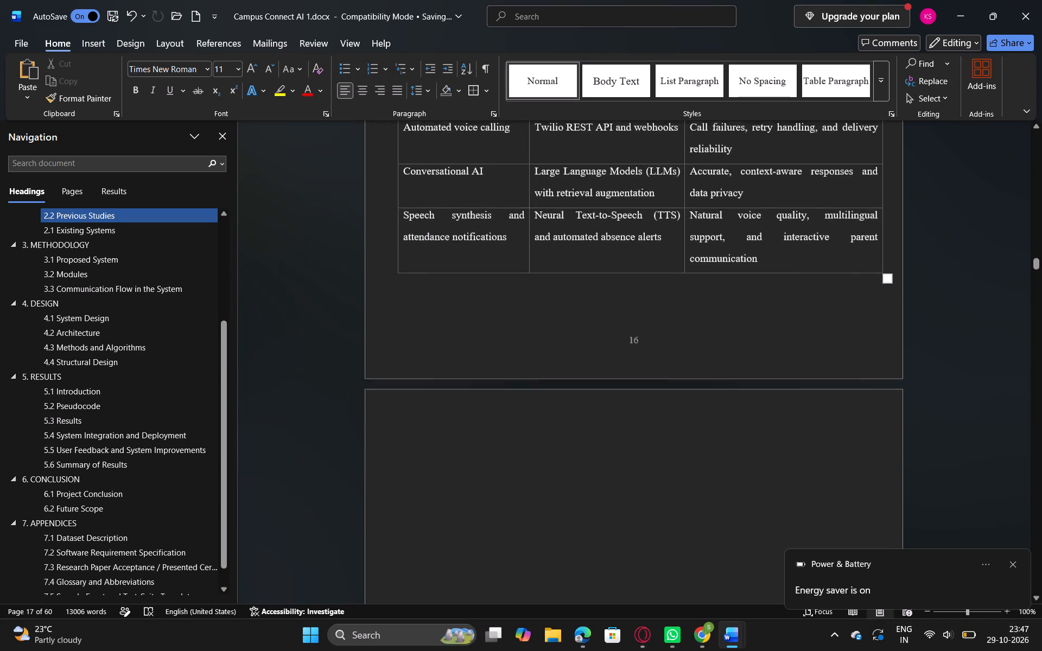
pyautogui.hscroll(1, 510, 217)
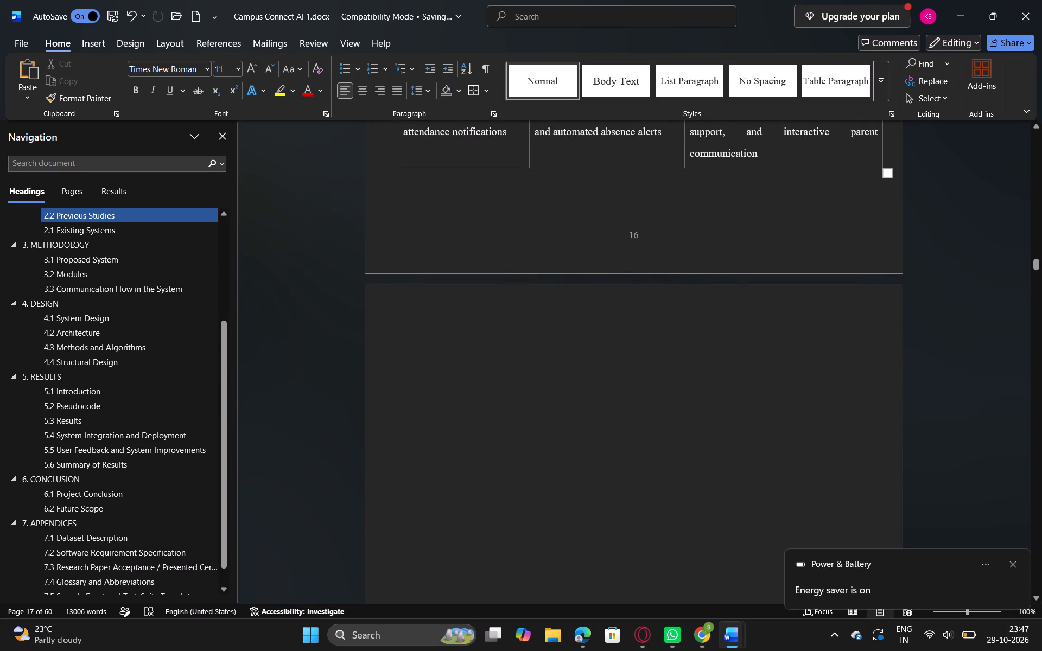
pyautogui.scroll(-2, 168, 338)
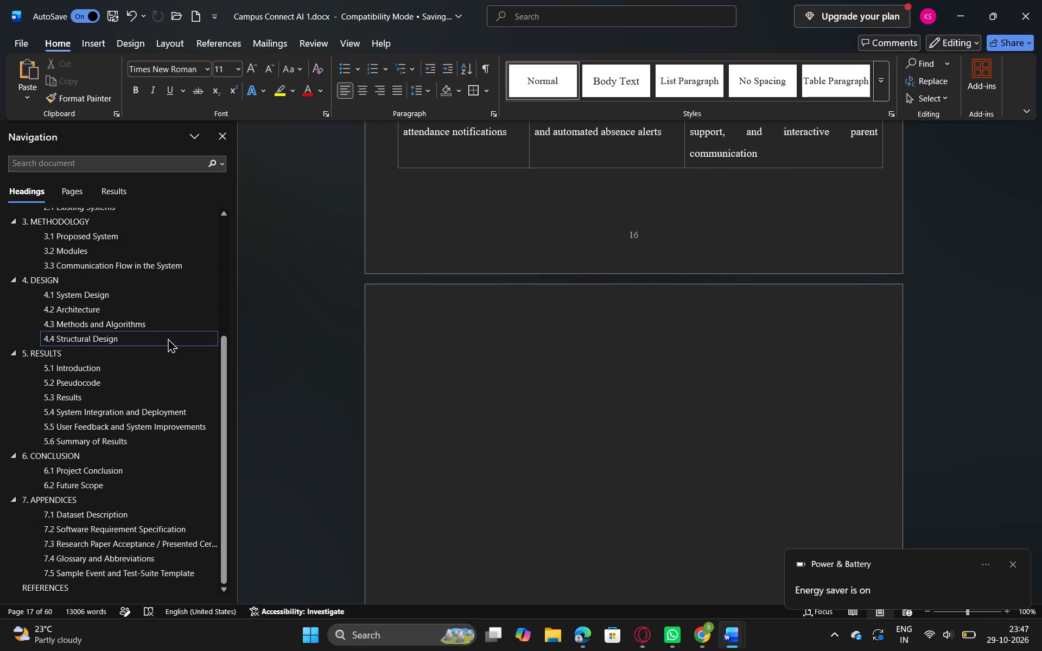
# Show the page thumbnails and try to delete blank page 17 after the component table, working backward from its start.
pyautogui.click(68, 191)
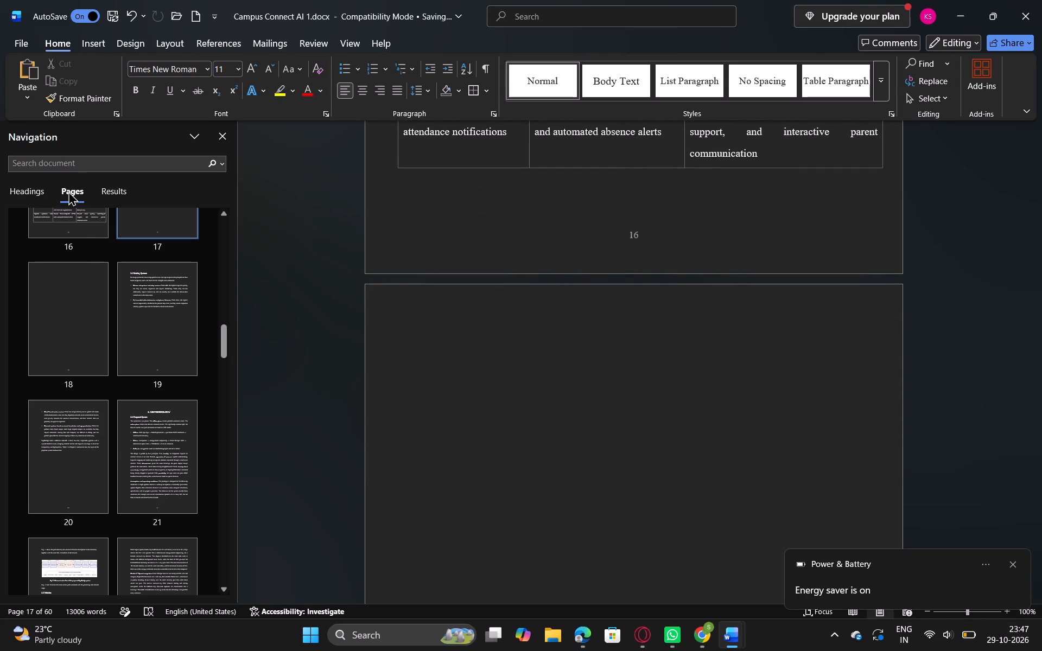
pyautogui.scroll(1, 74, 283)
pyautogui.moveTo(221, 341); pyautogui.dragTo(224, 328)
pyautogui.click(155, 330)
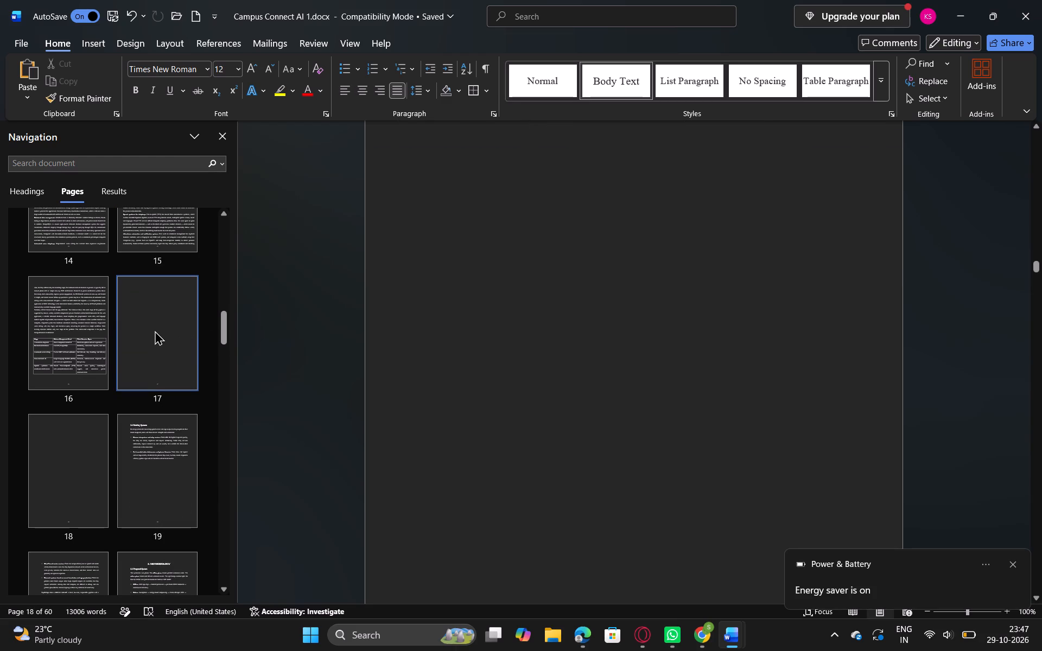
pyautogui.press('BackSpace')
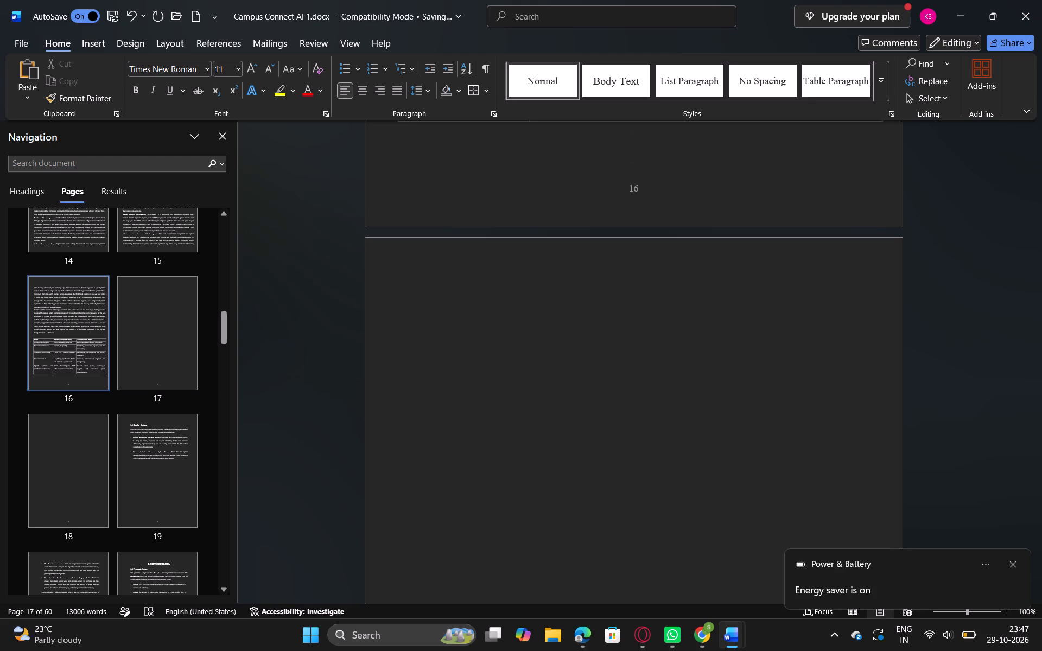
pyautogui.click(174, 349)
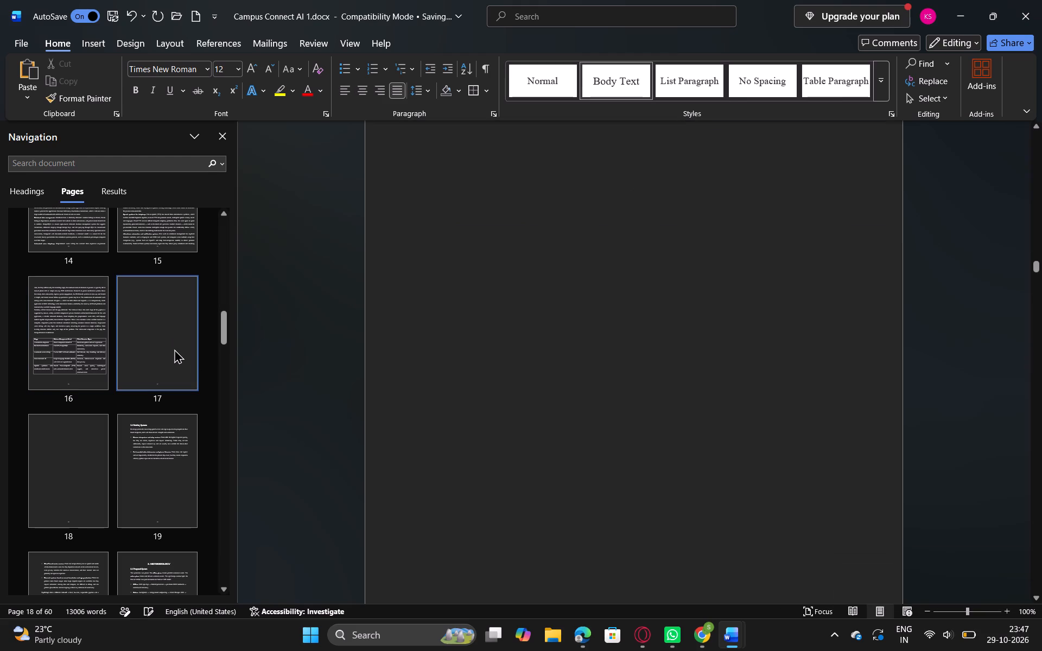
pyautogui.press('BackSpace')
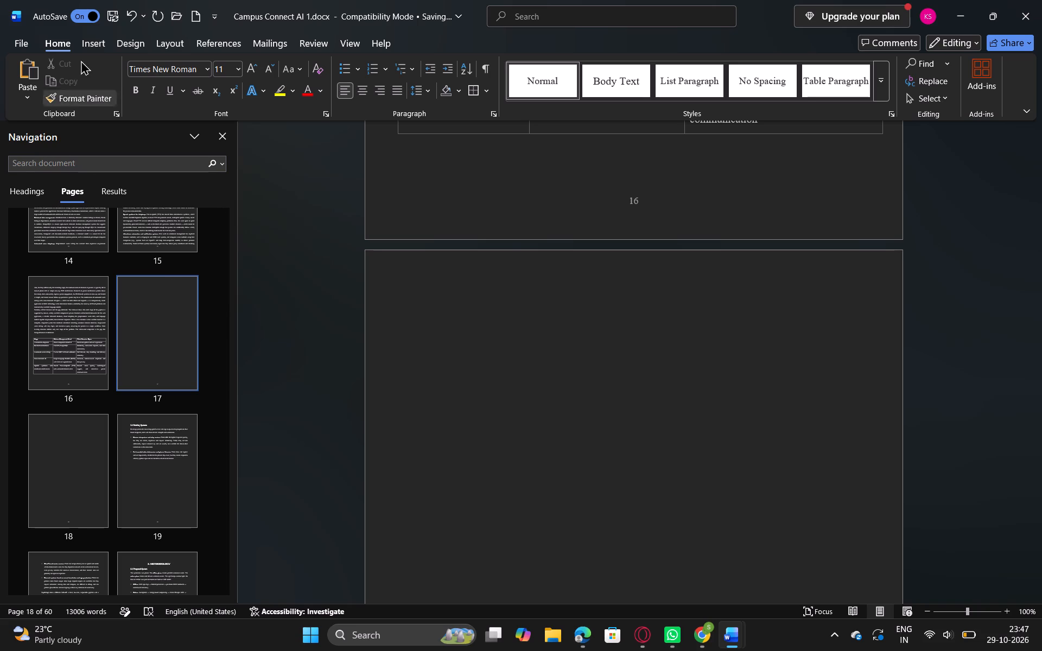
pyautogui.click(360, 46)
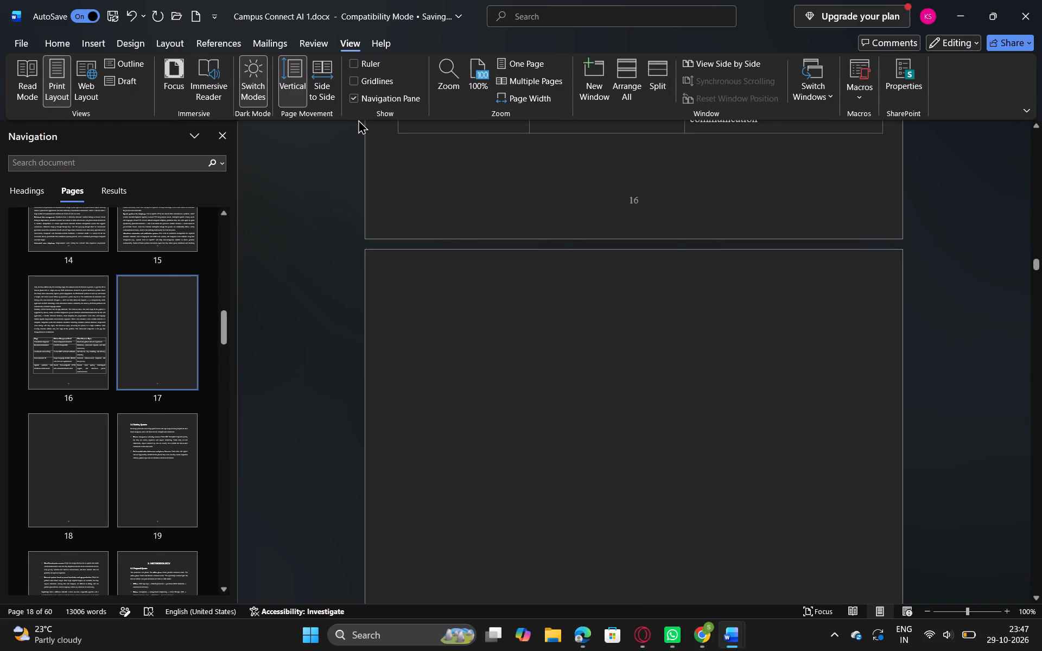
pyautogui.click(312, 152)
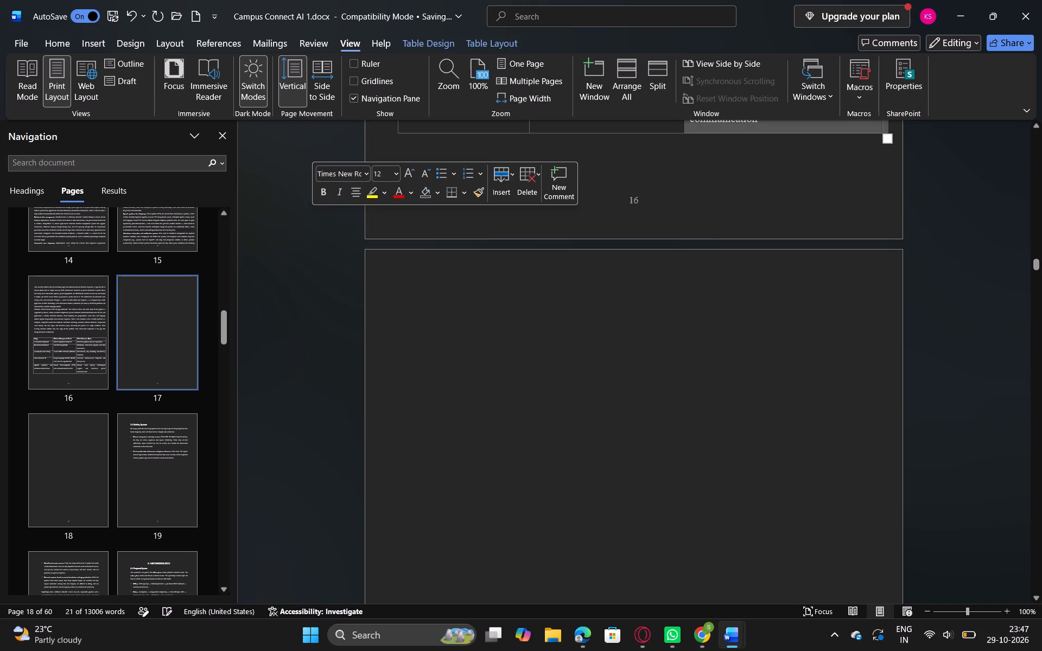
# Delete one of the two blank pages between the component table and section 2.1, working forward from page 17.
pyautogui.rightClick(132, 339)
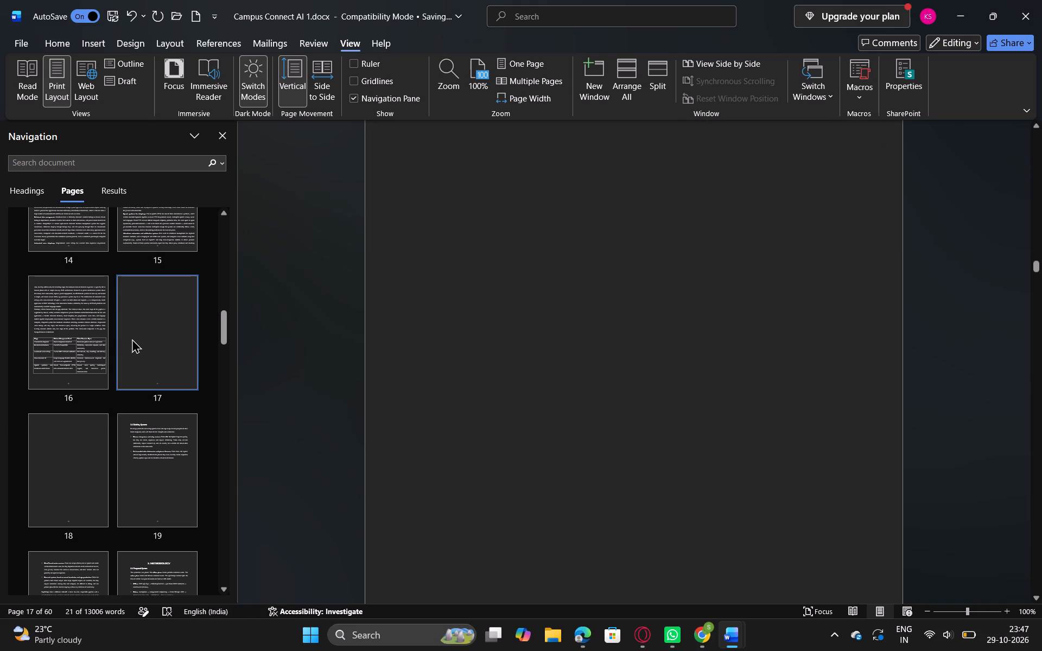
pyautogui.rightClick(132, 339)
pyautogui.rightClick(132, 339)
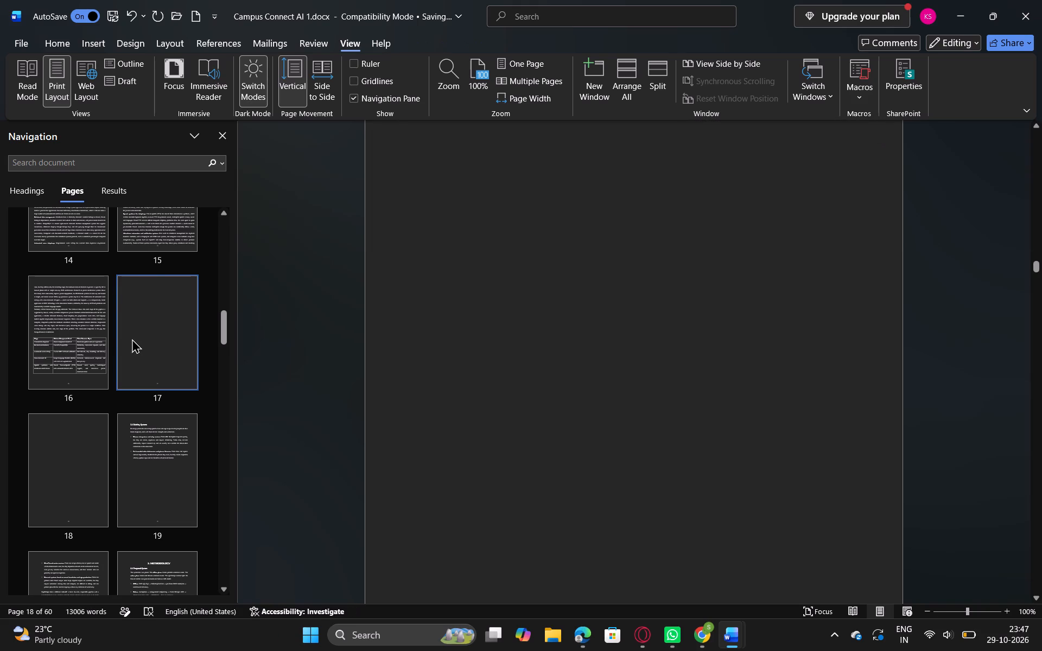
pyautogui.press('Delete')
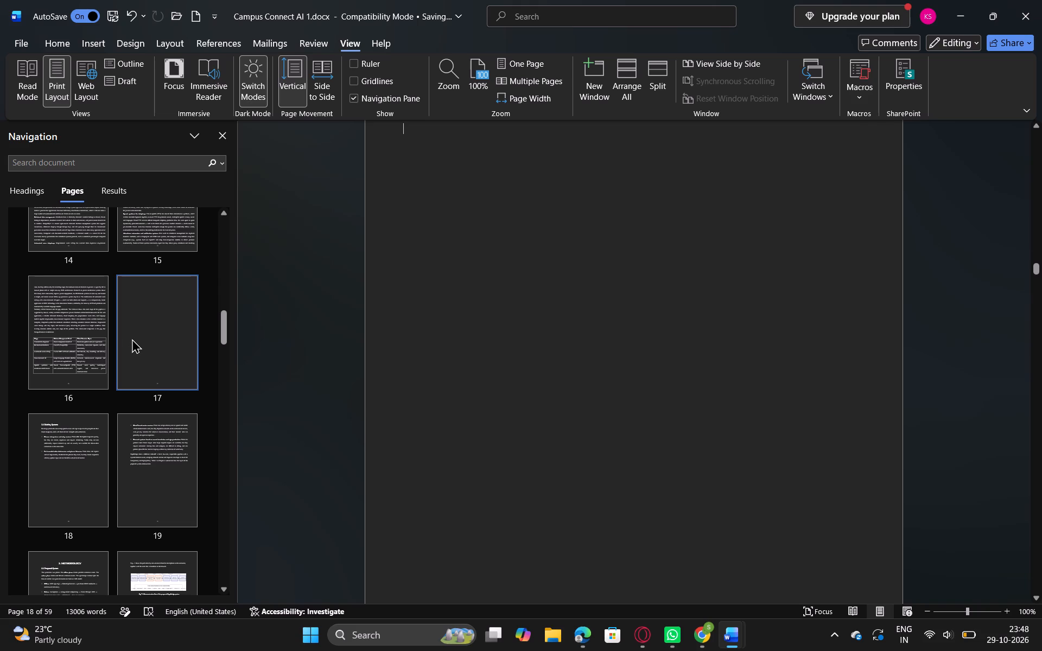
pyautogui.press('Delete')
pyautogui.press('Delete')
# Delete the remaining blank page 17 so that 2.1 Existing Systems starts directly after the component table's page.
pyautogui.click(166, 341)
pyautogui.press('Delete')
pyautogui.press('Delete')
pyautogui.press('Delete')
pyautogui.press('Delete')
pyautogui.press('Delete')
pyautogui.press('Delete')
pyautogui.press('Delete')
pyautogui.press('Delete')
pyautogui.press('Delete')
pyautogui.press('Delete')
pyautogui.press('Delete')
pyautogui.press('Delete')
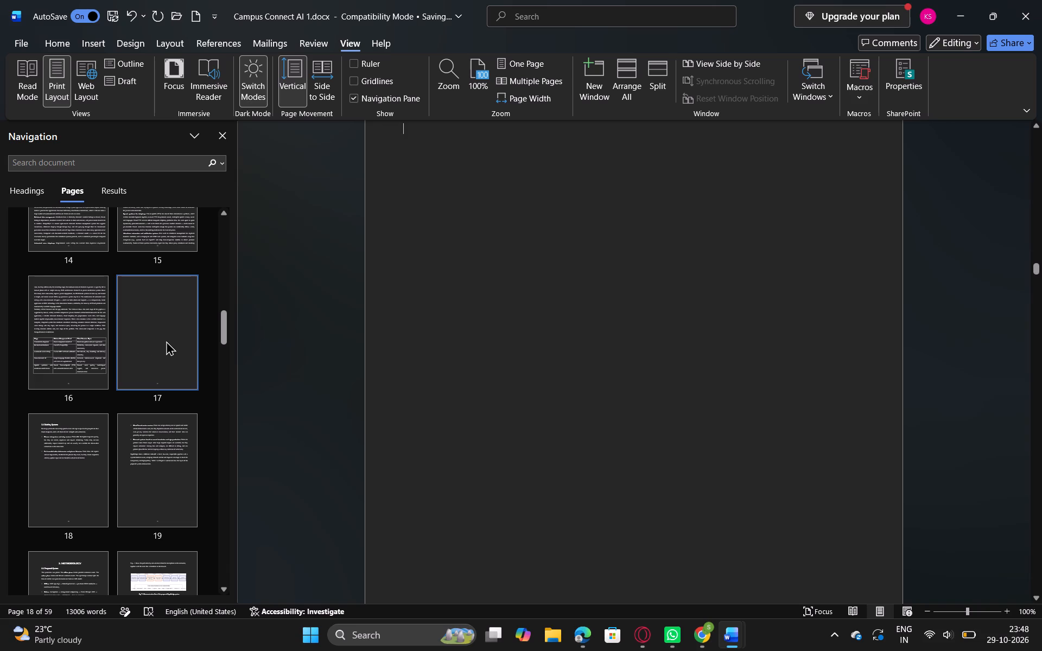
pyautogui.press('Delete')
pyautogui.press('Delete')
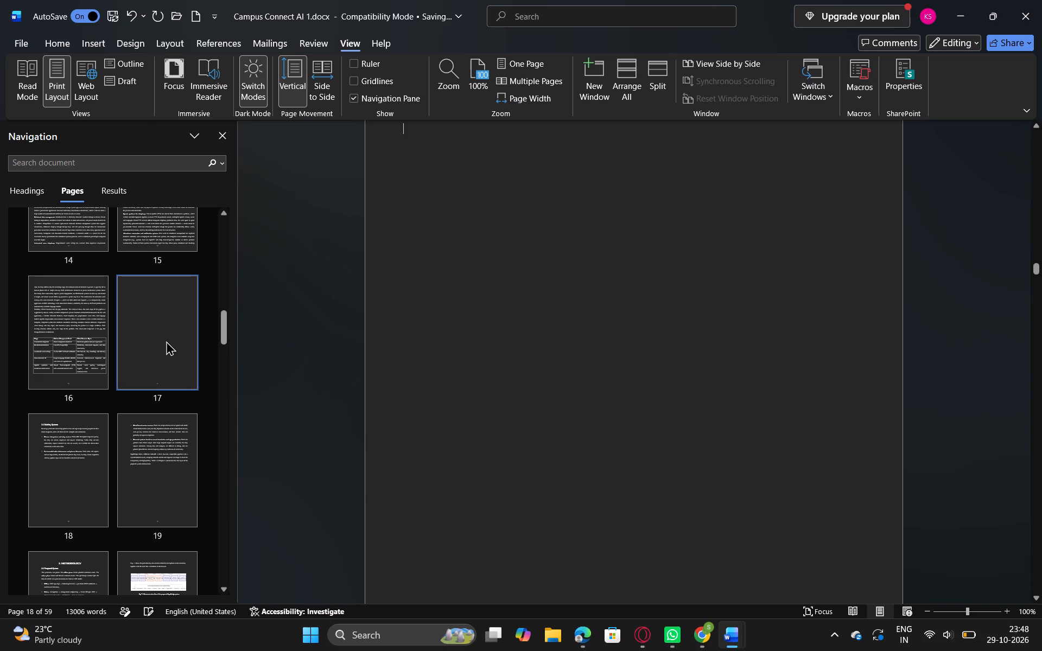
pyautogui.press('Delete')
pyautogui.rightClick(166, 341)
pyautogui.press('BackSpace')
pyautogui.press('Delete')
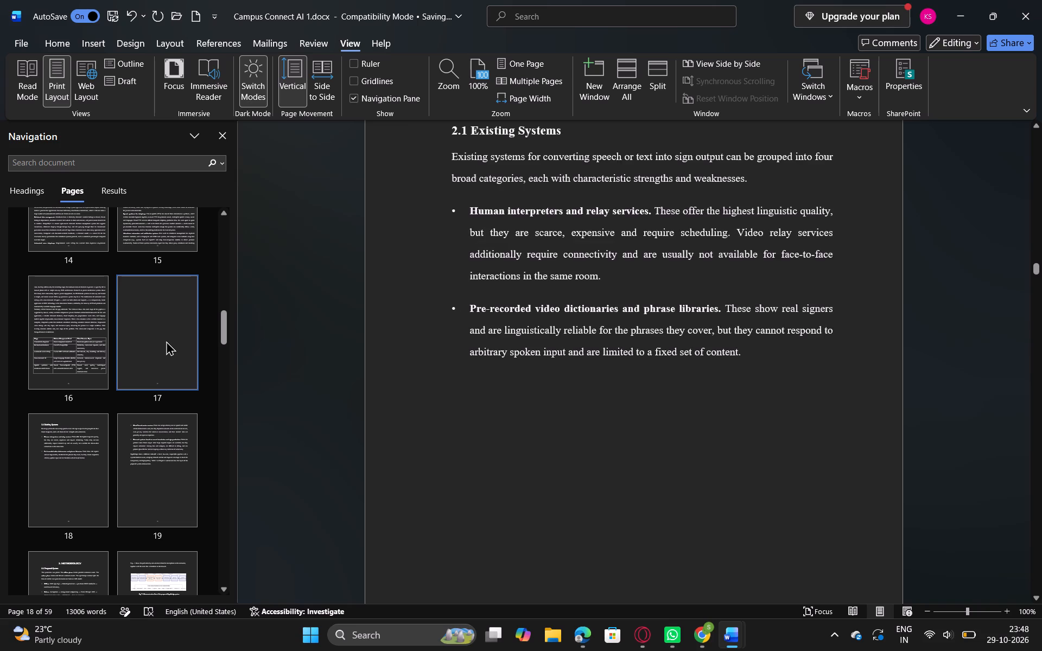
# Select the number 2.1 in the Existing Systems heading on page 17.
pyautogui.hscroll(2, 166, 341)
pyautogui.scroll(1, 473, 246)
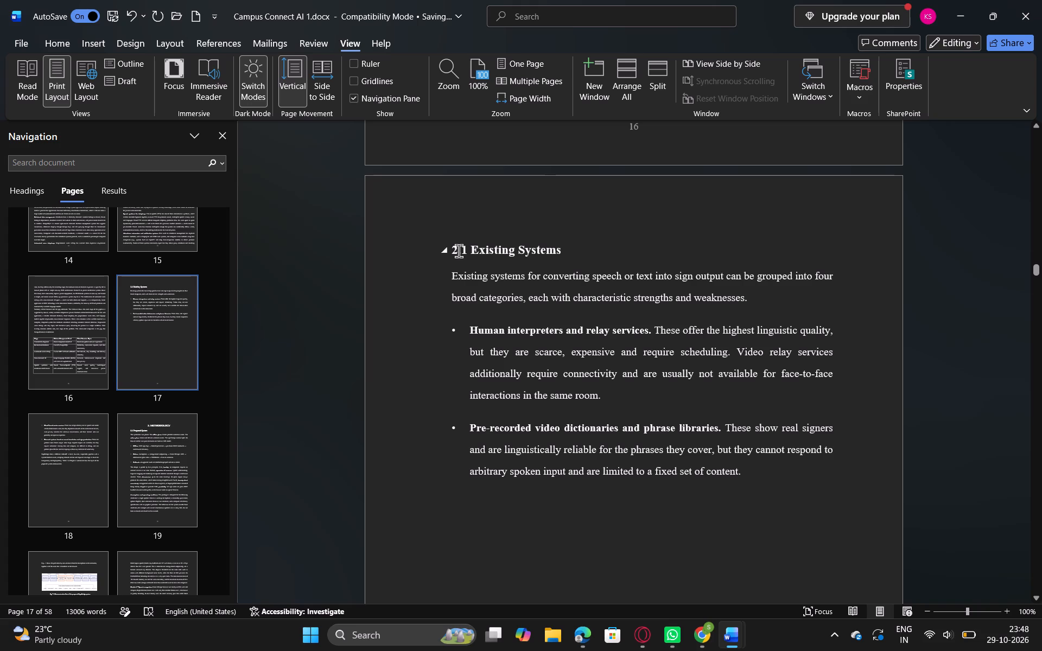
pyautogui.click(431, 247)
pyautogui.press('Left')
pyautogui.press('Left')
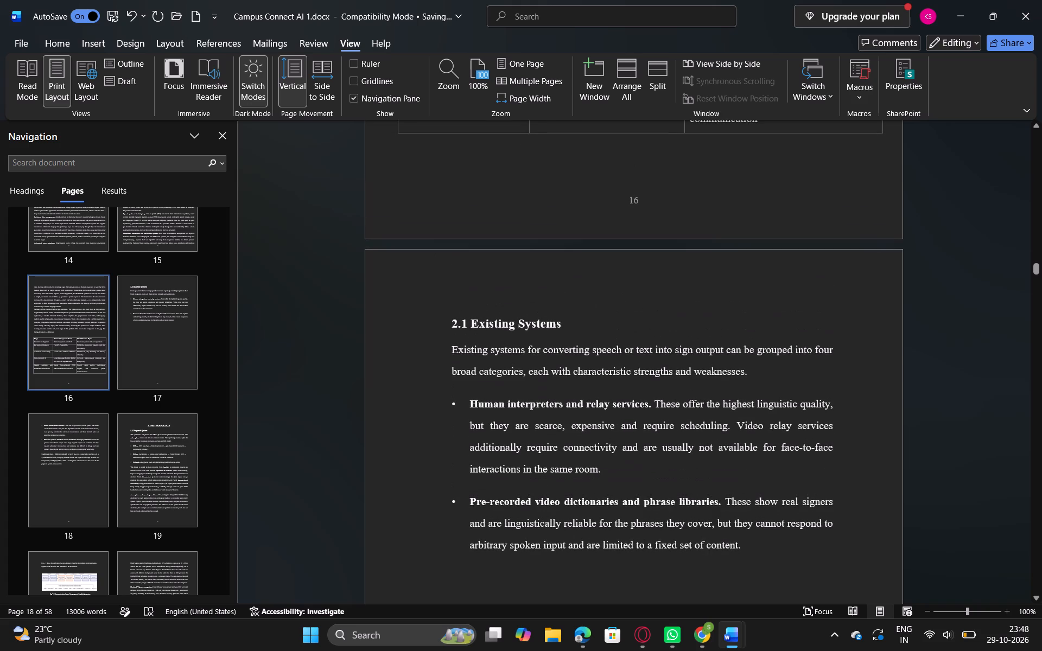
pyautogui.press('Right')
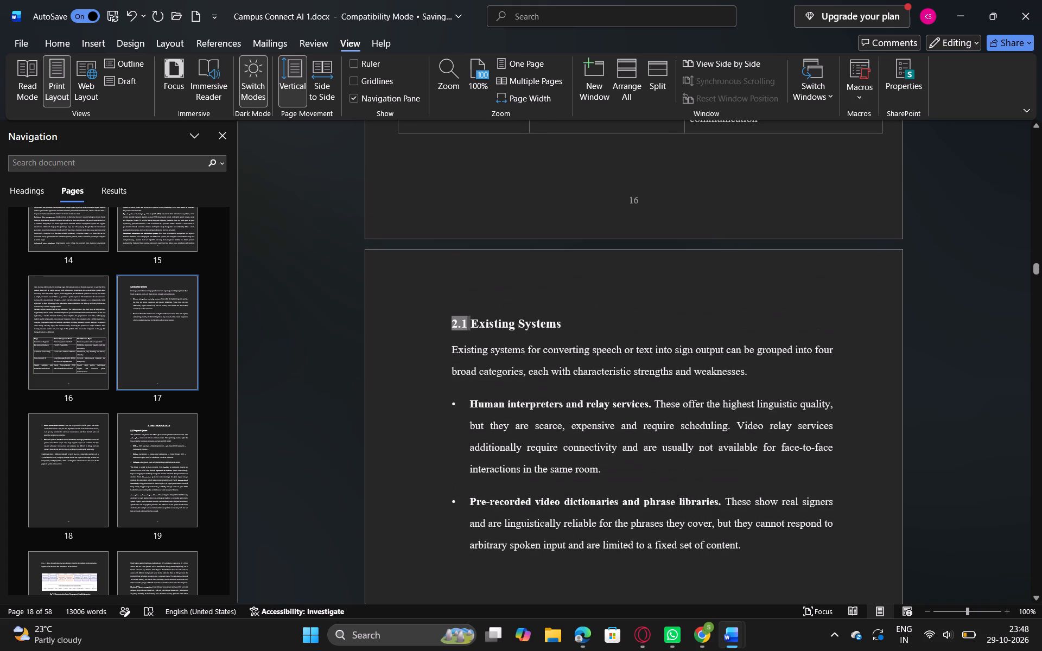
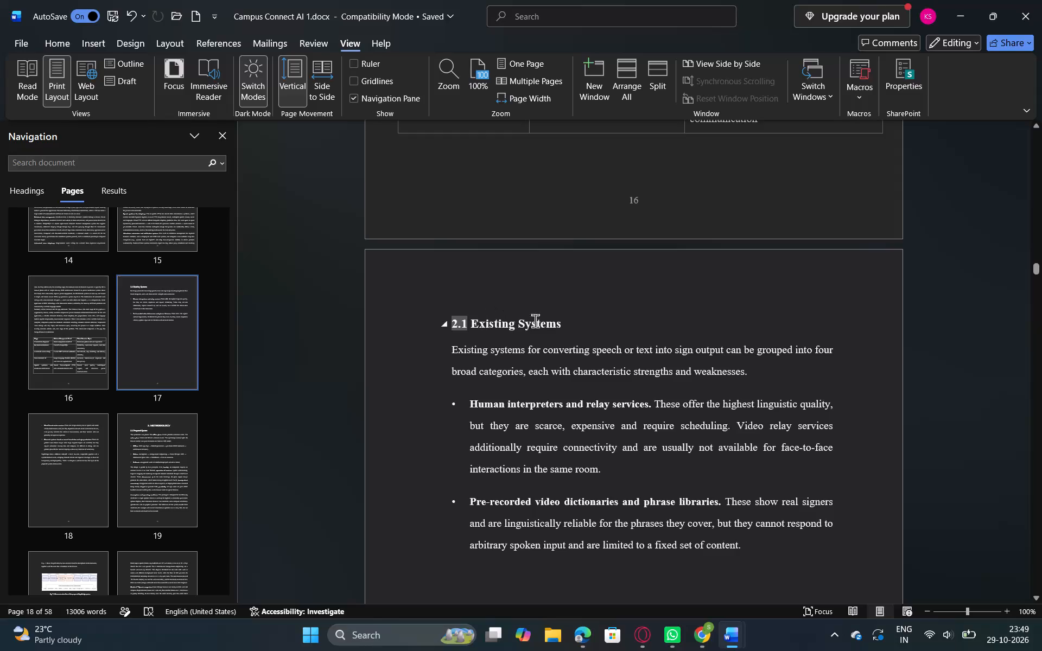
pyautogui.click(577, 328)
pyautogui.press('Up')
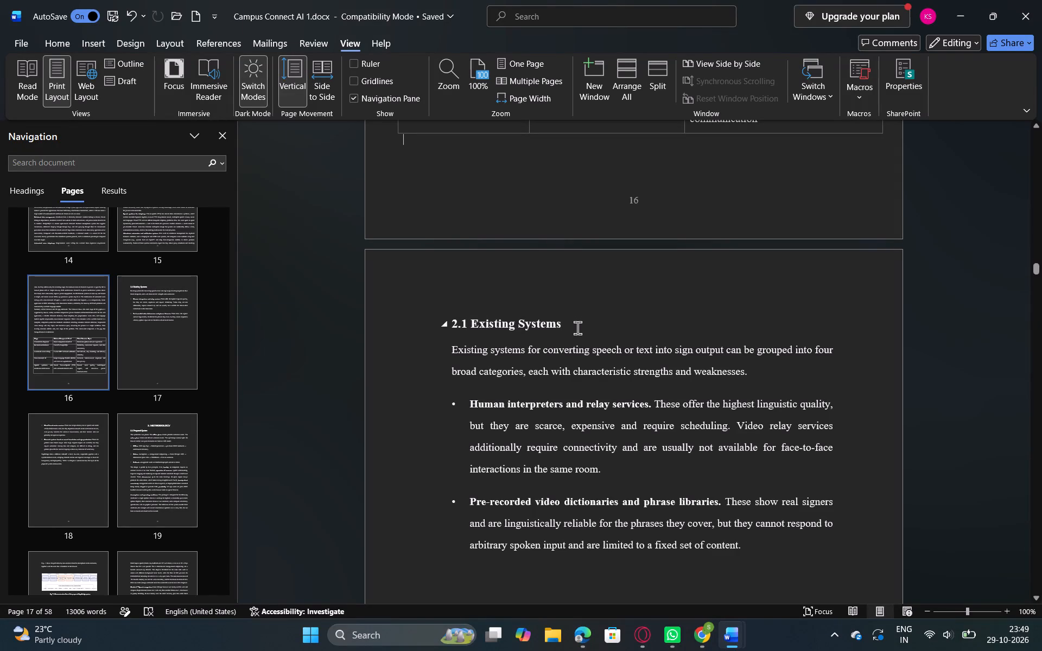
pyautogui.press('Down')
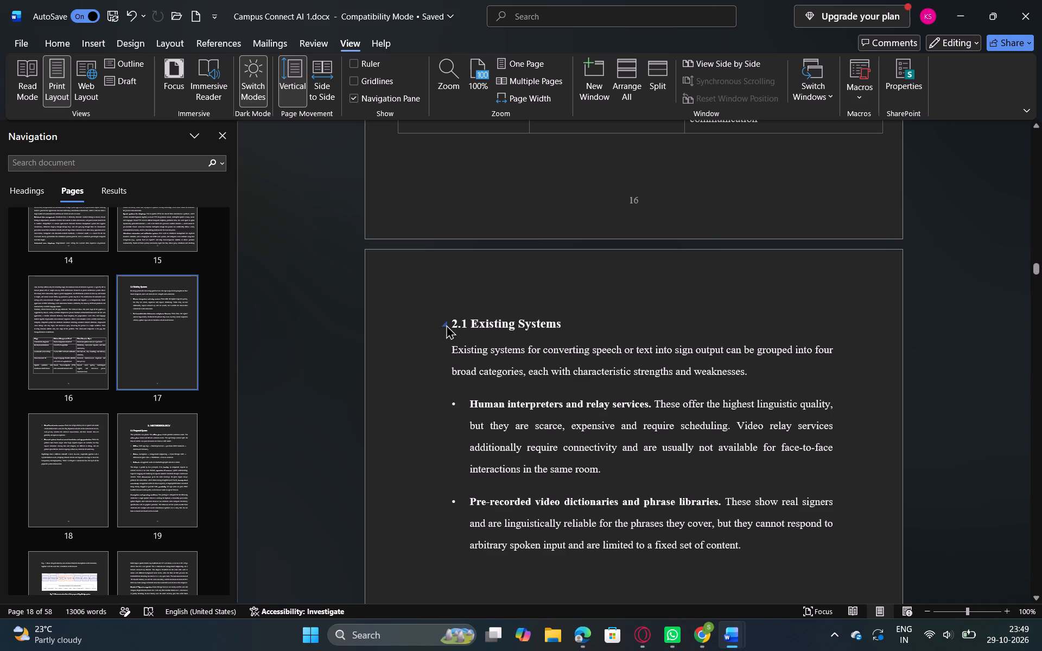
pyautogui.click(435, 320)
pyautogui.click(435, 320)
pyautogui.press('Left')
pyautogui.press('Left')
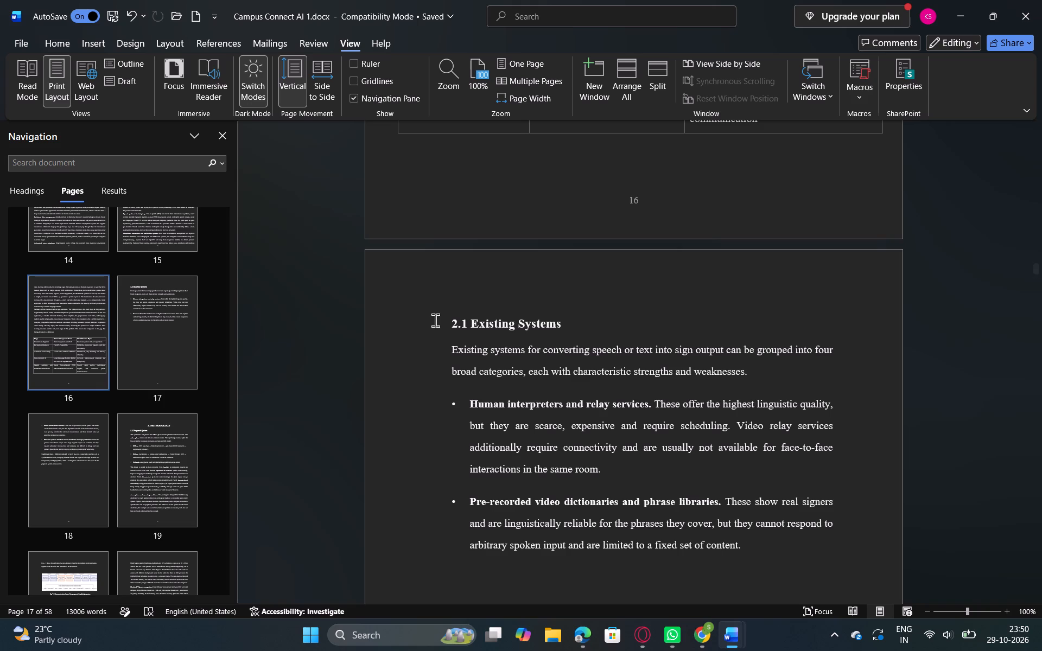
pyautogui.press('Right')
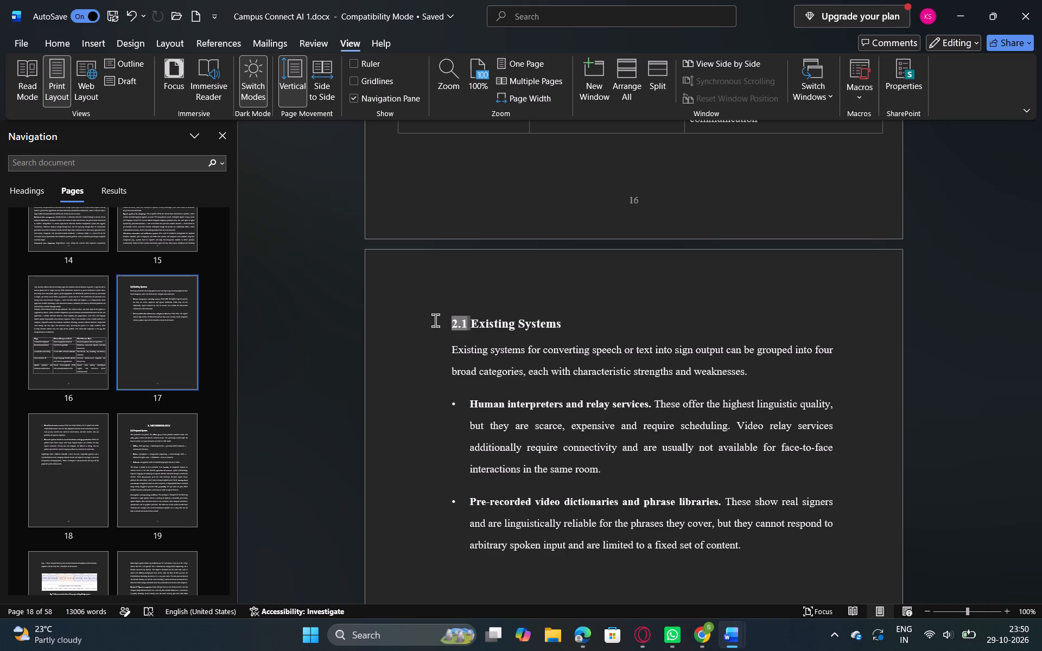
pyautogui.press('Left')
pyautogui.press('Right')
# Delete the 2.1 Existing Systems heading at the start of page 17, continuing backward to the end of page 16.
pyautogui.moveTo(563, 322); pyautogui.dragTo(445, 322)
pyautogui.press('BackSpace')
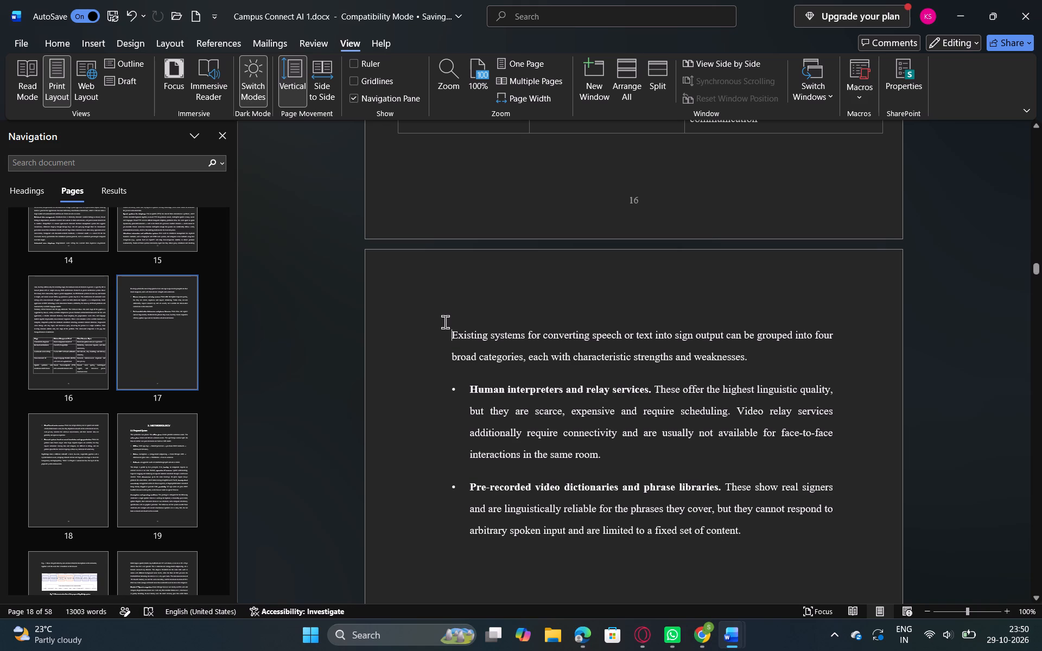
pyautogui.press('BackSpace')
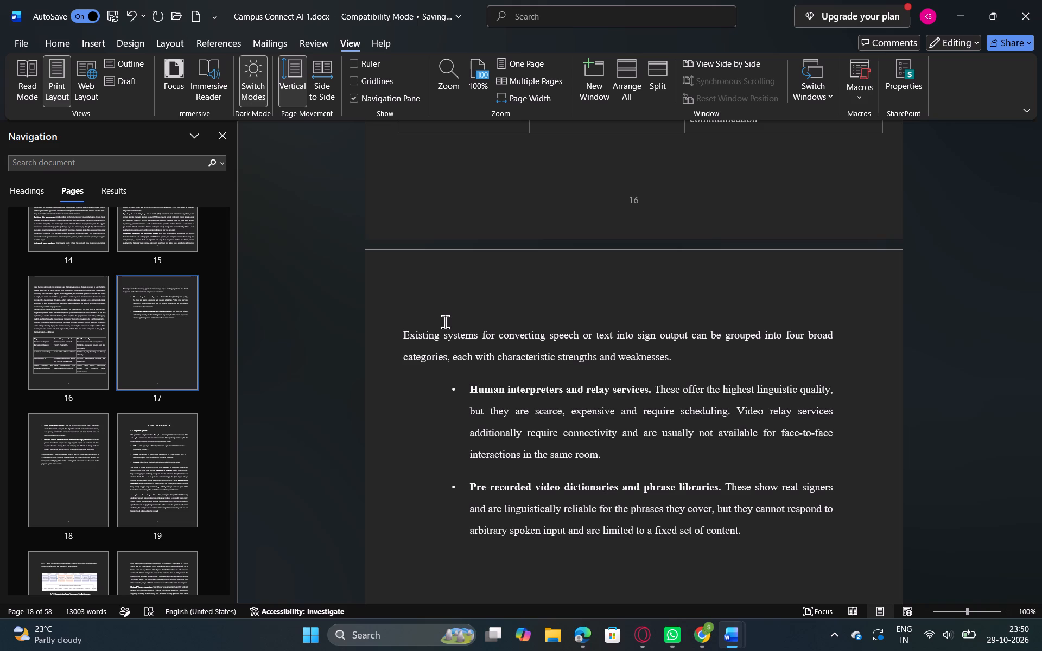
pyautogui.press('Up')
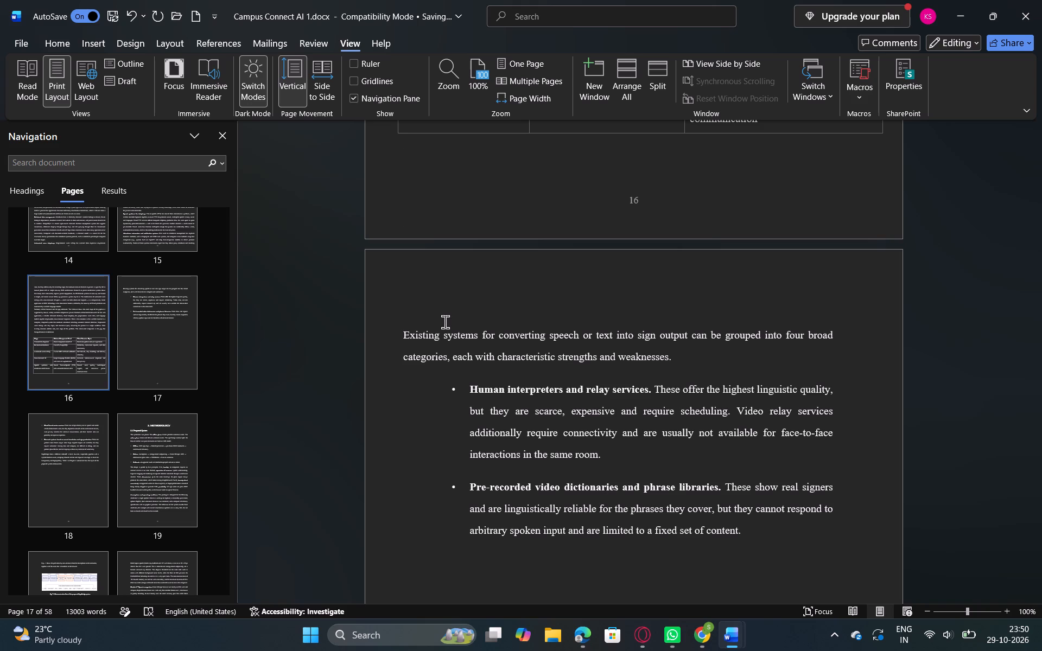
pyautogui.press('Down')
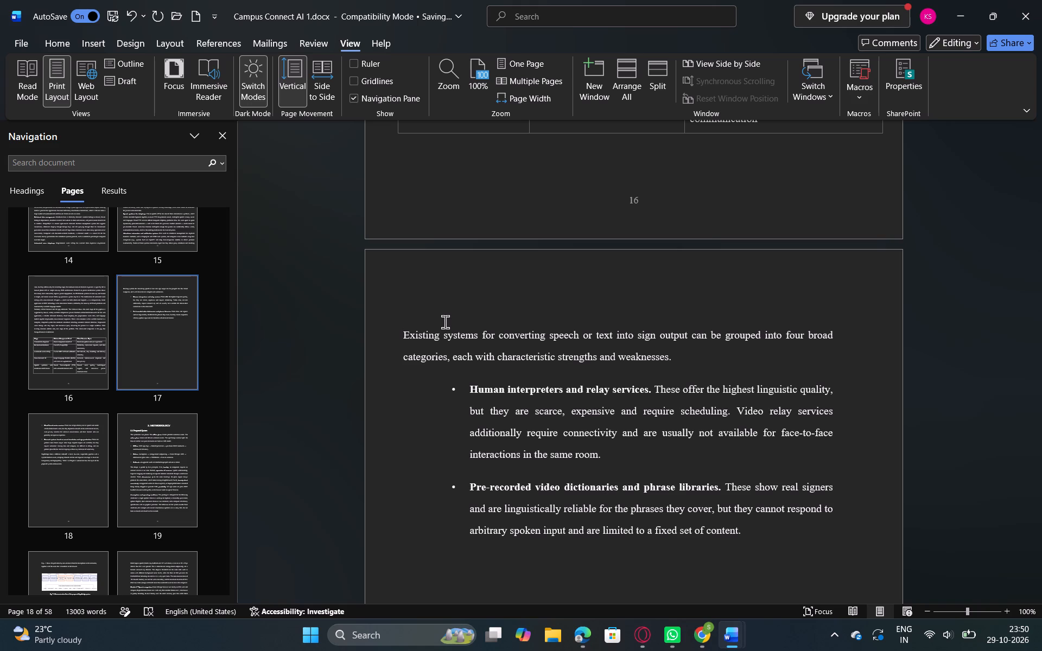
pyautogui.press('BackSpace')
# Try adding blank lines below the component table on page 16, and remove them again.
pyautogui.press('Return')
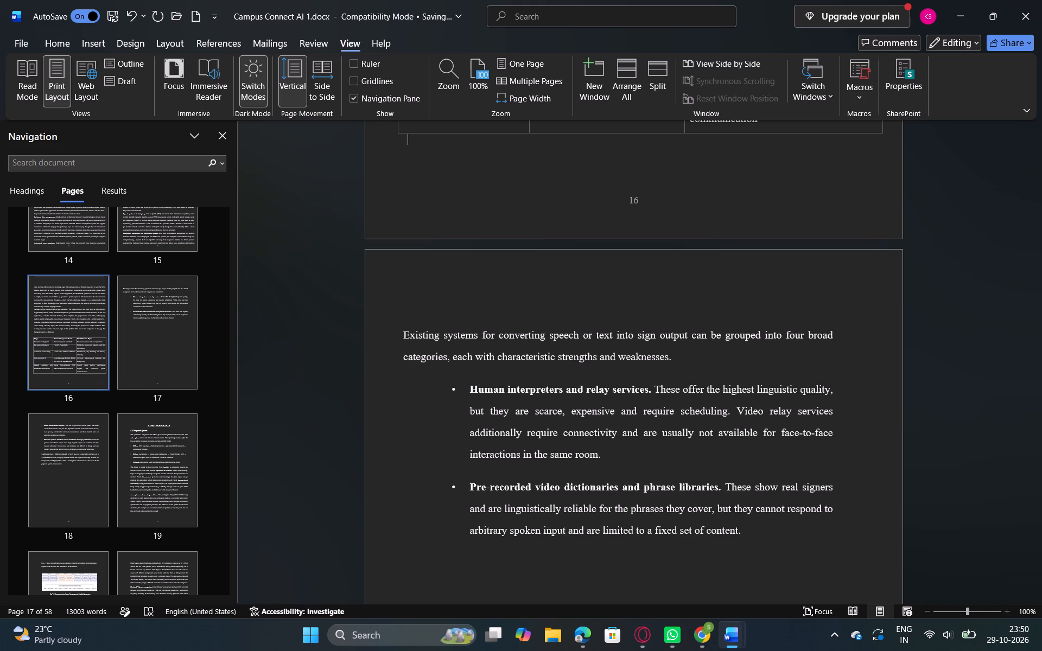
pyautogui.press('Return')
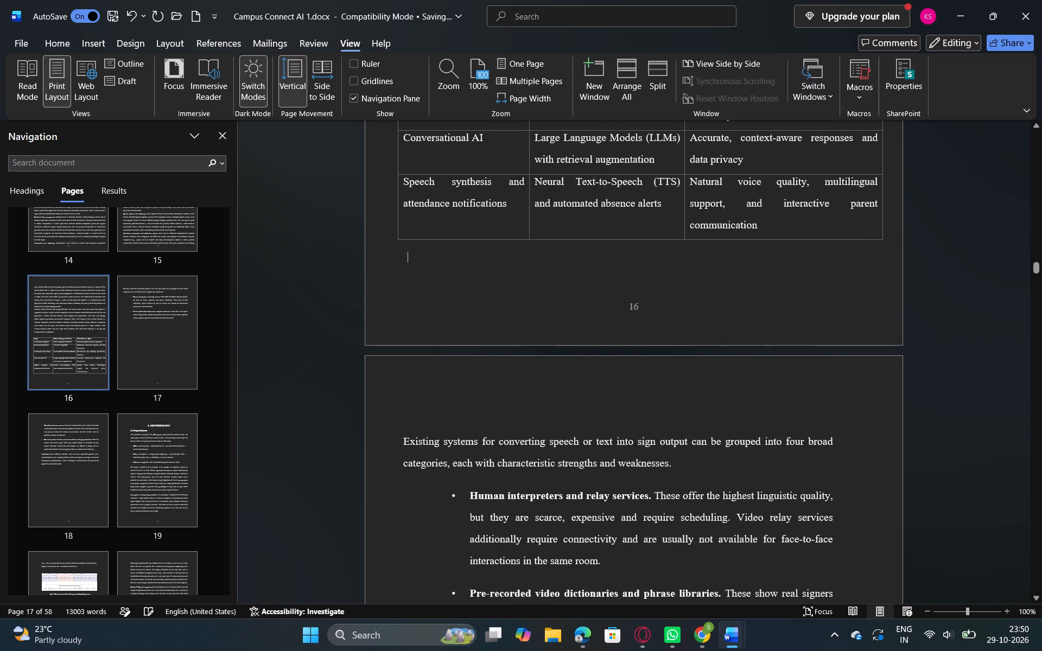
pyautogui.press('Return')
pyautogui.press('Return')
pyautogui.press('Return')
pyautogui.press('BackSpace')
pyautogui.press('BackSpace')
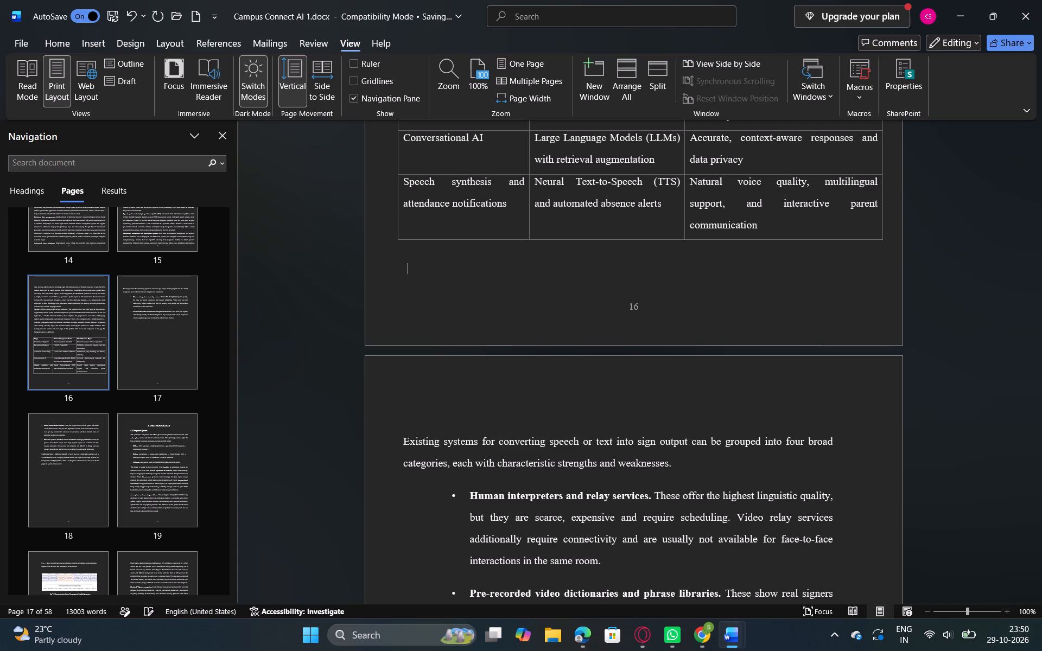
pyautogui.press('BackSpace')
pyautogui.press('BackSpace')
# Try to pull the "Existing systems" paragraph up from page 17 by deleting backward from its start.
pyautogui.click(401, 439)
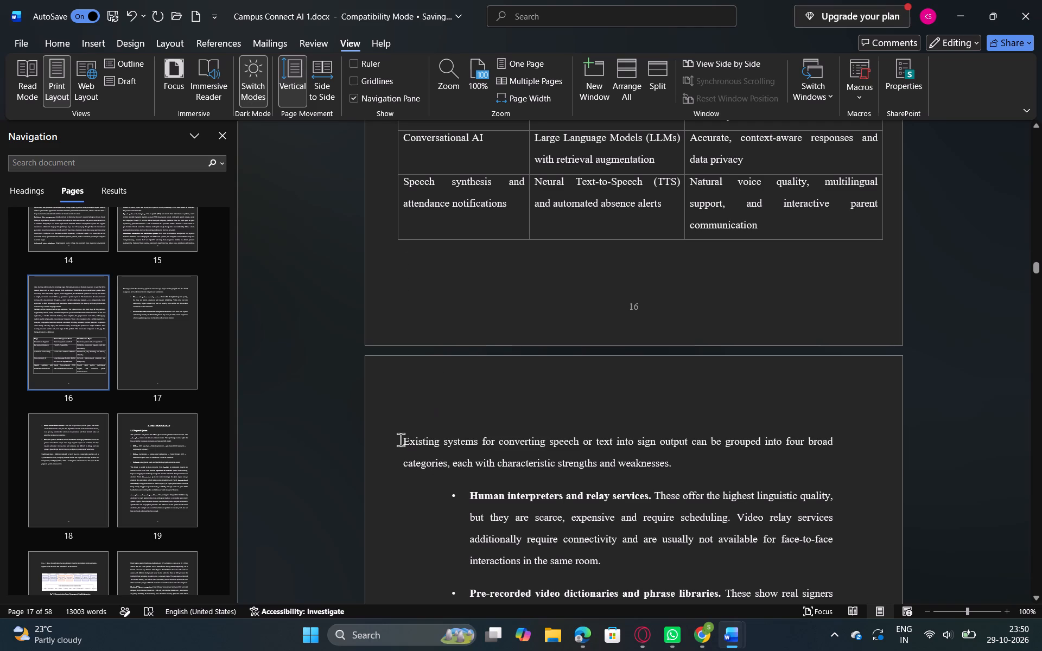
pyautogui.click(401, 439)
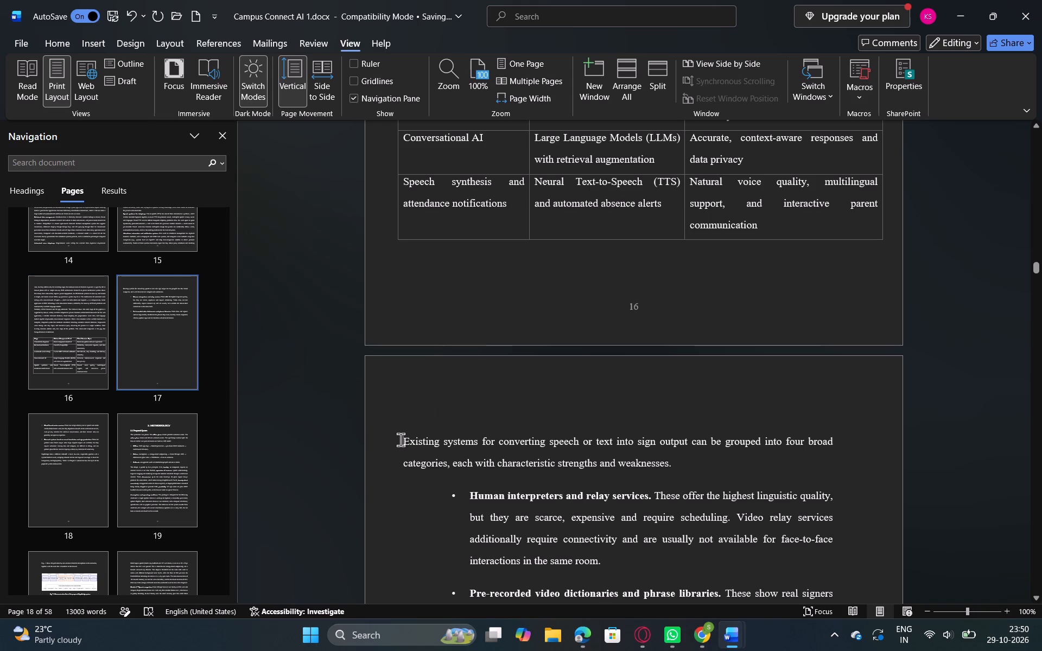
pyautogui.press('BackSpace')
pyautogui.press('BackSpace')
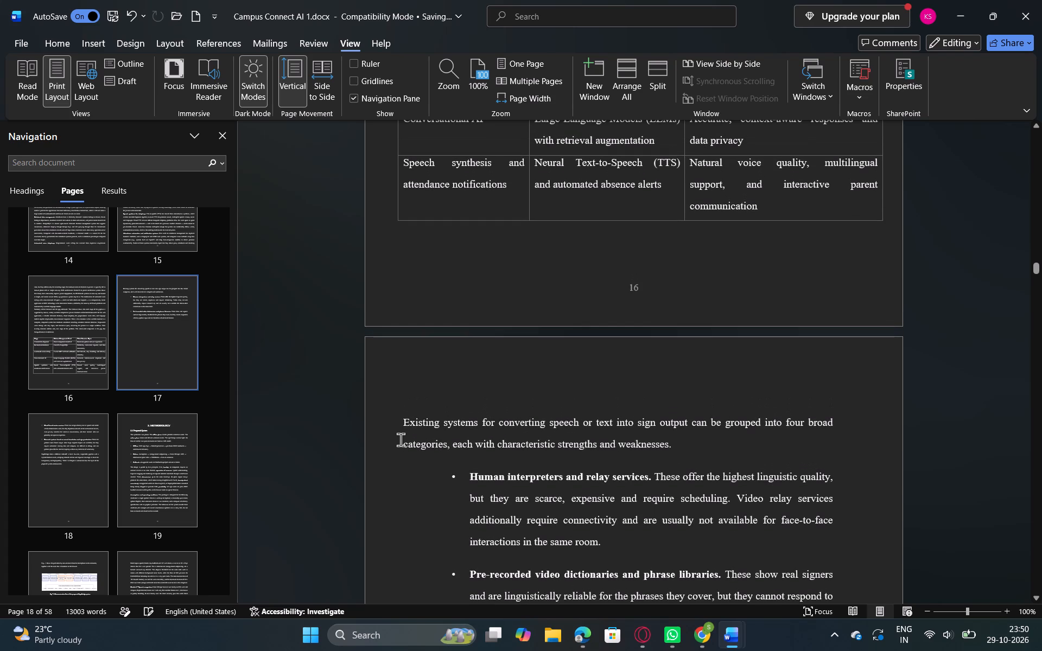
# Copy the Existing Systems text from its introductory sentence on page 17 through the SignBridge paragraph ending on page 18.
pyautogui.click(73, 438)
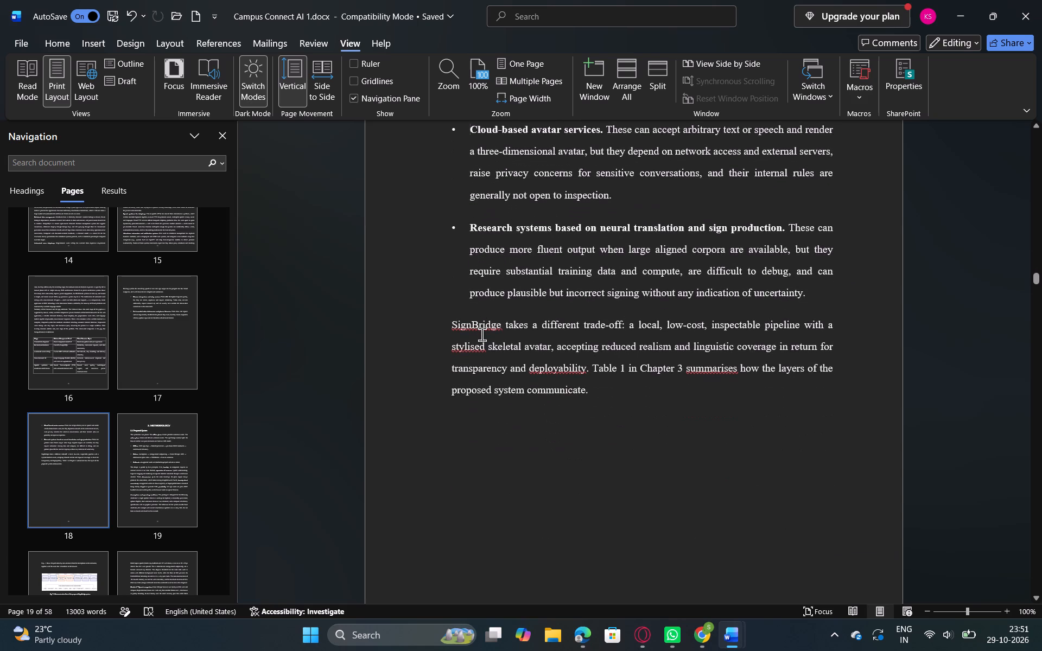
pyautogui.scroll(2, 482, 334)
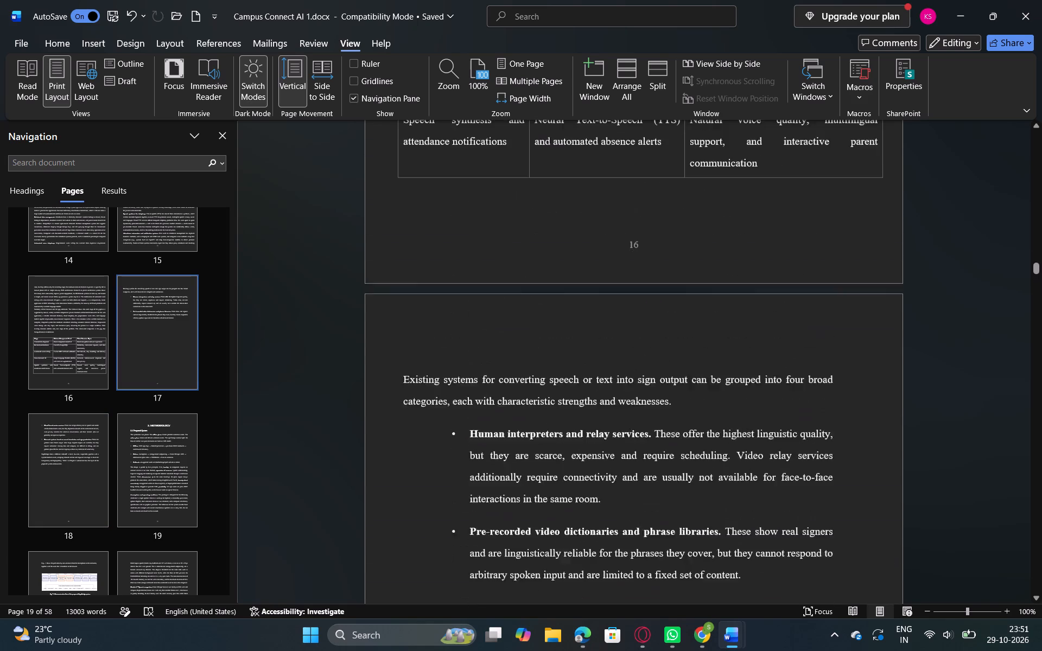
pyautogui.scroll(3, 482, 334)
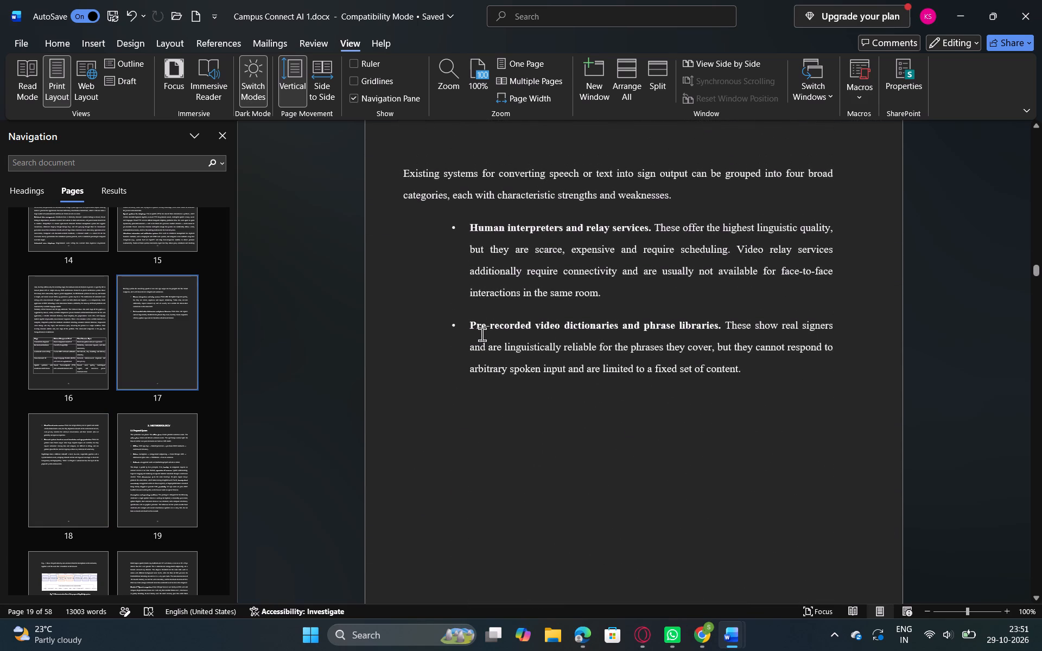
pyautogui.scroll(2, 482, 334)
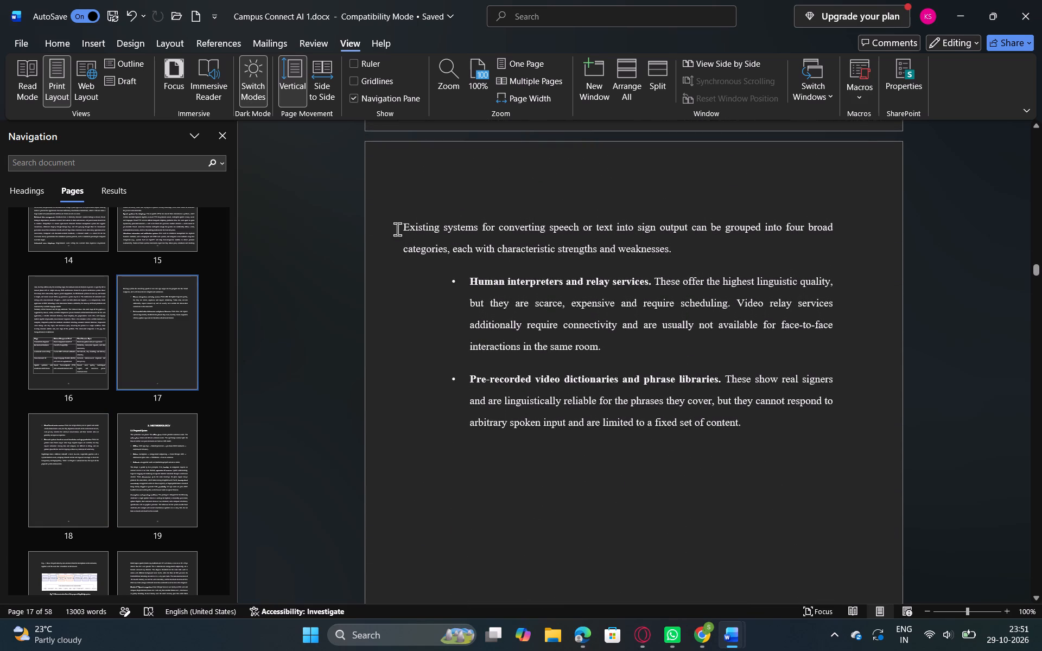
pyautogui.moveTo(397, 229); pyautogui.dragTo(780, 532)
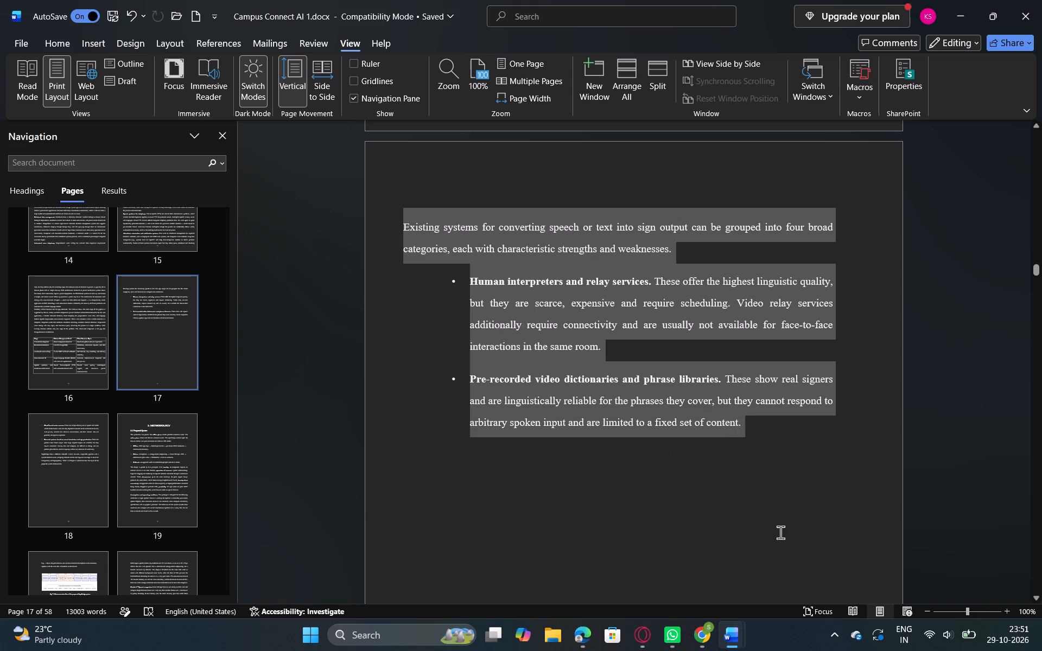
pyautogui.moveTo(780, 532); pyautogui.dragTo(830, 620)
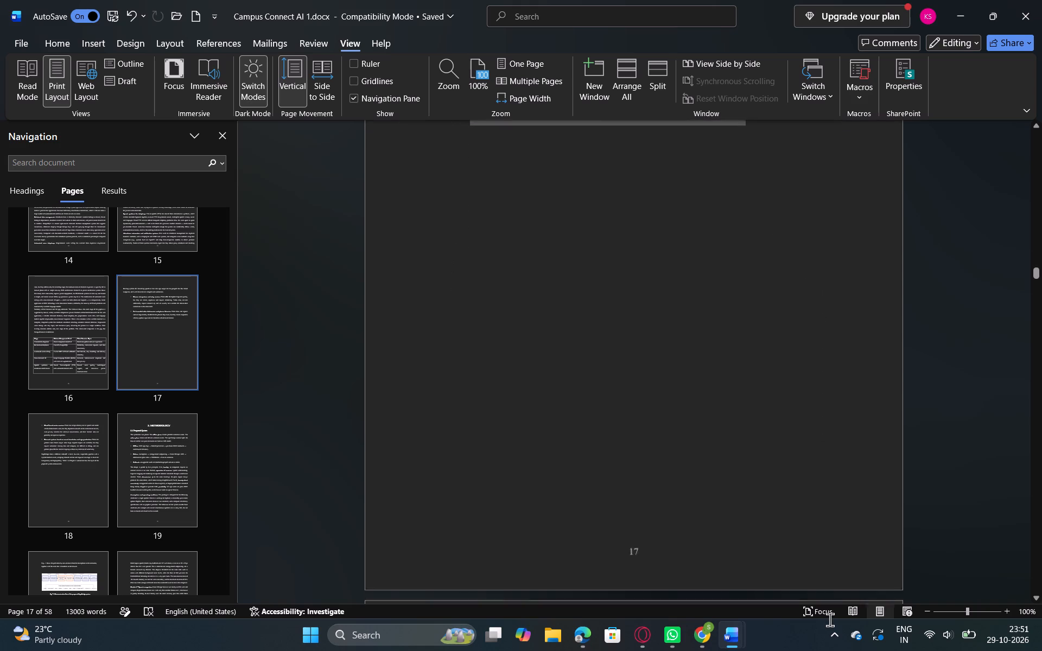
pyautogui.moveTo(830, 620); pyautogui.dragTo(737, 508)
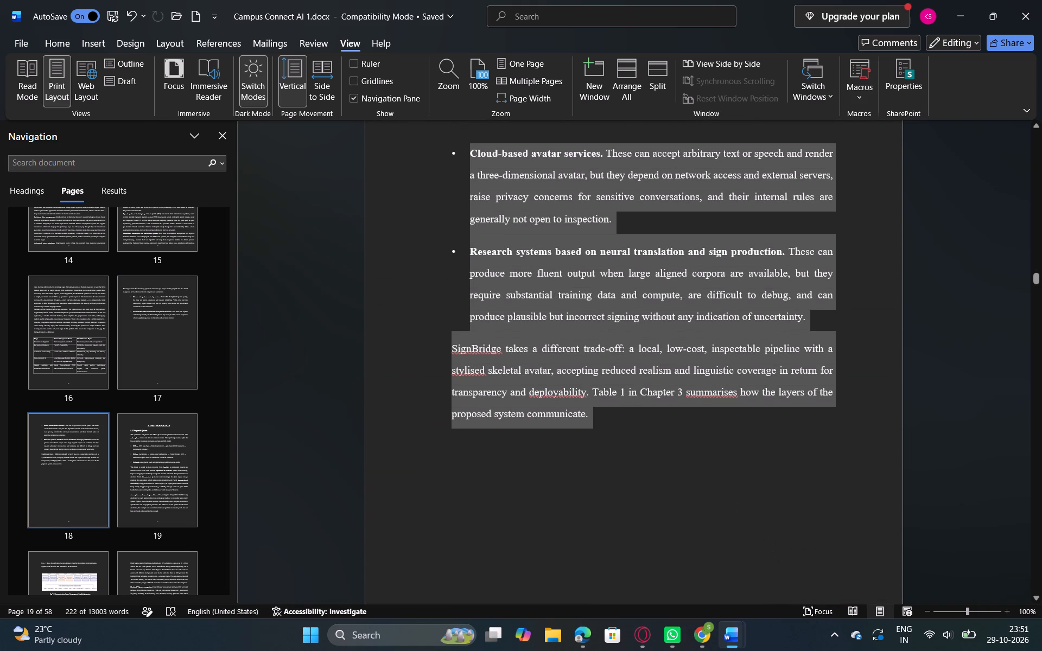
pyautogui.hotkey('ctrl', 'c')
pyautogui.hotkey('ctrl', 'c')
pyautogui.hotkey('ctrl', 'c')
pyautogui.hotkey('ctrl', 'c')
pyautogui.click(737, 508)
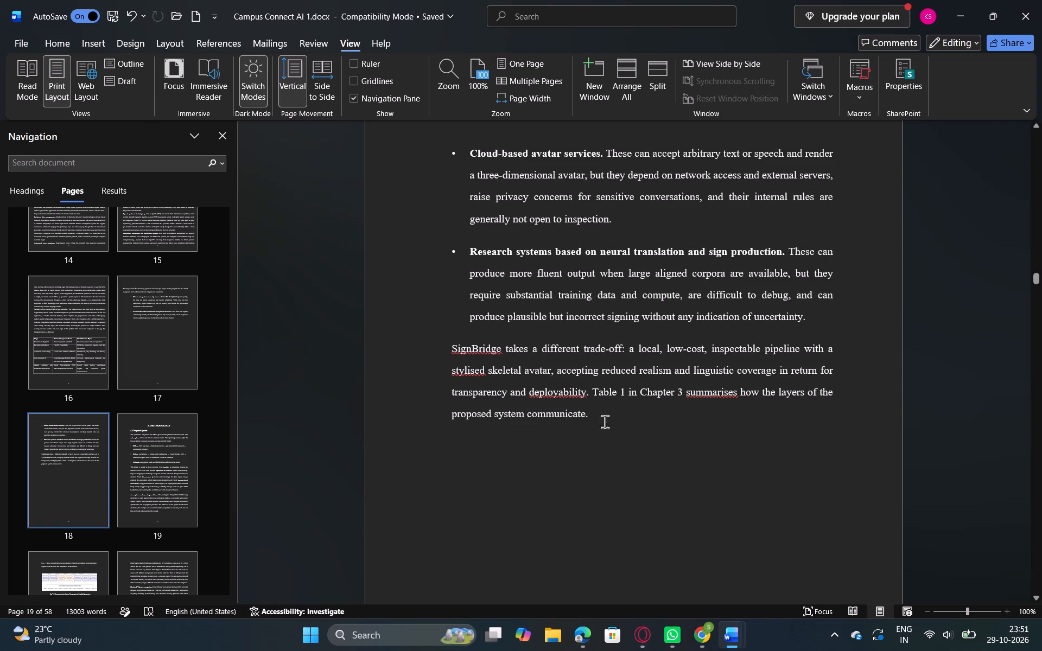
# Delete the page 18 text, from the Cloud-based avatar services bullet to the end of the SignBridge paragraph.
pyautogui.moveTo(601, 418); pyautogui.dragTo(473, 510)
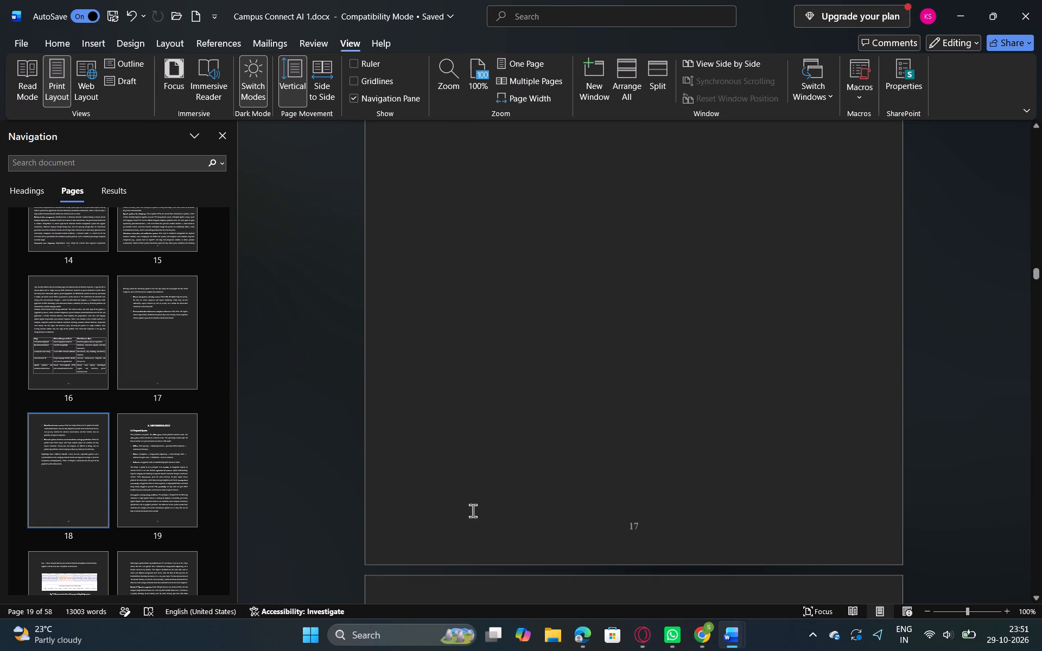
pyautogui.moveTo(473, 510); pyautogui.dragTo(447, 504)
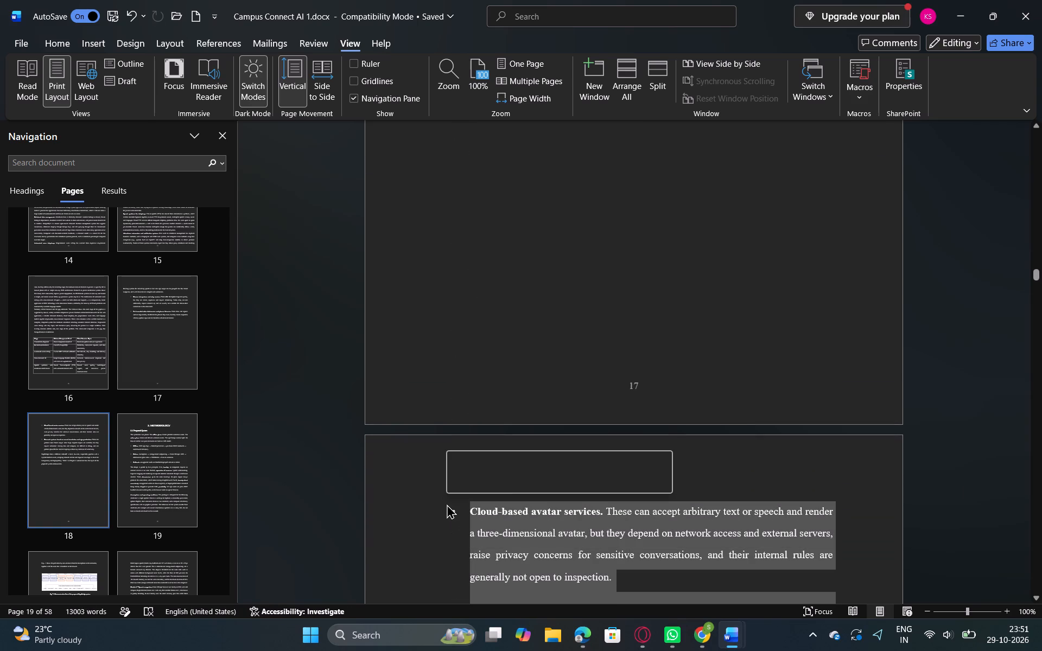
pyautogui.press('BackSpace')
# Delete the introductory paragraph and the two bullets on human interpreters and pre-recorded video dictionaries on page 17.
pyautogui.scroll(1, 447, 504)
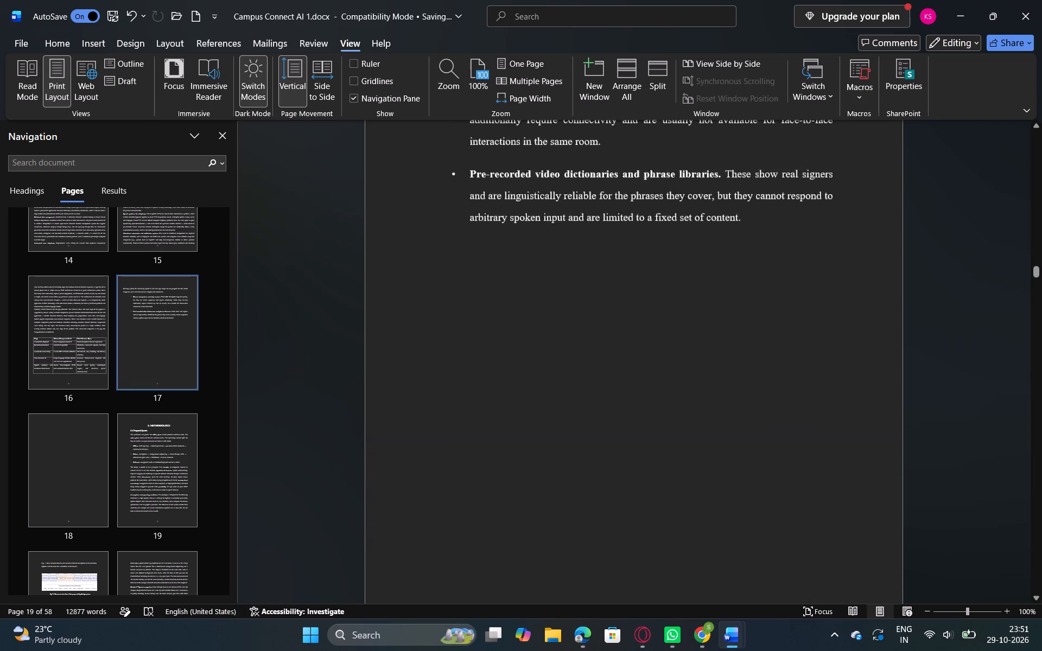
pyautogui.scroll(1, 447, 504)
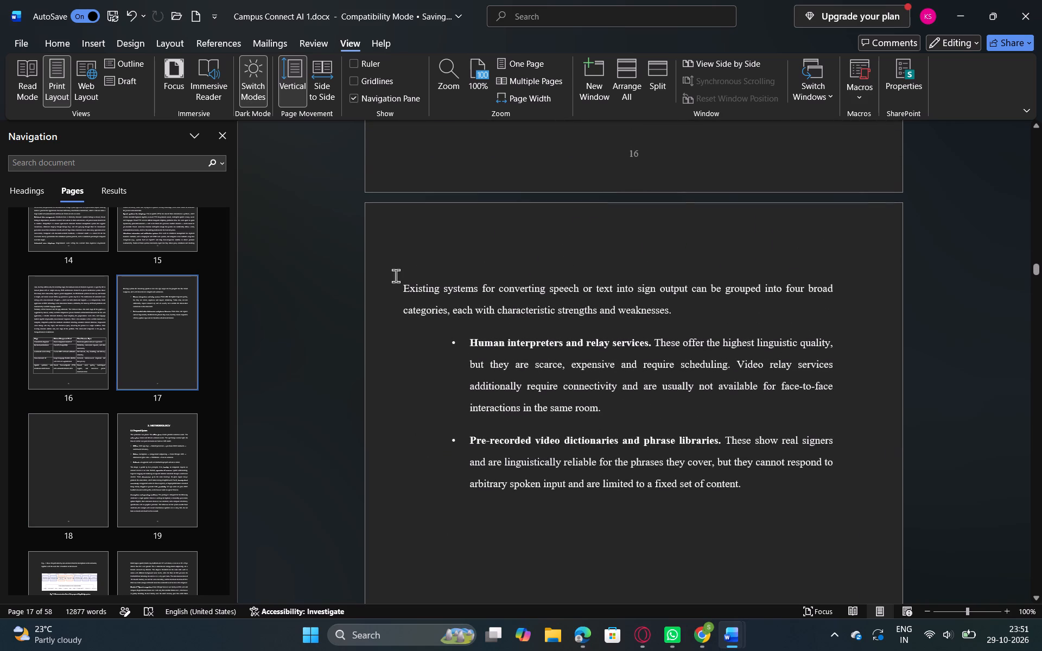
pyautogui.moveTo(396, 276); pyautogui.dragTo(745, 496)
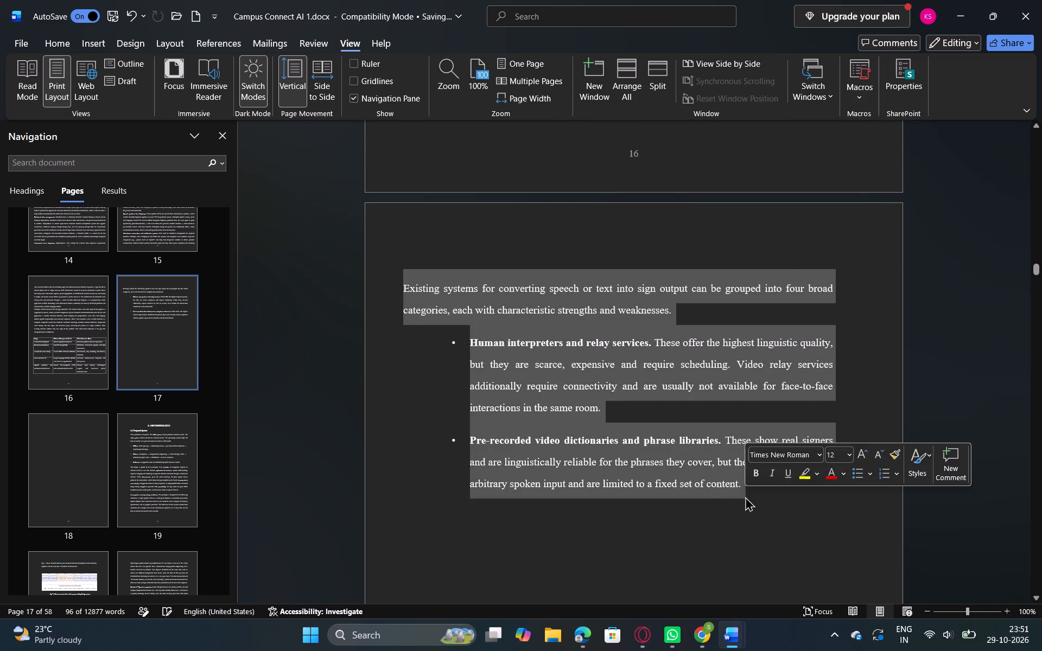
pyautogui.press('BackSpace')
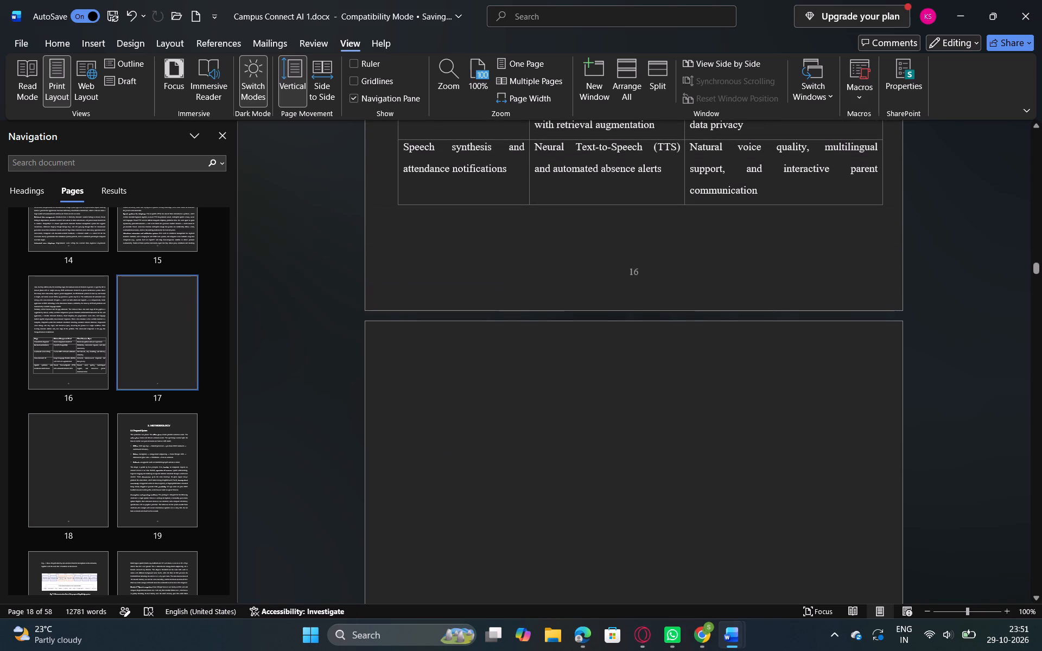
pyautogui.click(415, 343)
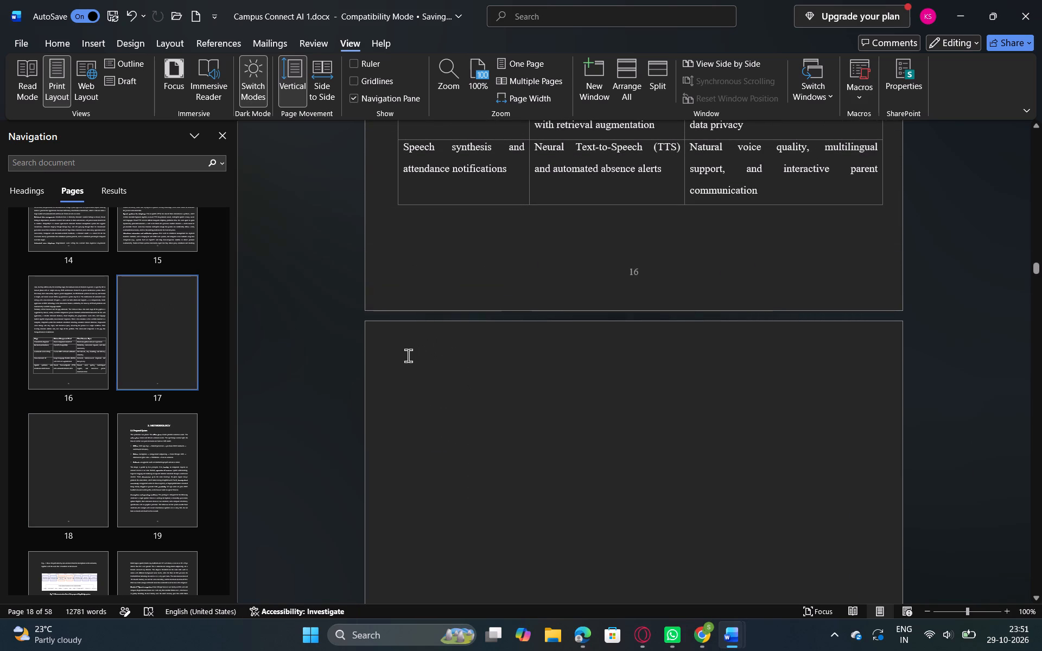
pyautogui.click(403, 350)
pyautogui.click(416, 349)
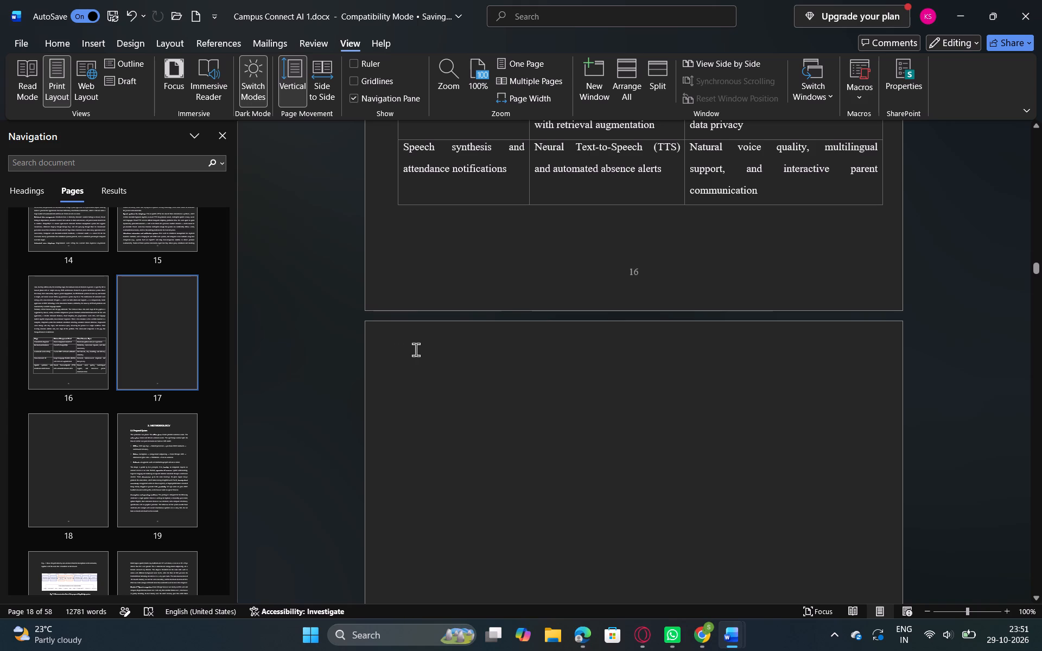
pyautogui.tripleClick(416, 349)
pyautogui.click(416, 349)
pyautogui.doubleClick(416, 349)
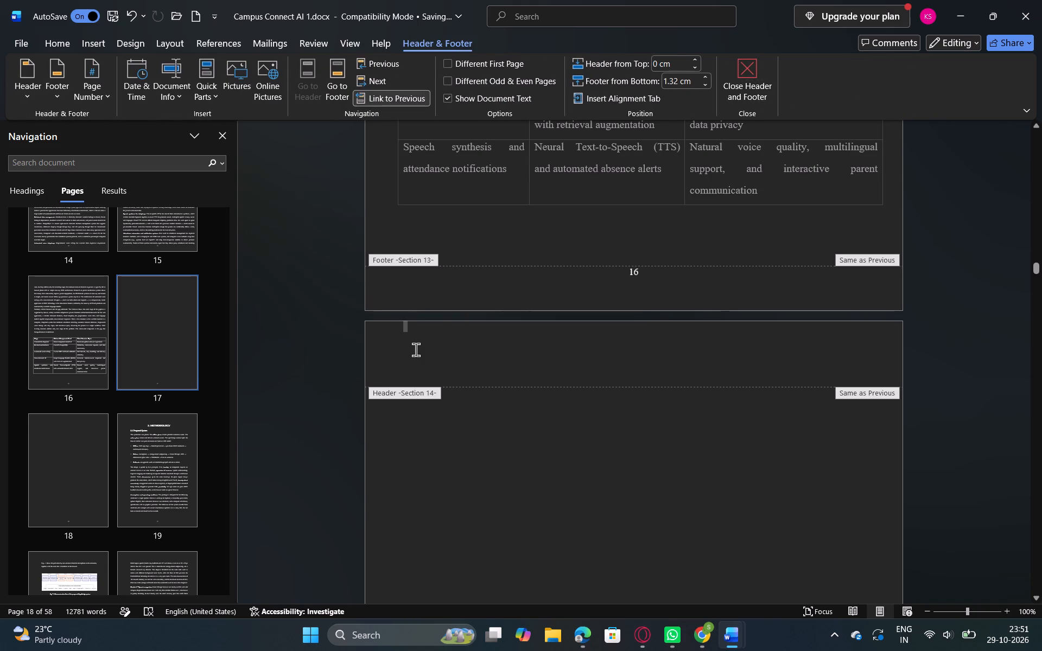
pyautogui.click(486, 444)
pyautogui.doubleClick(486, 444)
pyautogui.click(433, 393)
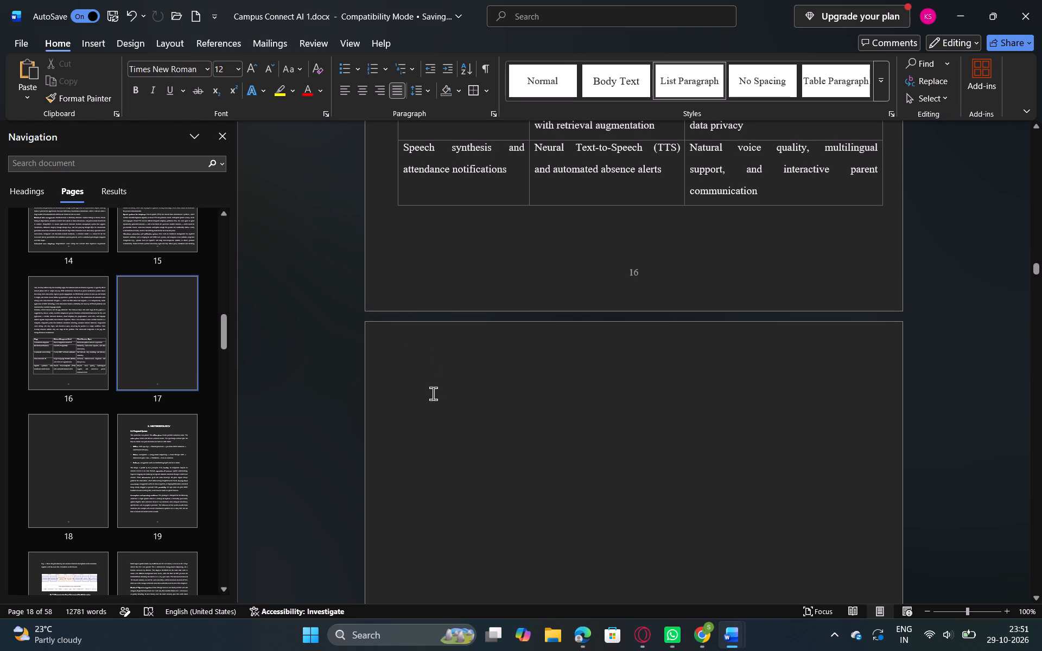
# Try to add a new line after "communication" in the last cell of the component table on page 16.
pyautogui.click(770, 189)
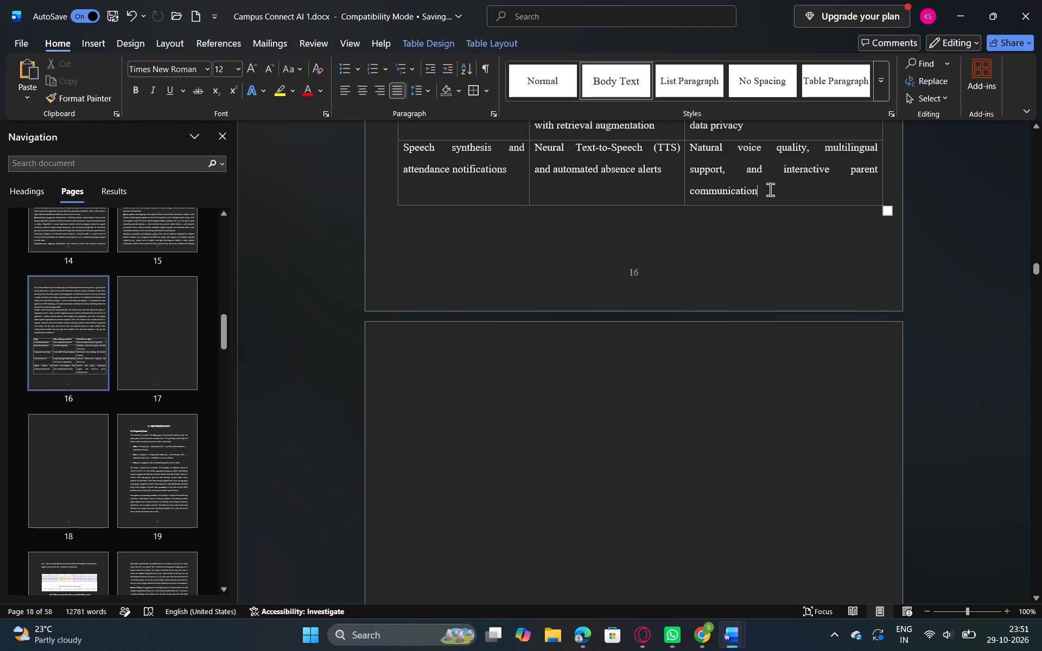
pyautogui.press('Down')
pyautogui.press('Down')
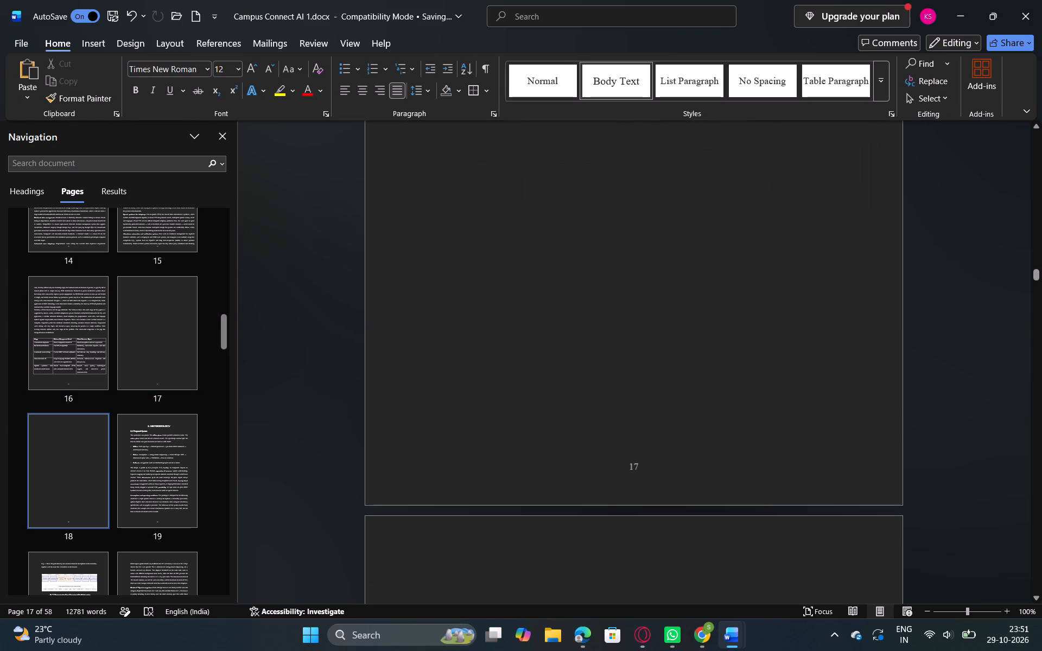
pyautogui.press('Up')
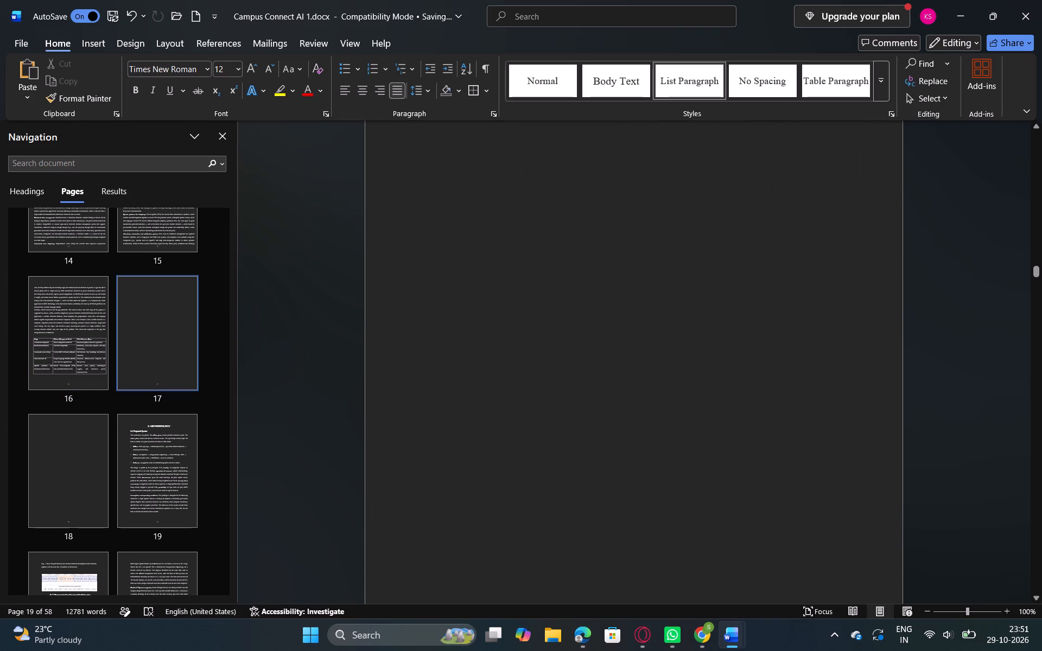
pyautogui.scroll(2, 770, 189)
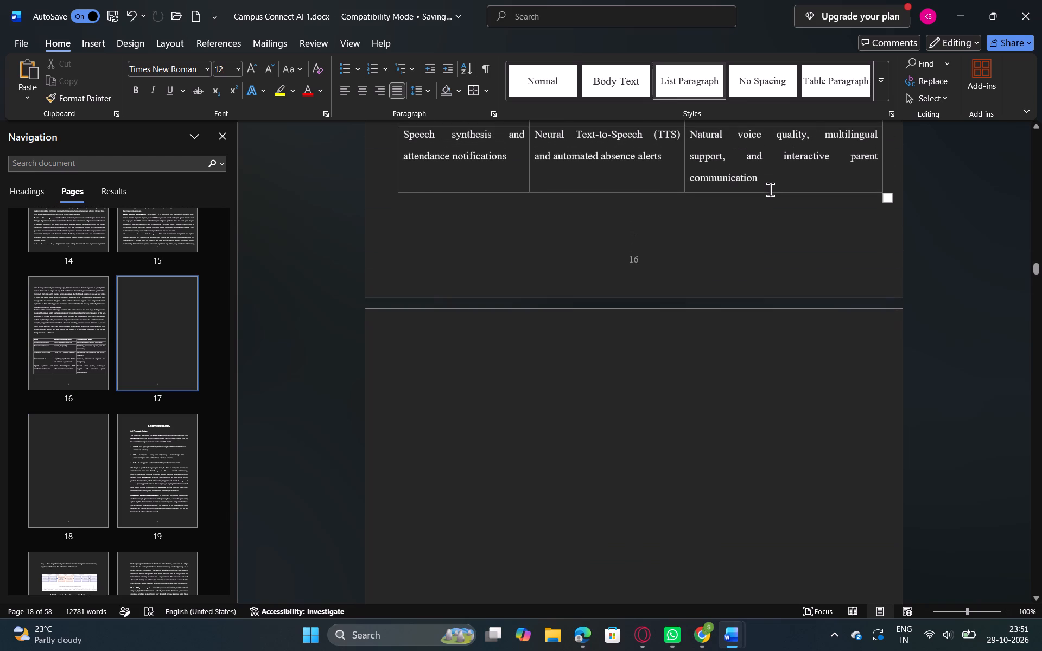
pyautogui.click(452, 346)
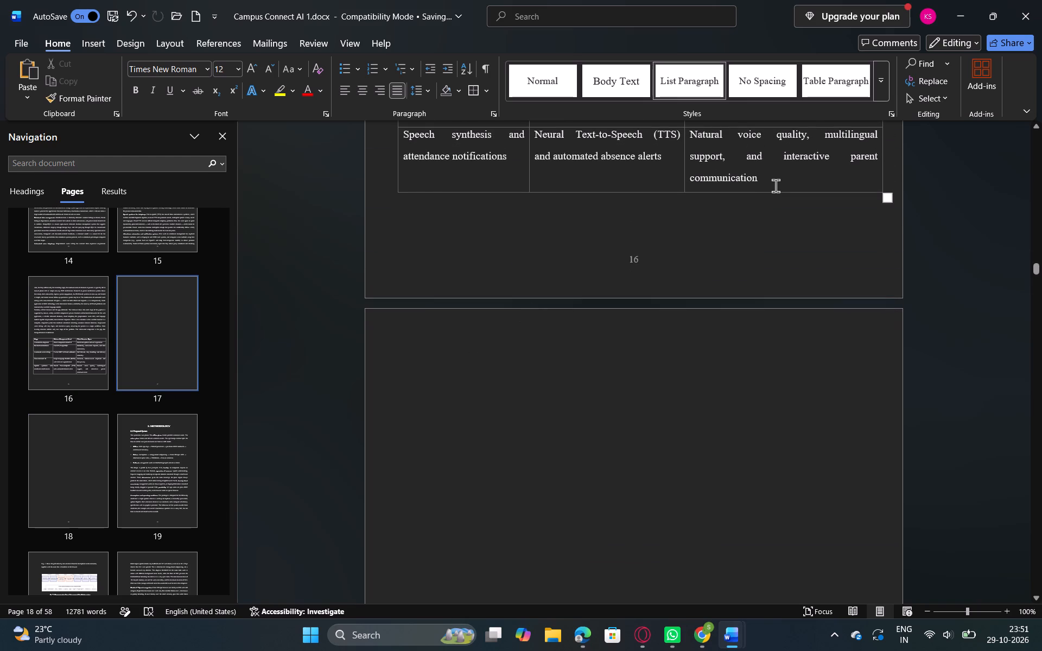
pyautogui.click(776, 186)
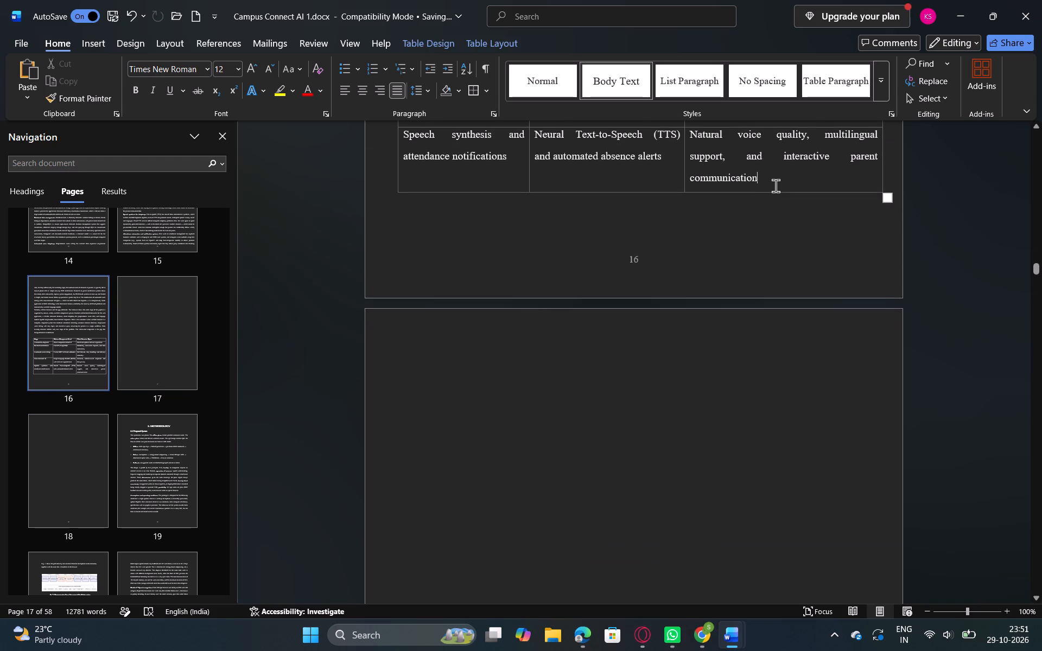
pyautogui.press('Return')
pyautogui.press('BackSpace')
# Paste the copied Existing Systems text onto blank page 17, directly after the component table.
pyautogui.press('Right')
pyautogui.press('Right')
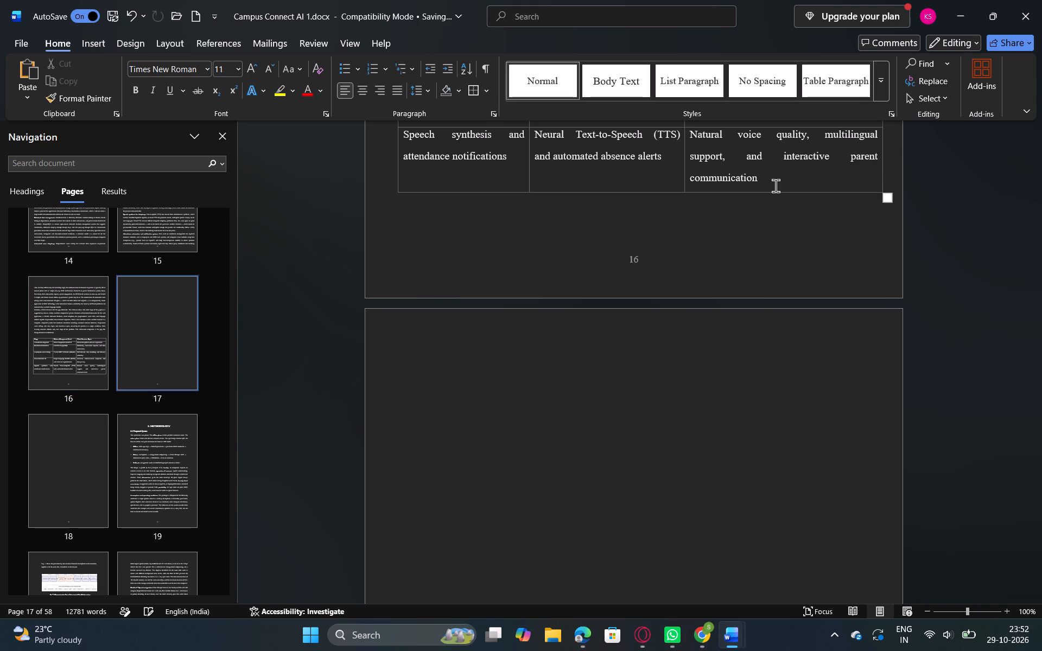
pyautogui.press('Right')
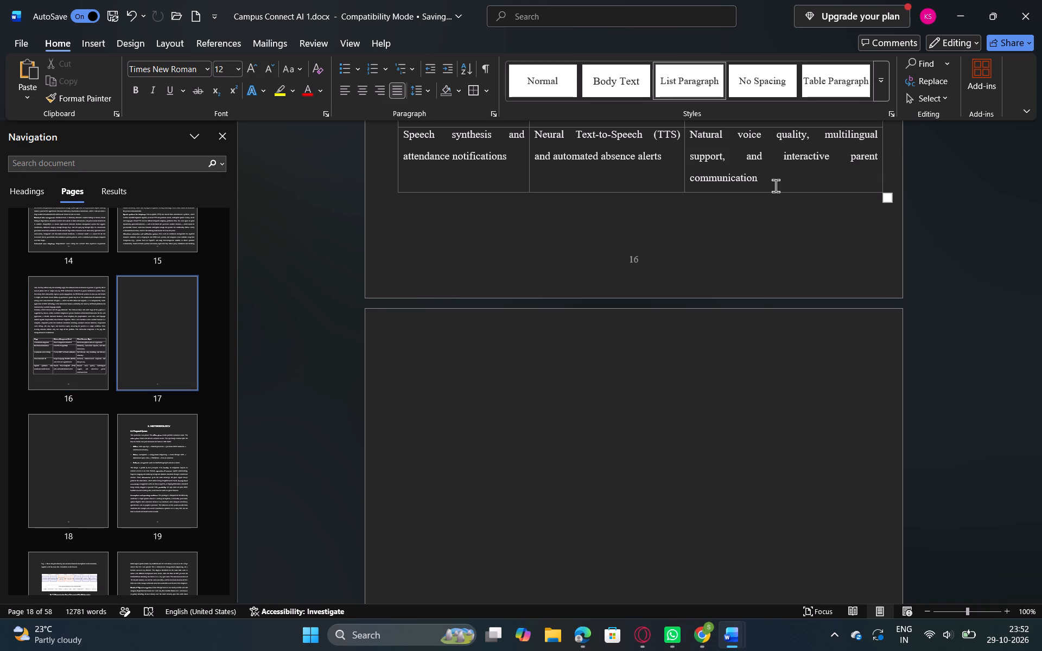
pyautogui.click(744, 207)
pyautogui.click(144, 317)
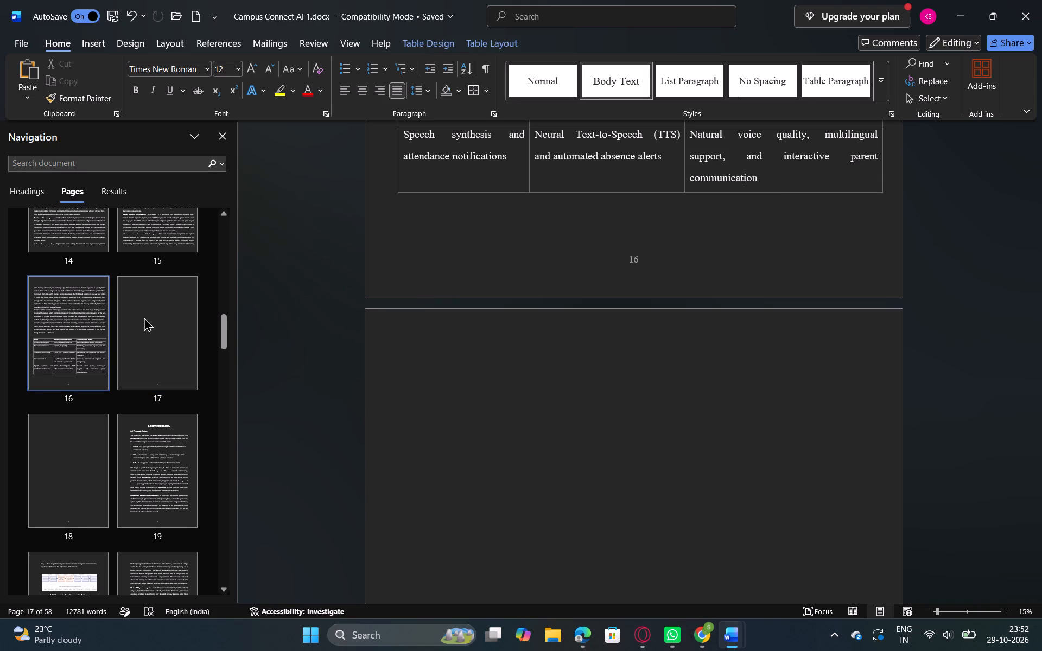
pyautogui.hotkey('ctrl', 'v')
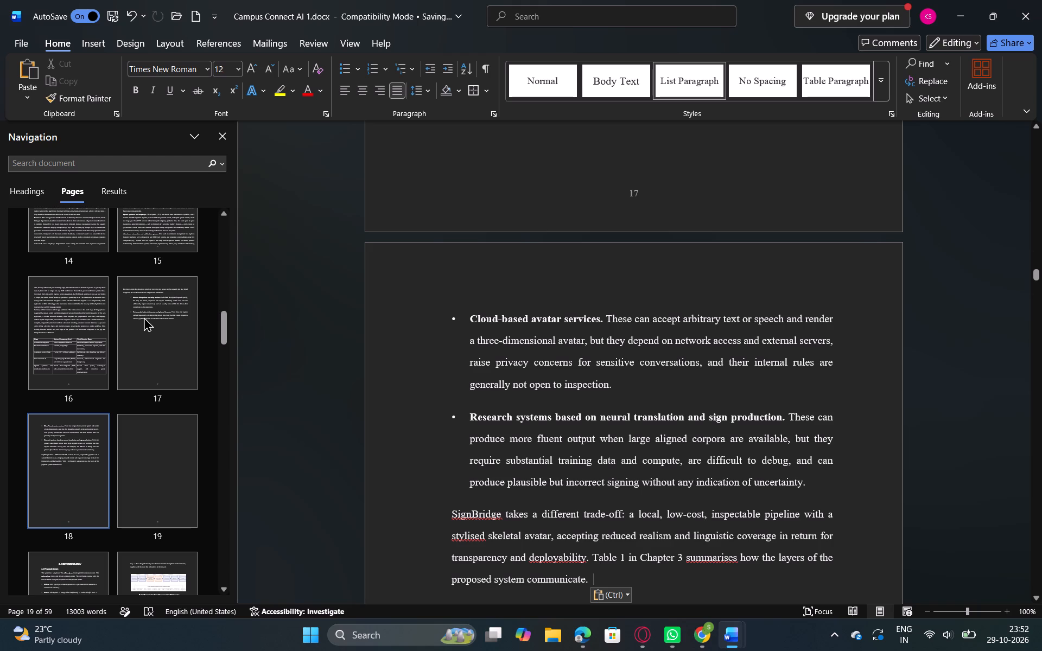
# Paste the copied Existing Systems text again onto the blank page 19, after the SignBridge paragraph.
pyautogui.click(144, 317)
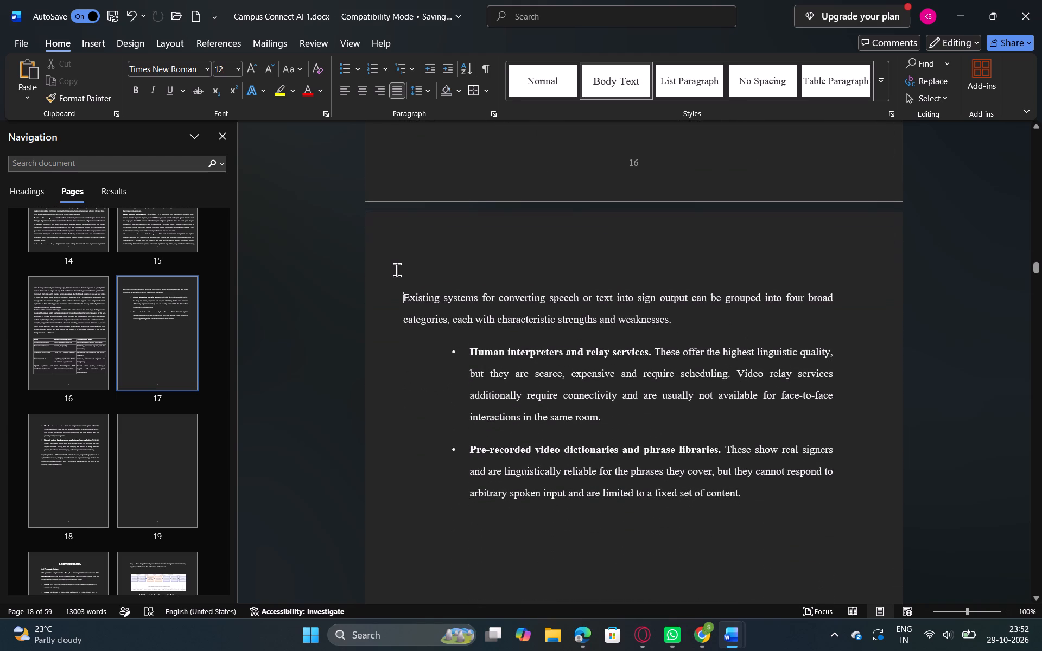
pyautogui.scroll(-2, 397, 270)
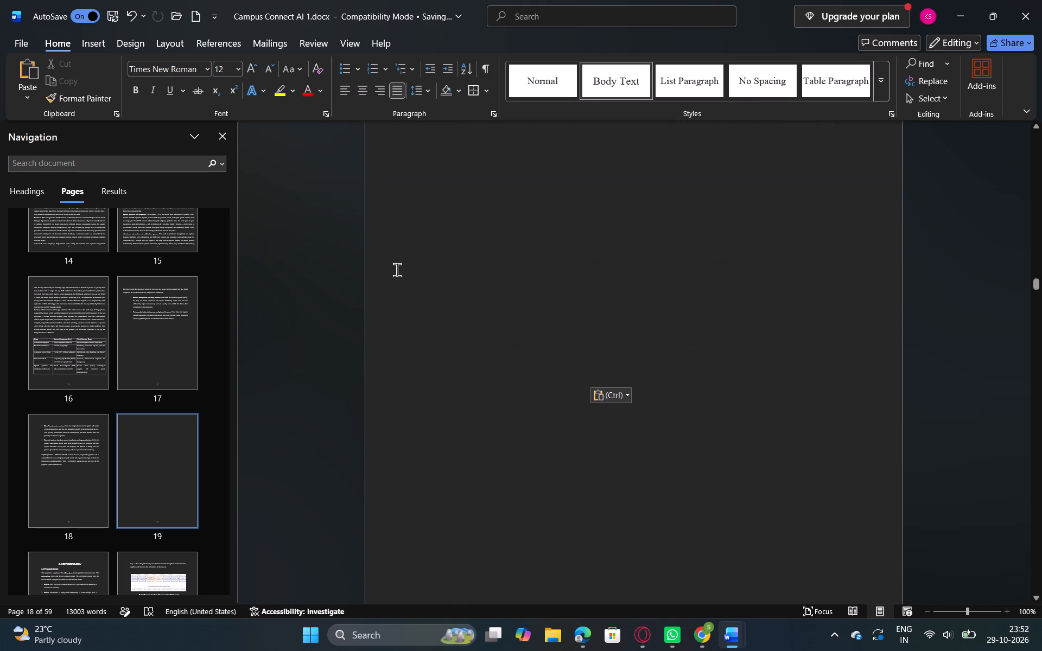
pyautogui.scroll(-2, 397, 270)
pyautogui.click(397, 270)
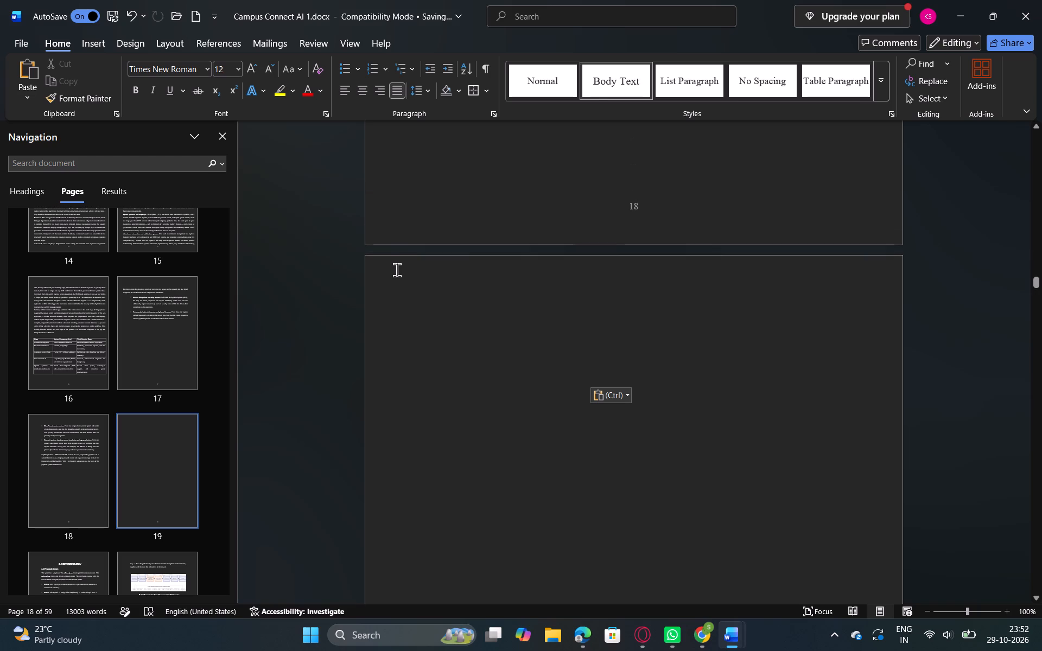
pyautogui.click(396, 277)
pyautogui.hotkey('ctrl', 'v')
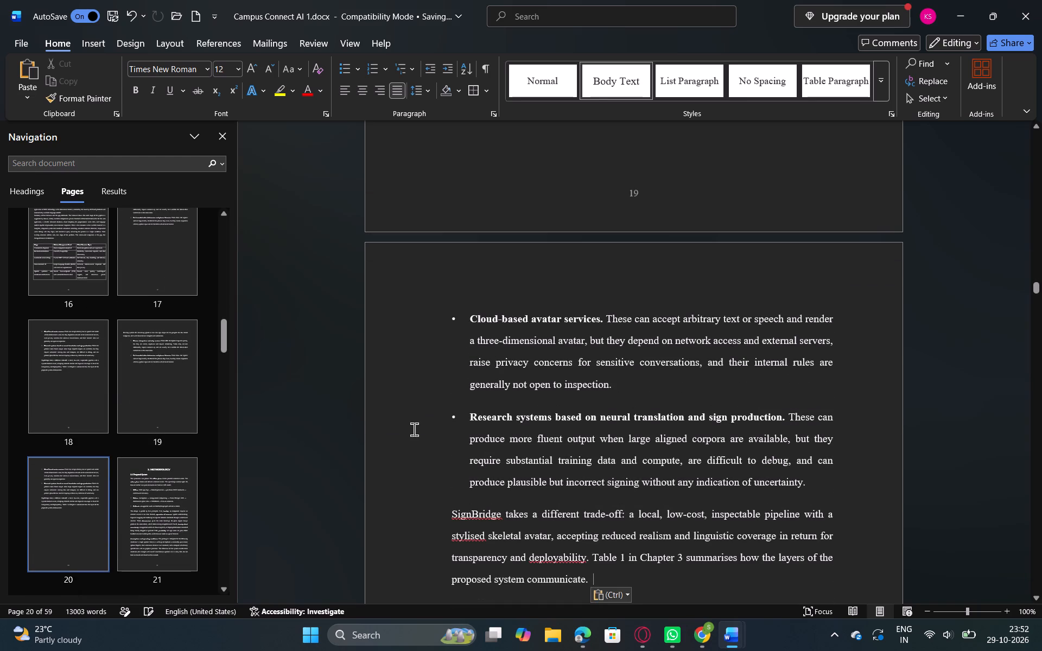
# Examine the pasted Existing Systems pages, the Methodology chapter up to page 26, and the component table on page 16.
pyautogui.click(148, 412)
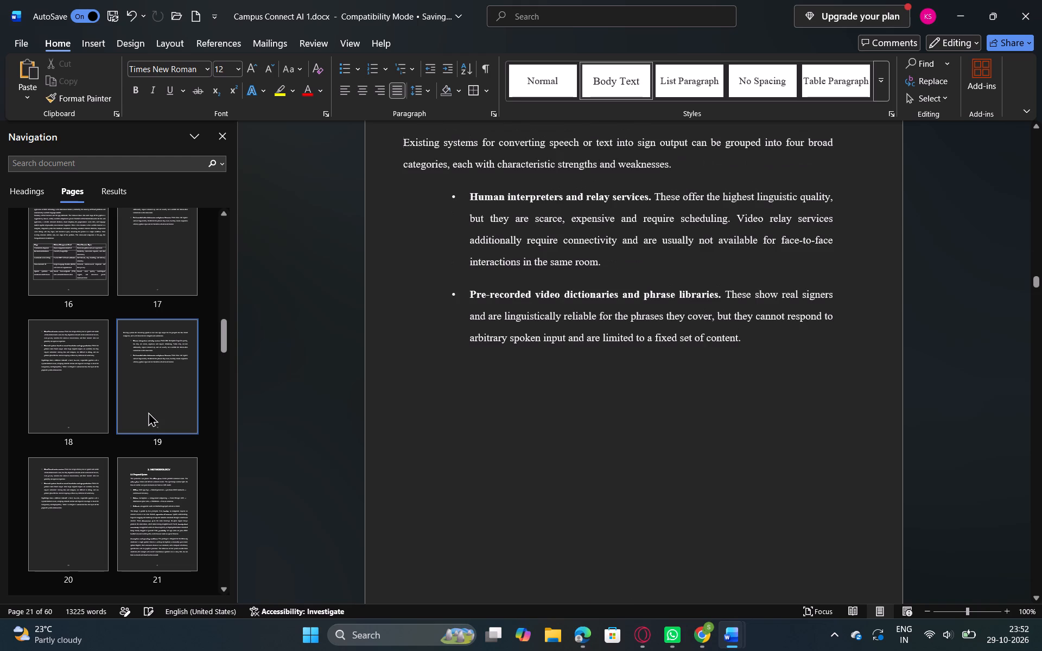
pyautogui.scroll(1, 474, 376)
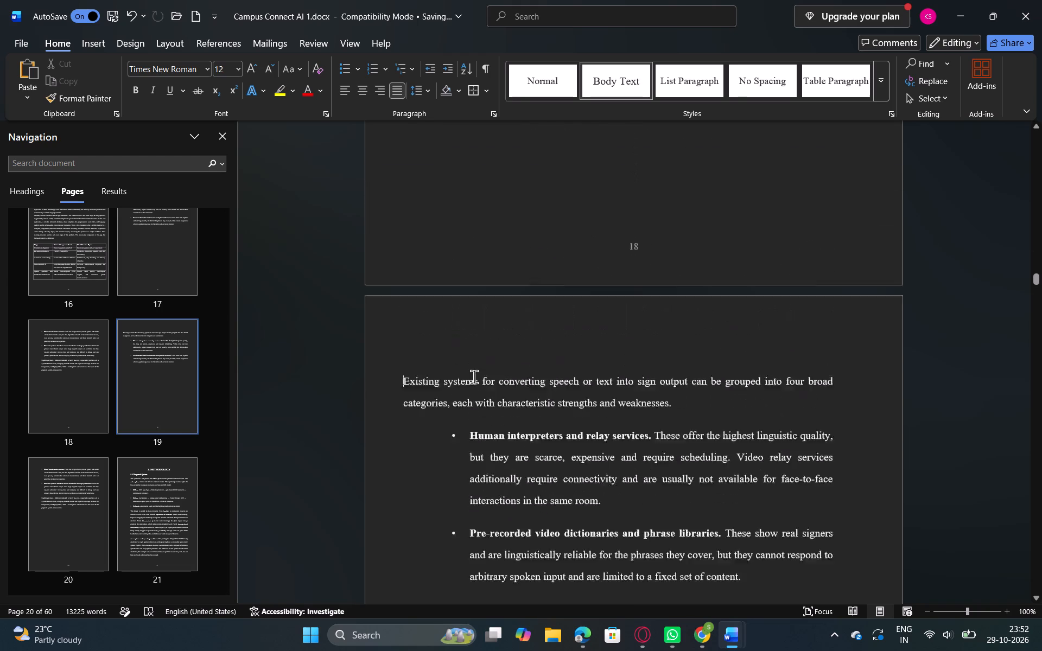
pyautogui.scroll(2, 474, 376)
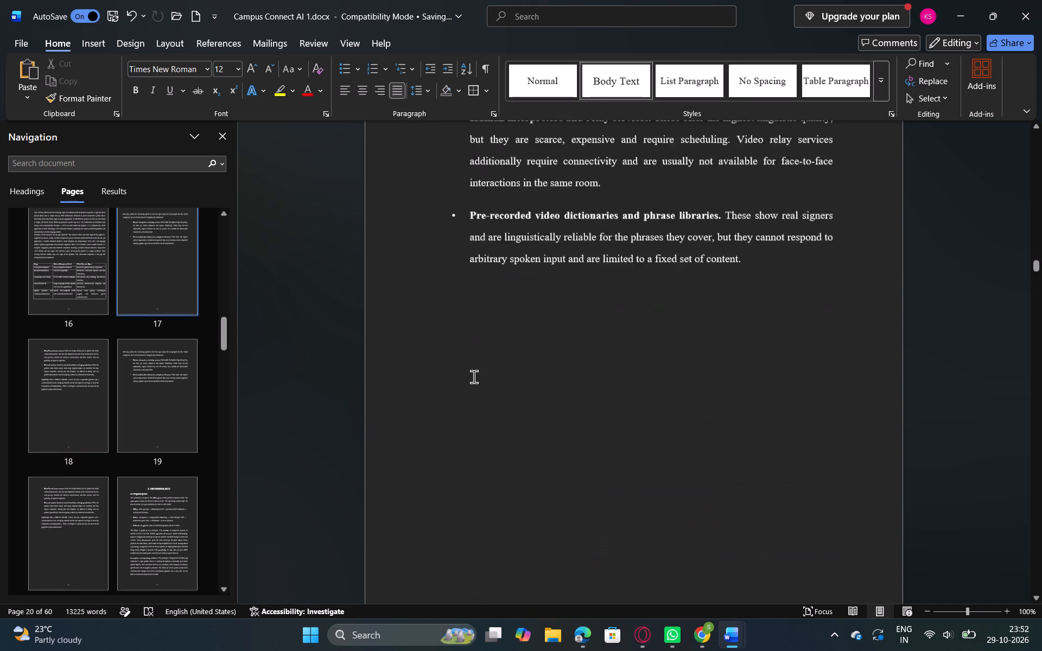
pyautogui.scroll(1, 474, 376)
pyautogui.scroll(-1, 474, 376)
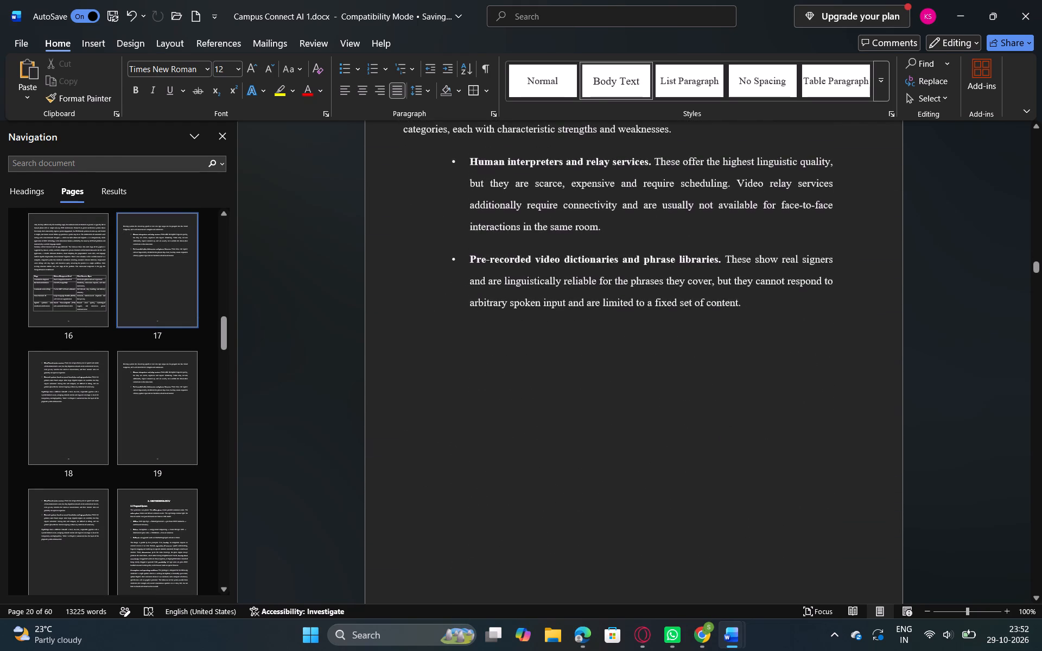
pyautogui.scroll(-3, 474, 376)
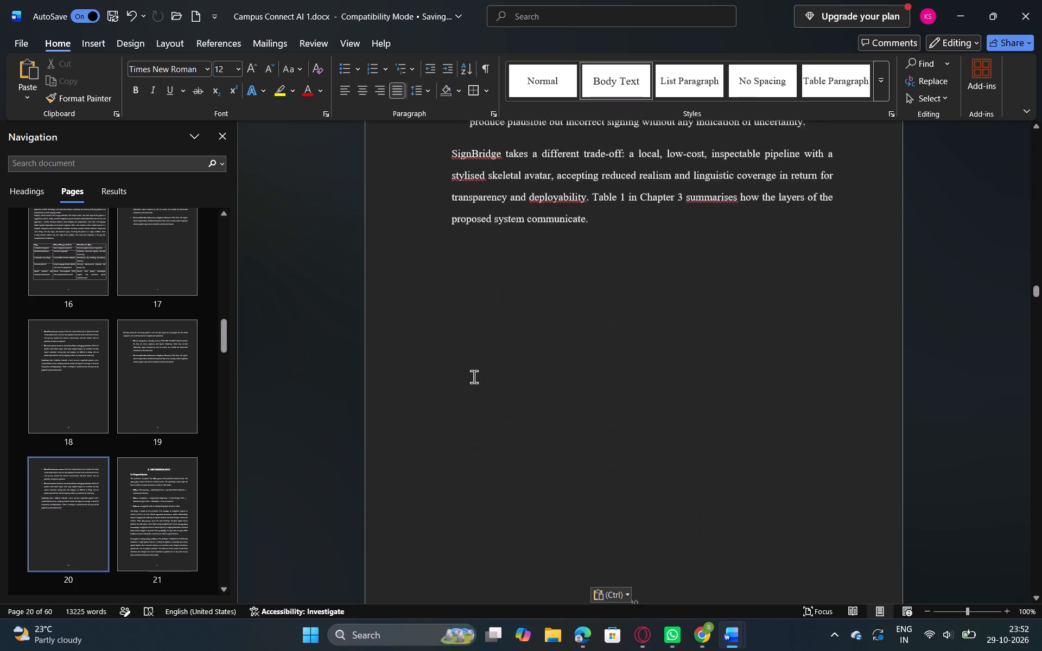
pyautogui.scroll(-2, 474, 376)
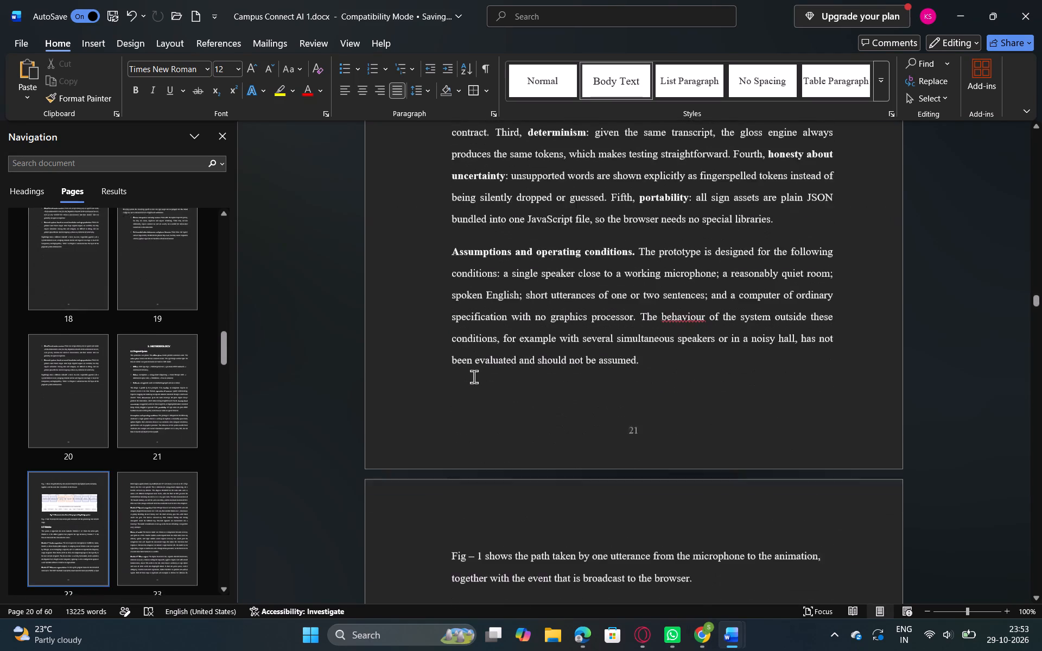
pyautogui.scroll(-3, 474, 376)
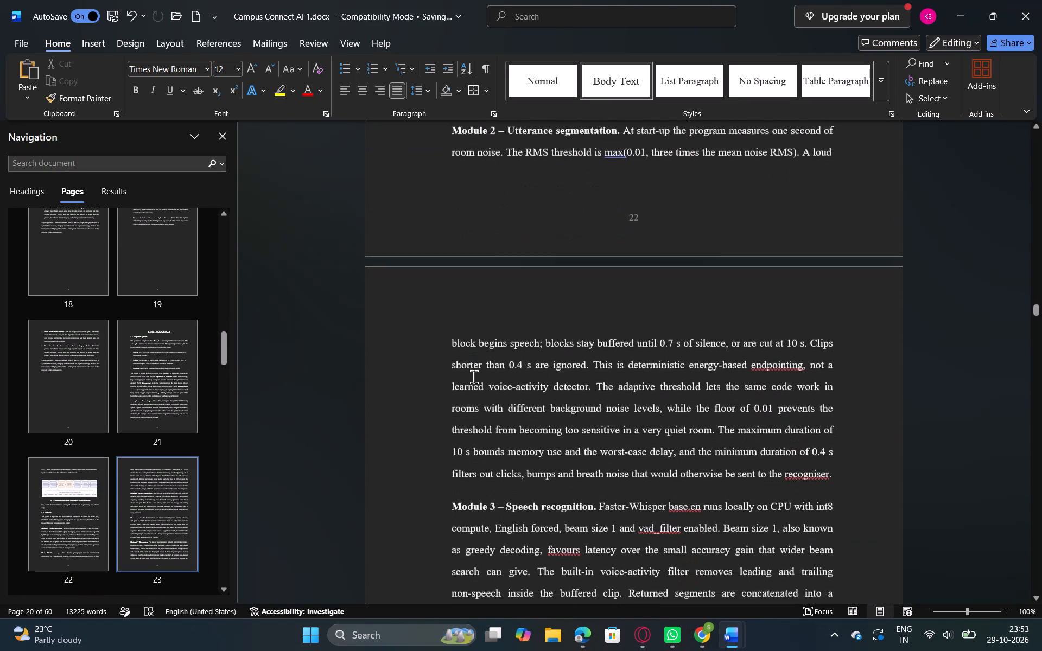
pyautogui.scroll(-2, 474, 376)
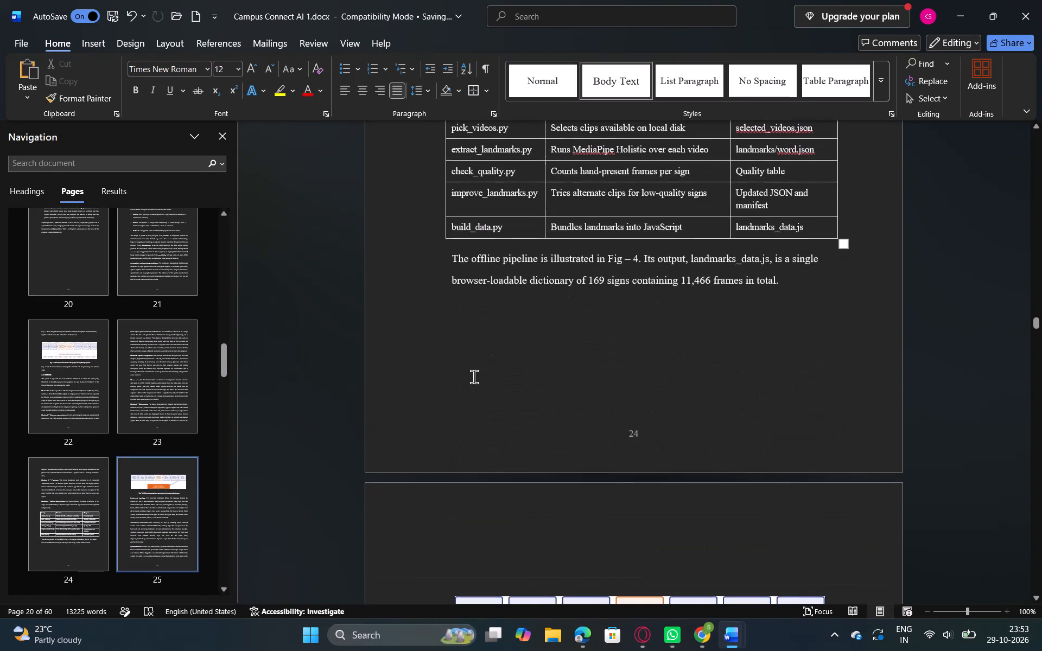
pyautogui.scroll(-2, 474, 376)
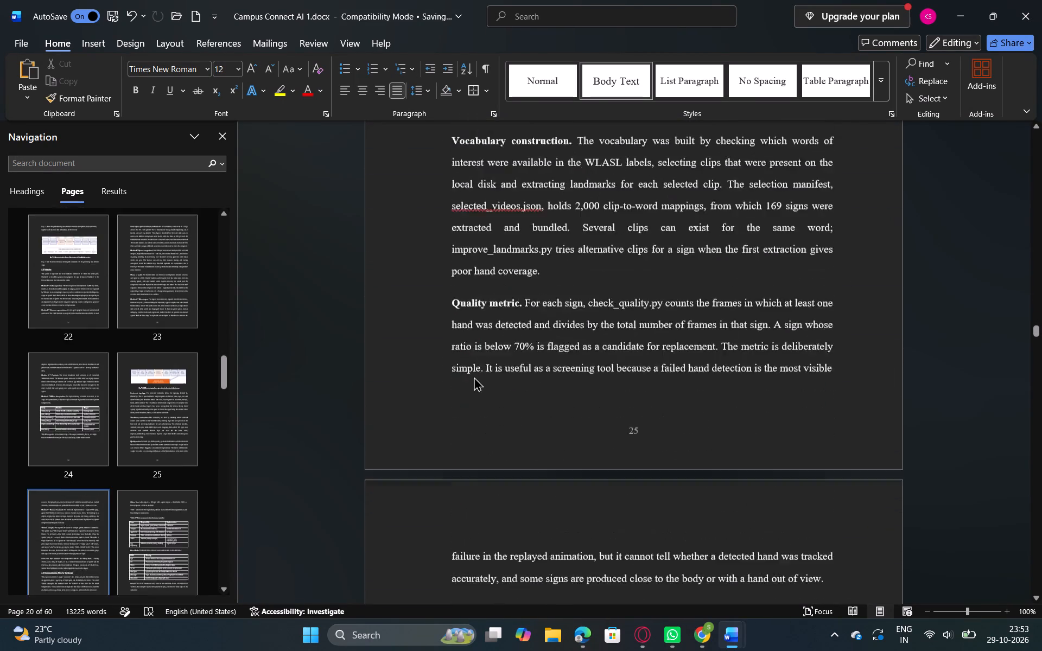
pyautogui.scroll(-1, 474, 376)
pyautogui.scroll(2, 474, 376)
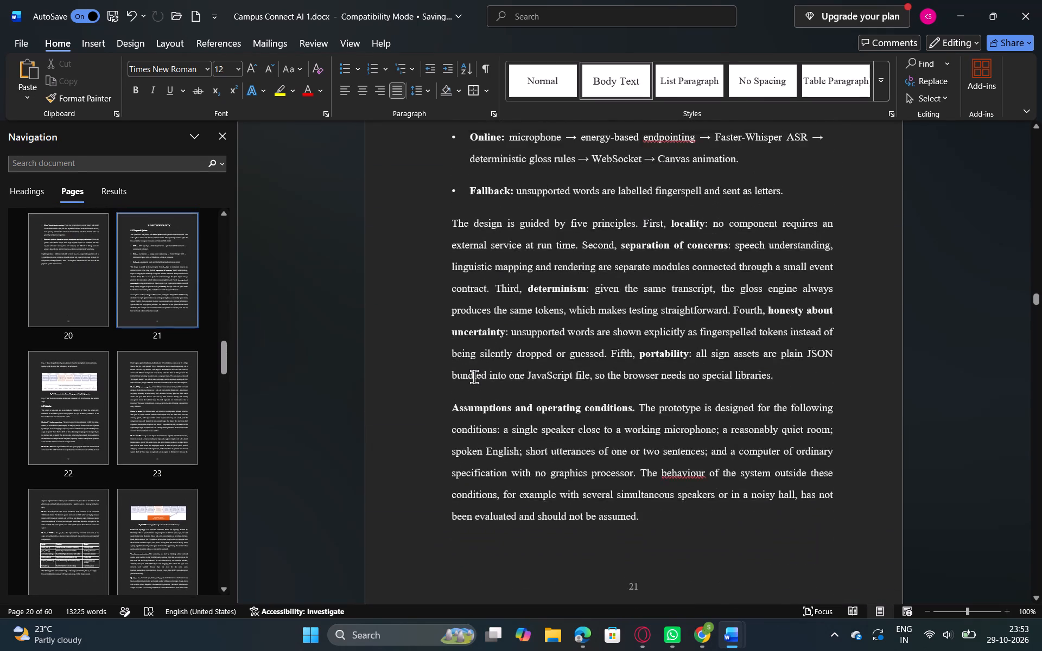
pyautogui.scroll(2, 474, 376)
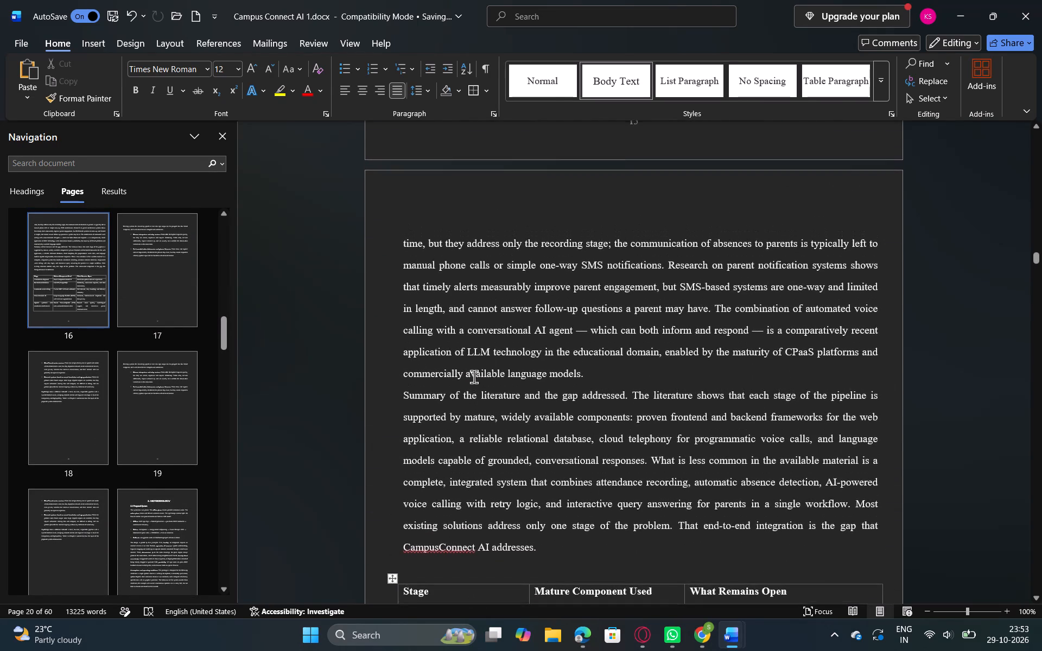
pyautogui.click(171, 283)
pyautogui.hscroll(1, 464, 305)
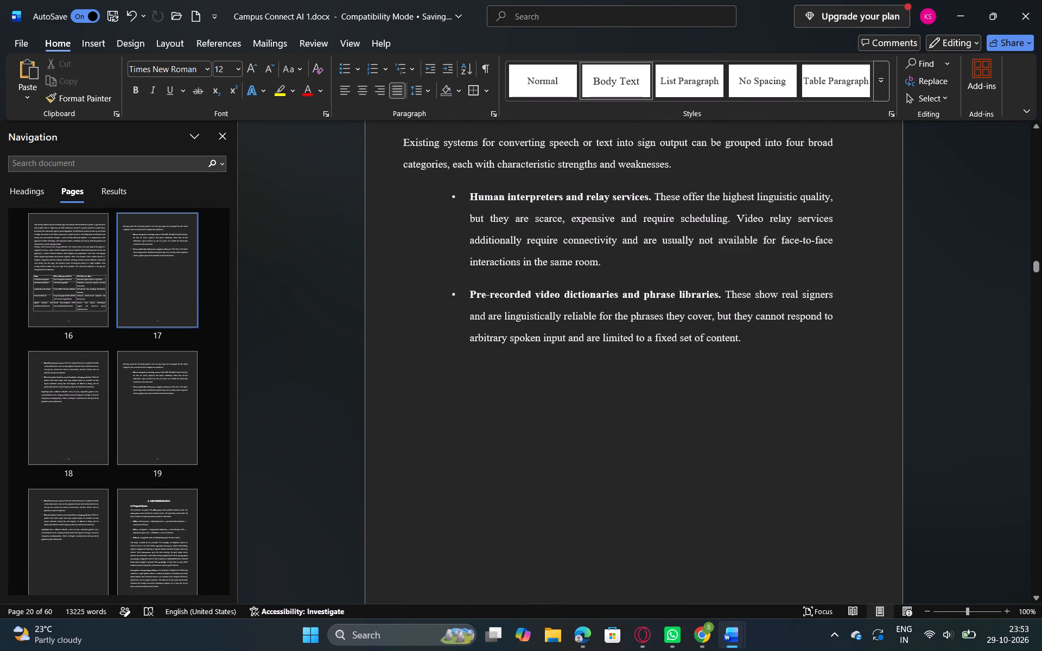
pyautogui.hscroll(1, 464, 305)
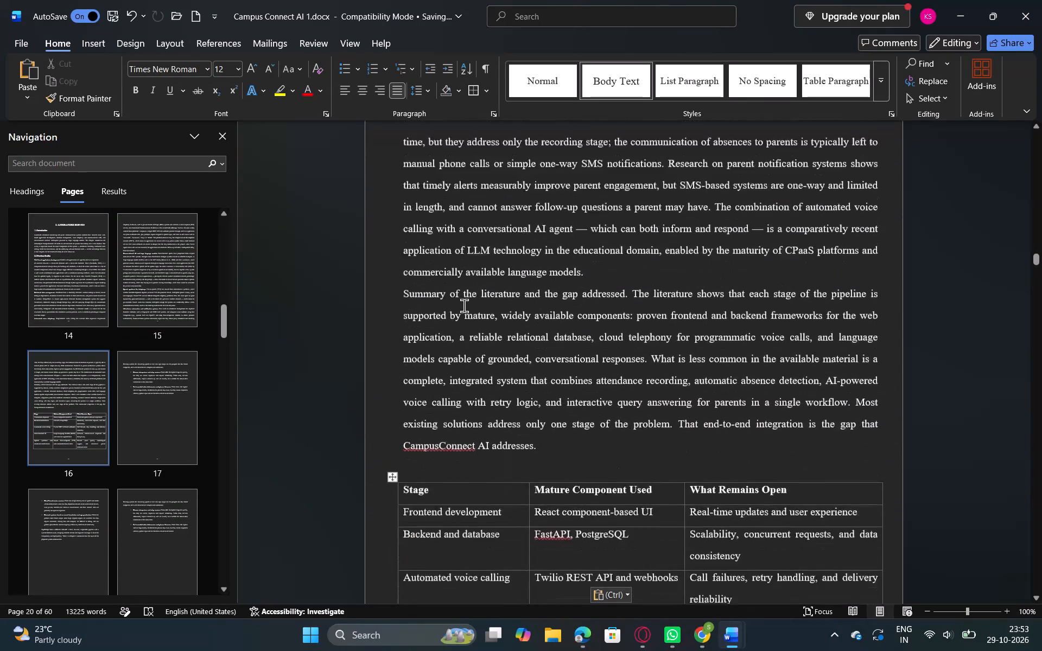
# Copy the Cloud-based avatar services, Research systems and SignBridge paragraphs from page 18 and paste them below the Pre-recorded video dictionaries bullet on page 17.
pyautogui.hscroll(1, 464, 305)
pyautogui.scroll(-1, 464, 305)
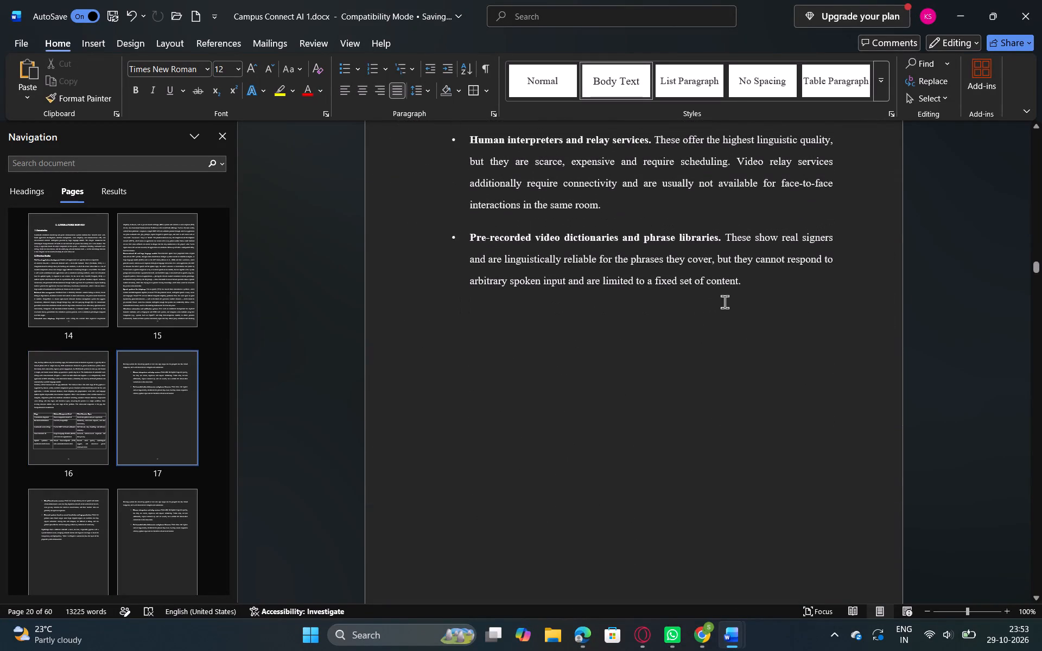
pyautogui.click(752, 290)
pyautogui.press('Return')
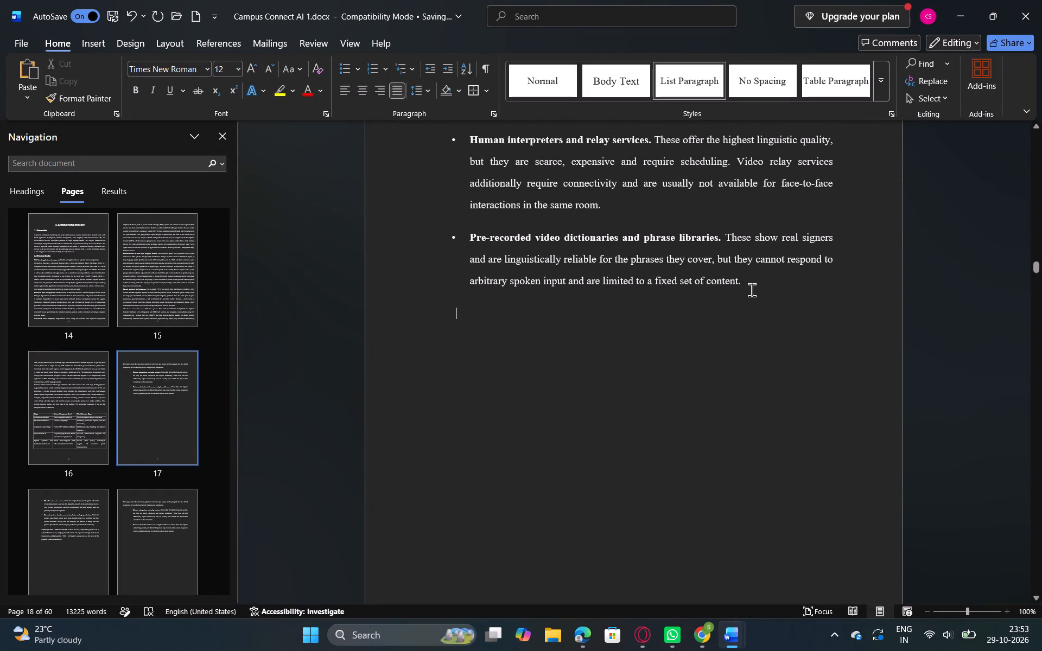
pyautogui.scroll(-1, 583, 409)
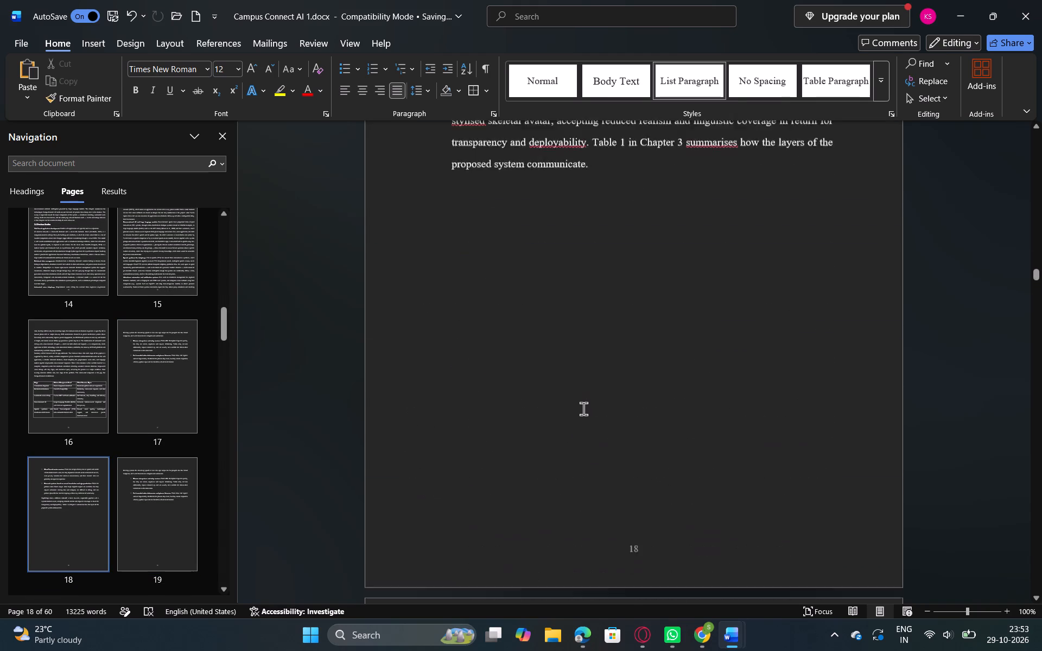
pyautogui.scroll(-2, 583, 409)
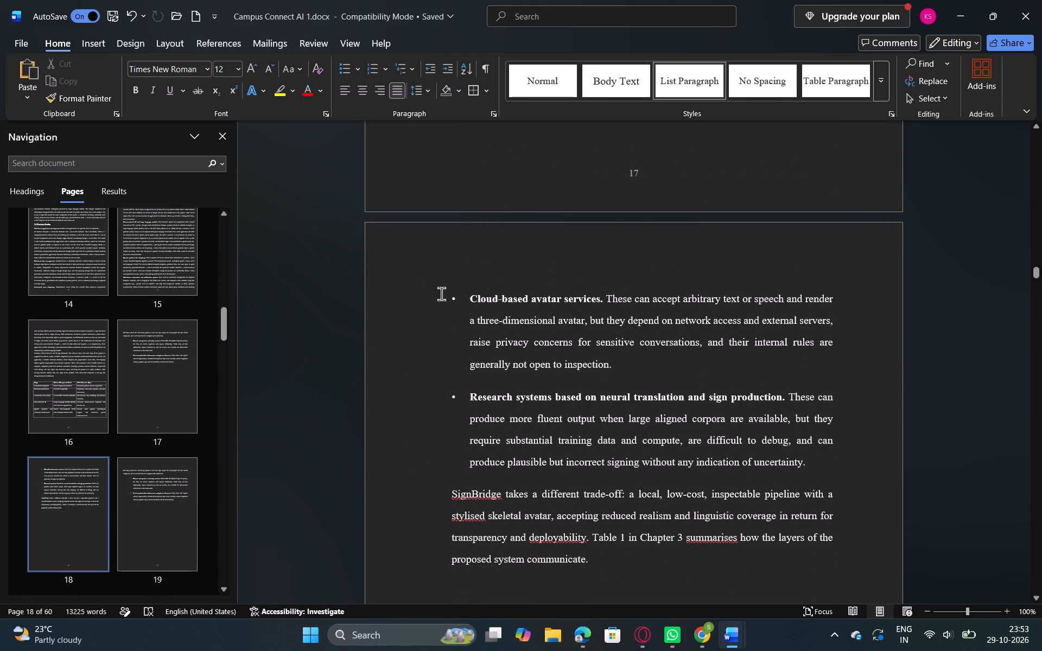
pyautogui.moveTo(445, 297); pyautogui.dragTo(609, 571)
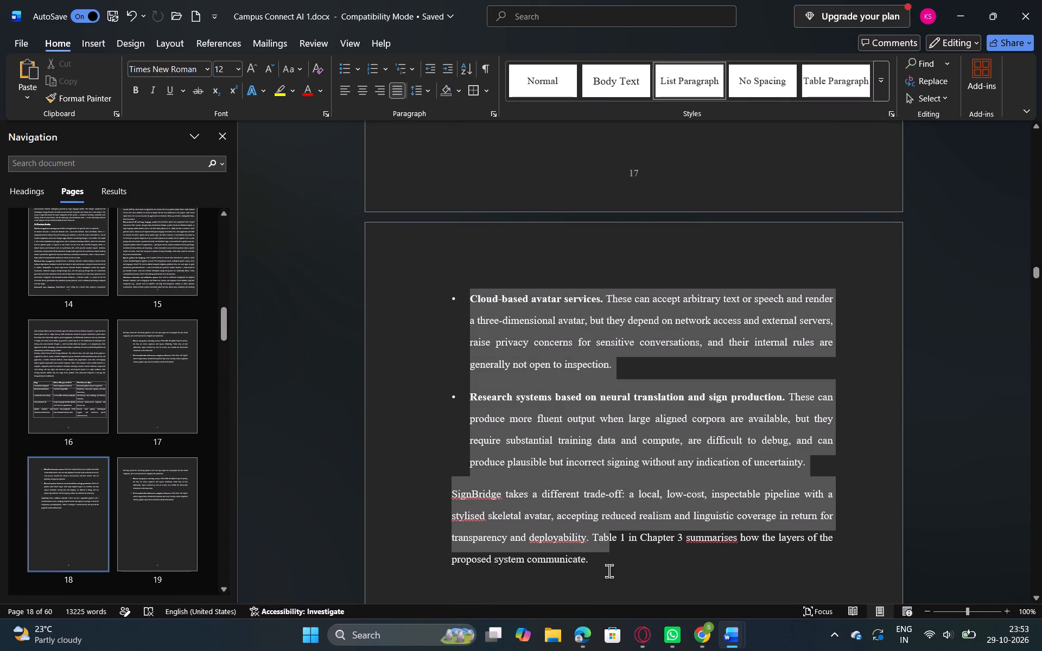
pyautogui.moveTo(609, 571); pyautogui.dragTo(608, 571)
pyautogui.hotkey('ctrl', 'c')
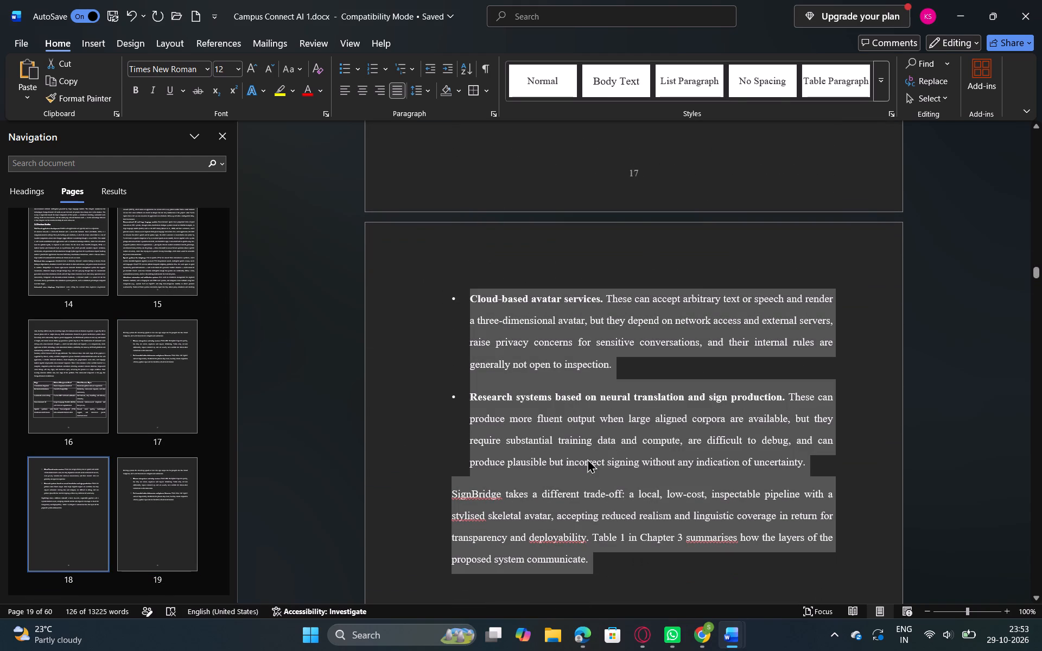
pyautogui.scroll(1, 555, 190)
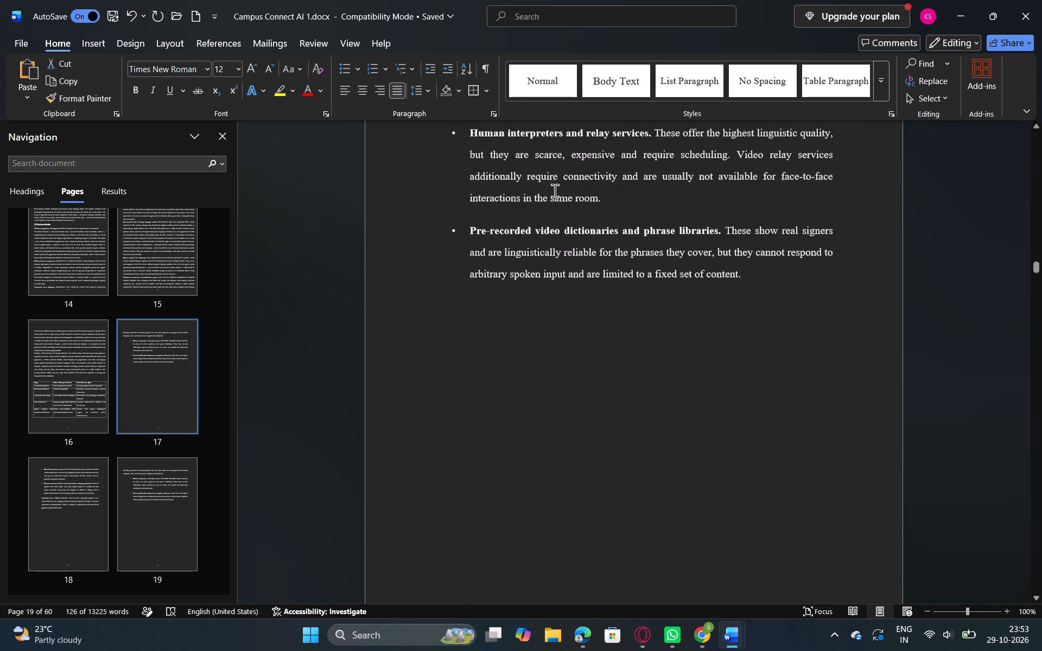
pyautogui.scroll(1, 555, 190)
pyautogui.click(764, 279)
pyautogui.press('Return')
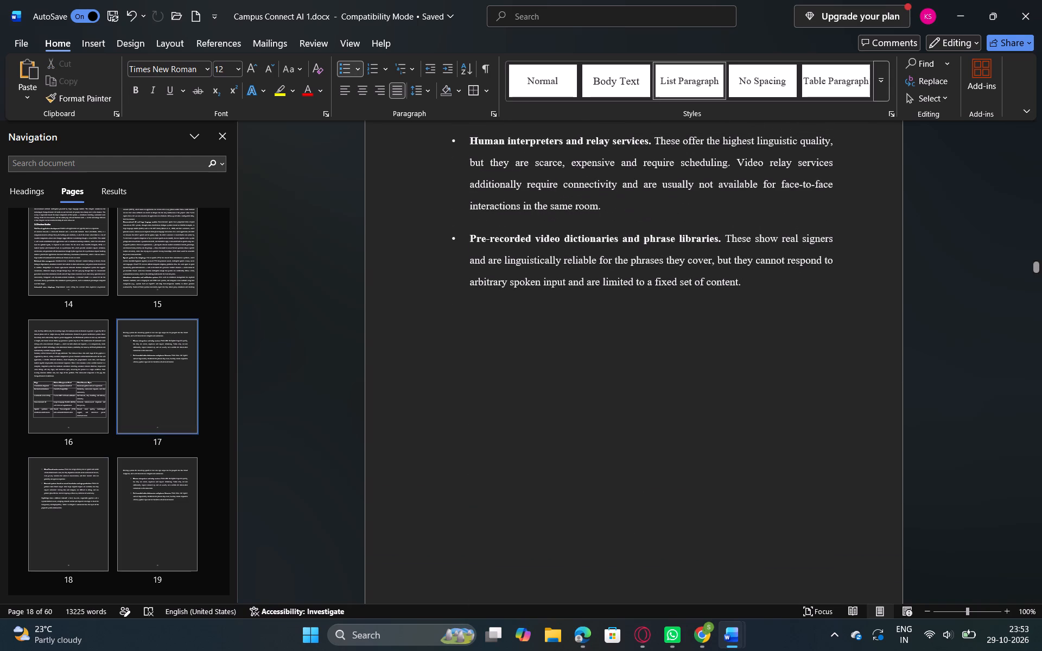
pyautogui.hotkey('ctrl', 'v')
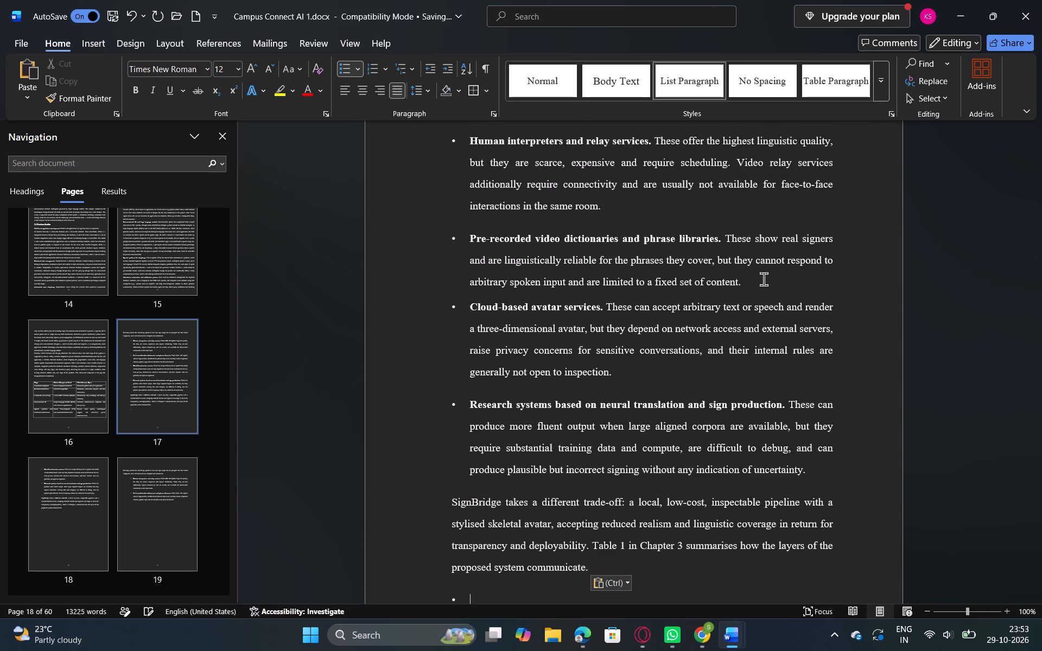
# Remove the bullet and indentation from the empty list line left after the pasted SignBridge paragraph on page 17.
pyautogui.scroll(1, 779, 175)
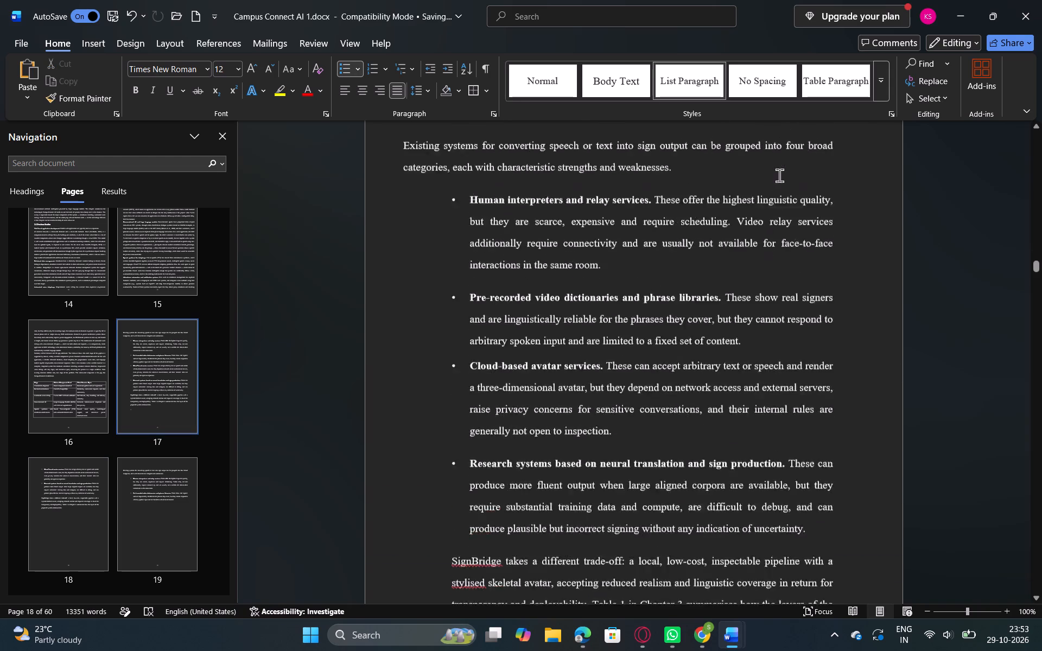
pyautogui.scroll(2, 779, 175)
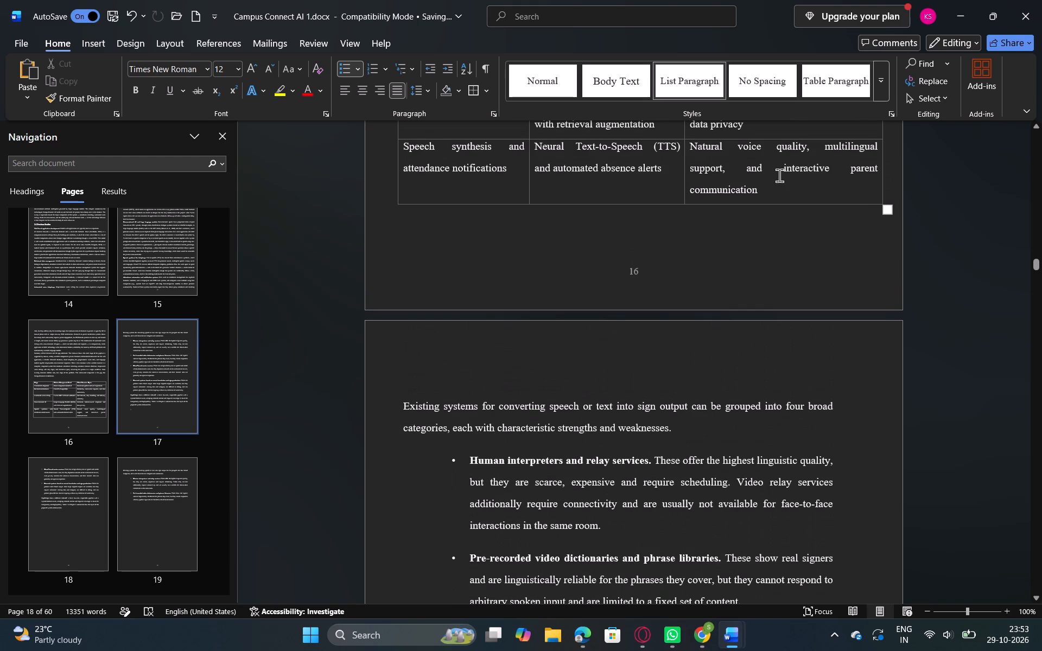
pyautogui.scroll(1, 779, 175)
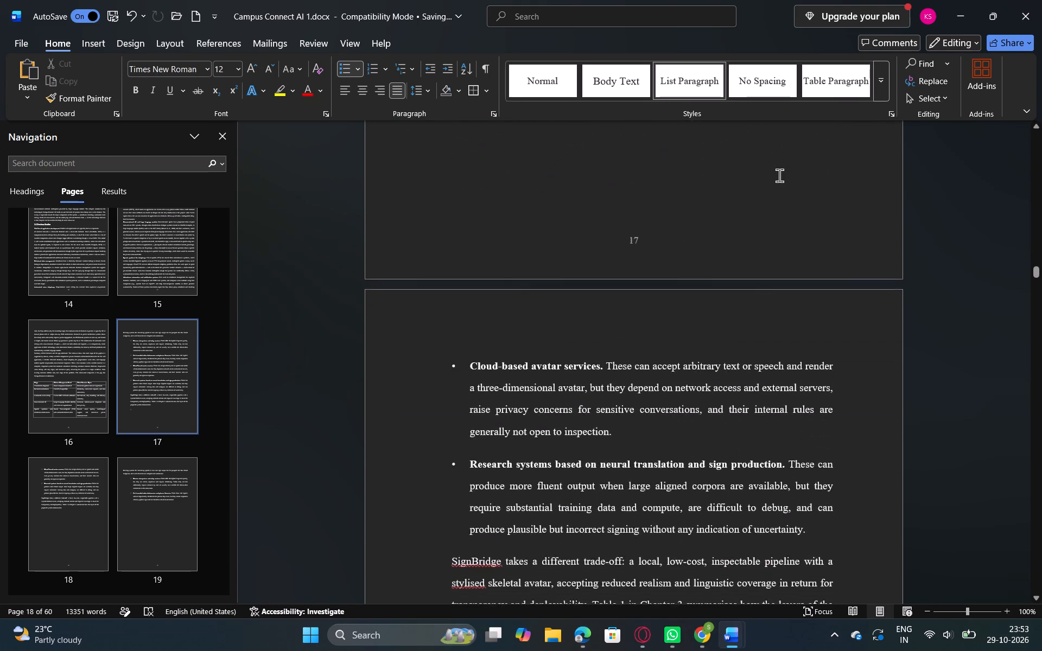
pyautogui.scroll(2, 779, 175)
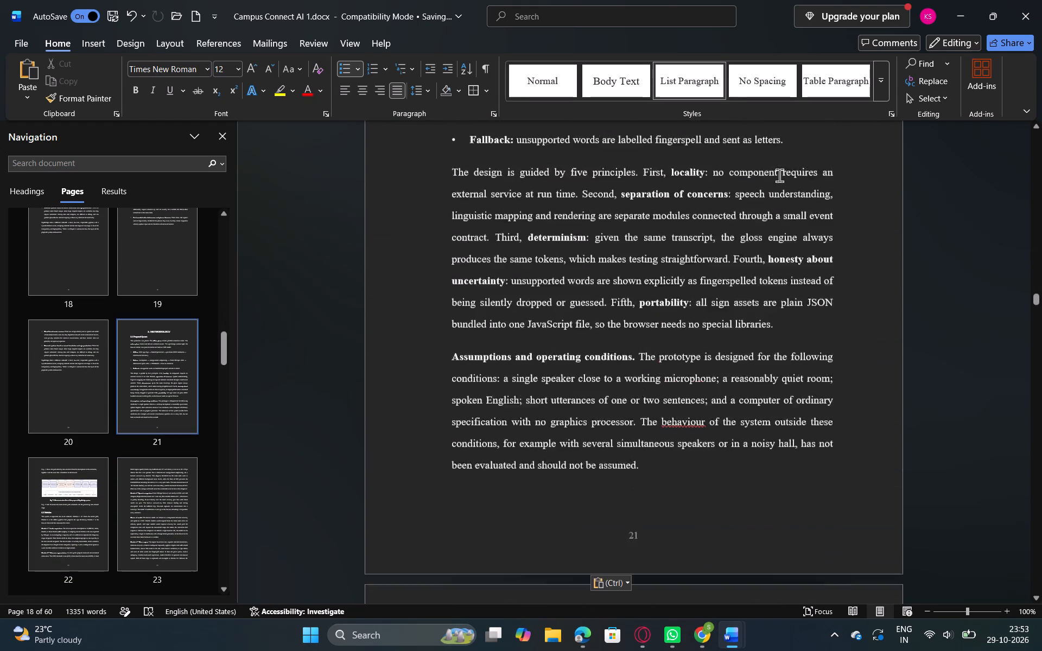
pyautogui.scroll(1, 779, 175)
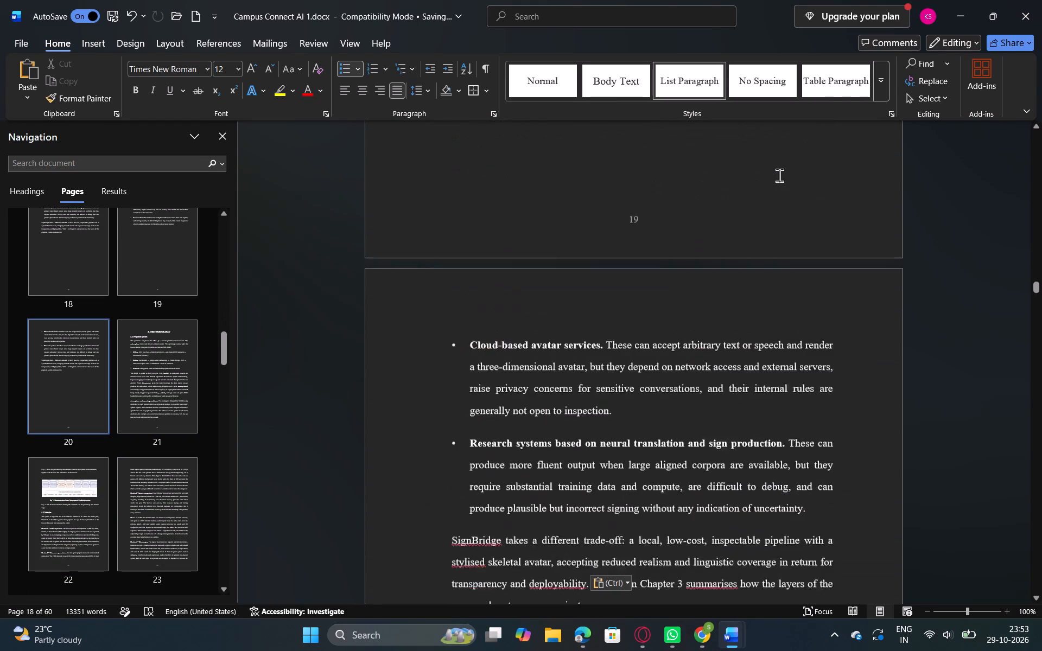
pyautogui.scroll(1, 779, 175)
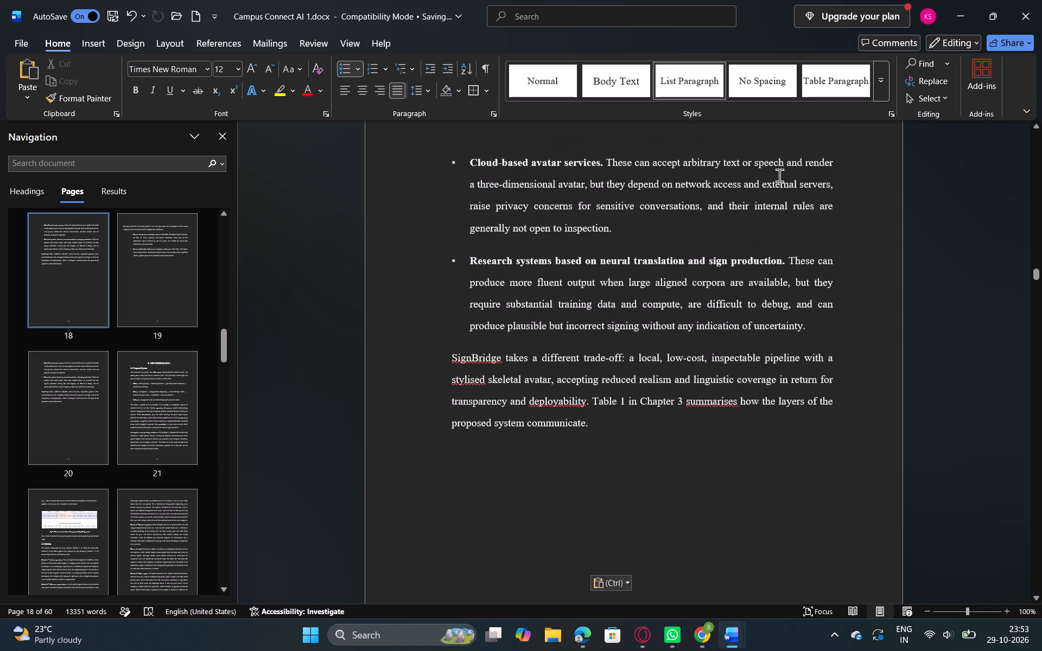
pyautogui.scroll(1, 779, 175)
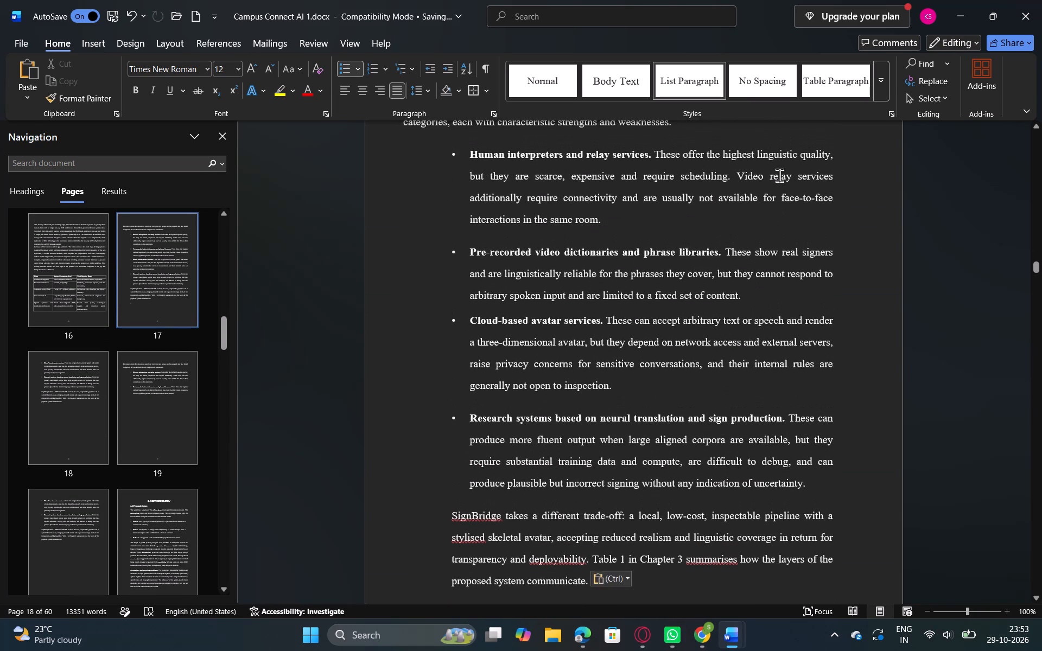
pyautogui.scroll(1, 779, 175)
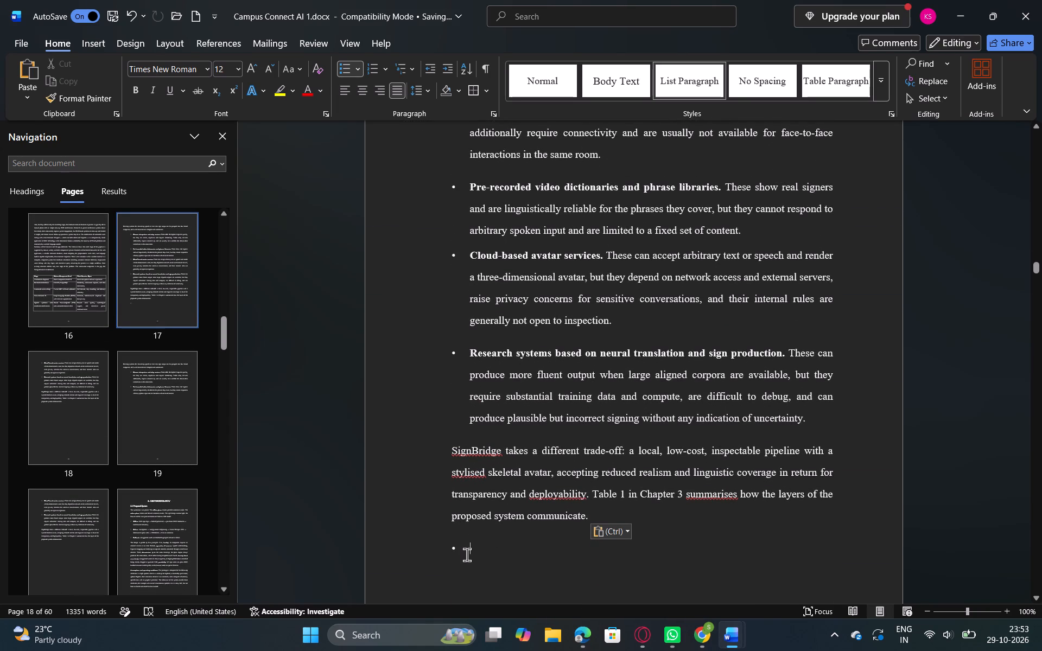
pyautogui.click(467, 551)
pyautogui.press('BackSpace')
pyautogui.press('BackSpace')
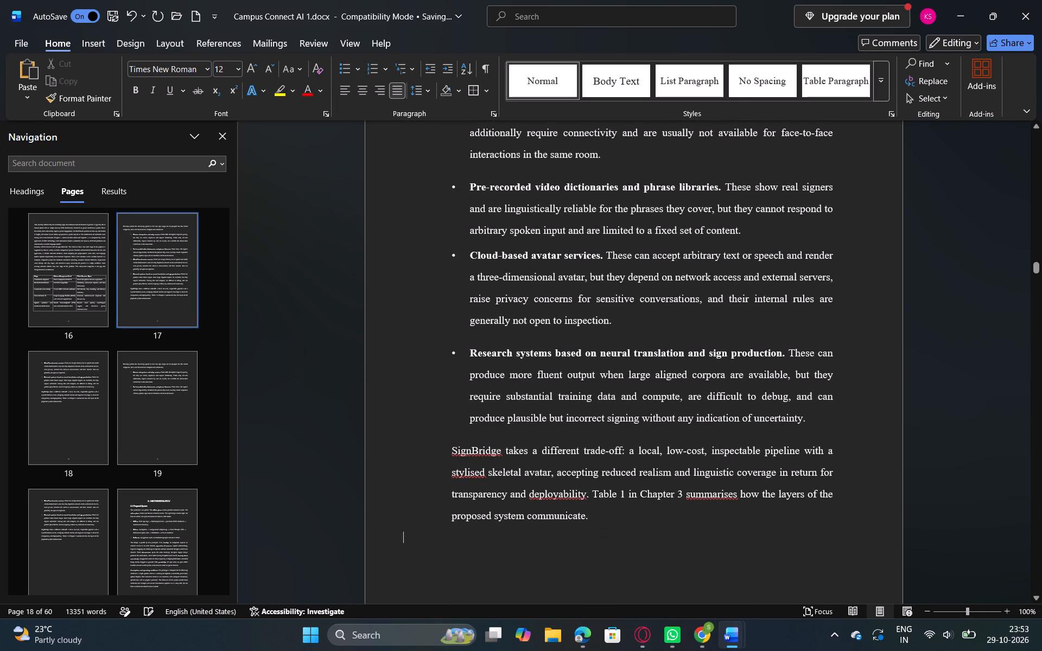
# Insert an empty line above the "Existing systems for converting speech or text" paragraph at the start of page 17.
pyautogui.scroll(2, 467, 551)
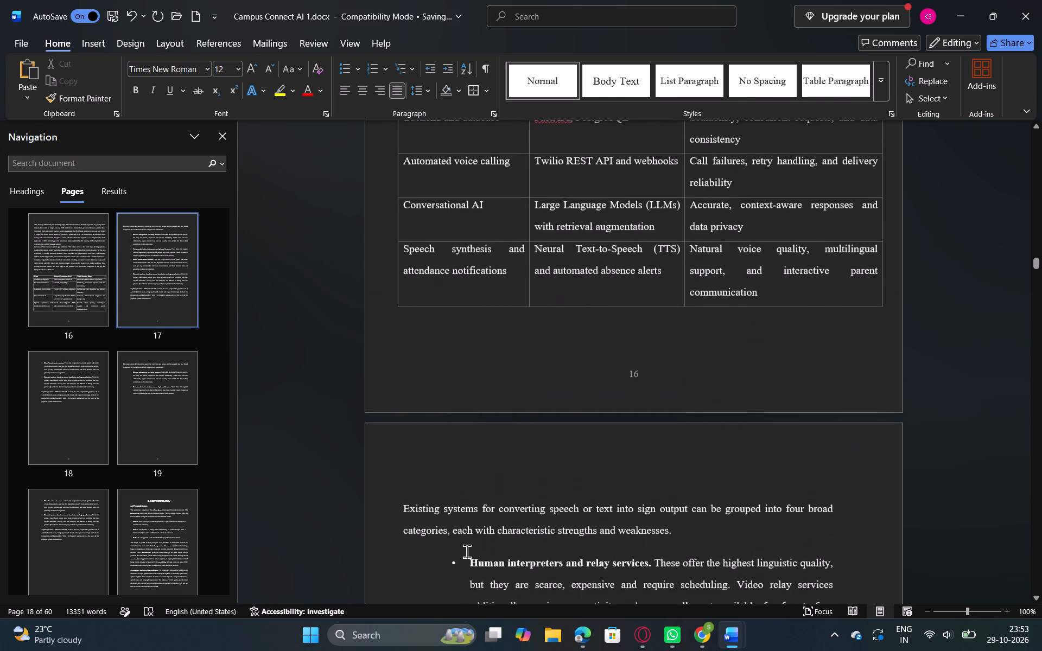
pyautogui.scroll(1, 467, 551)
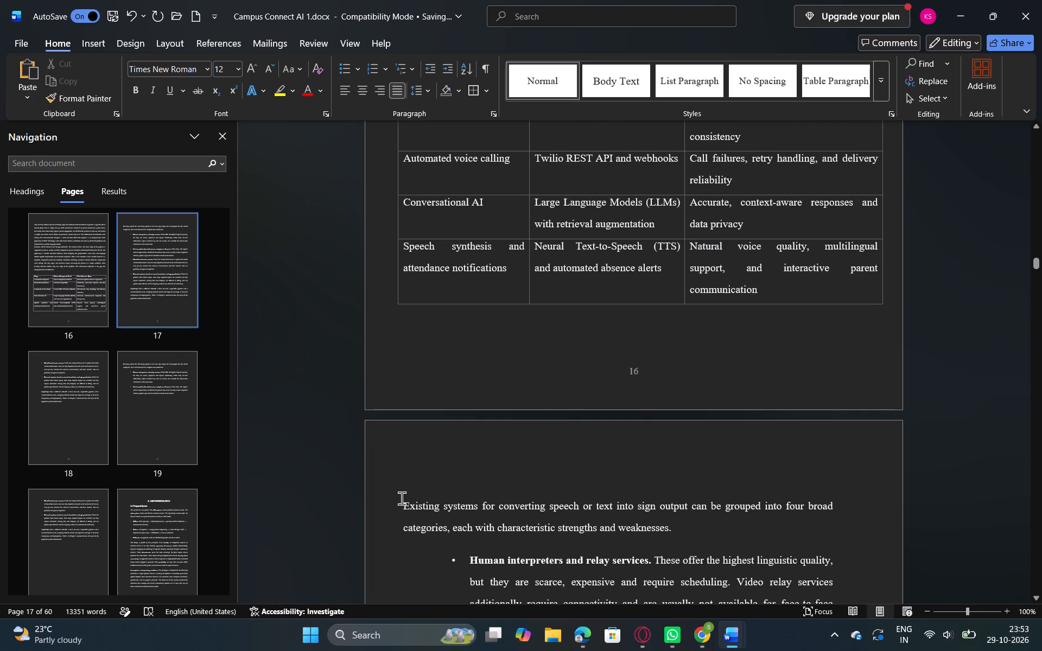
pyautogui.click(402, 503)
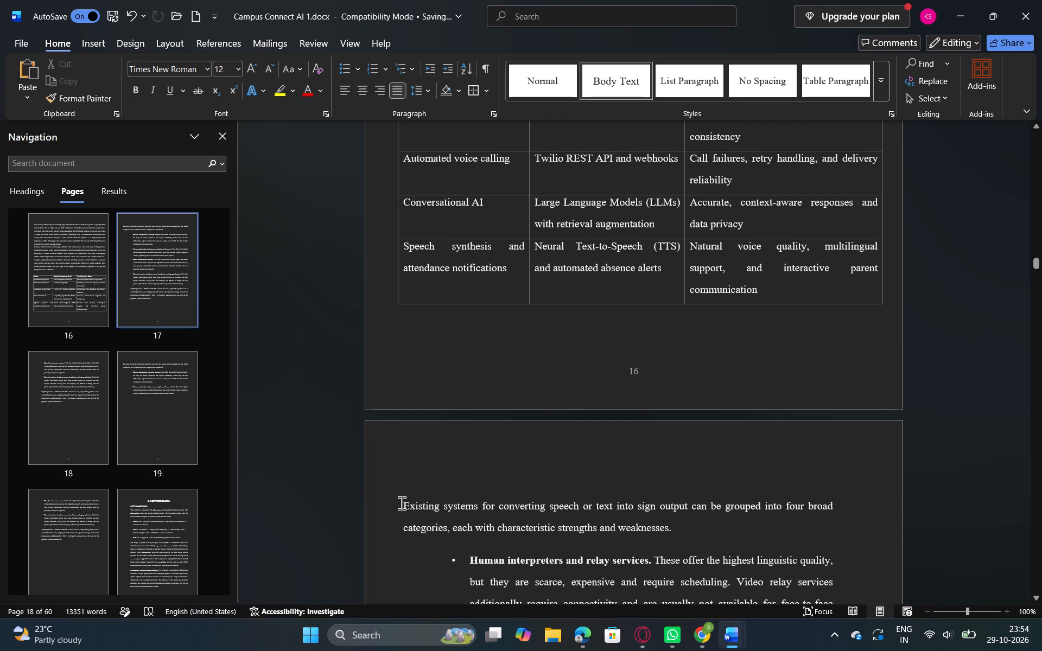
pyautogui.press('BackSpace')
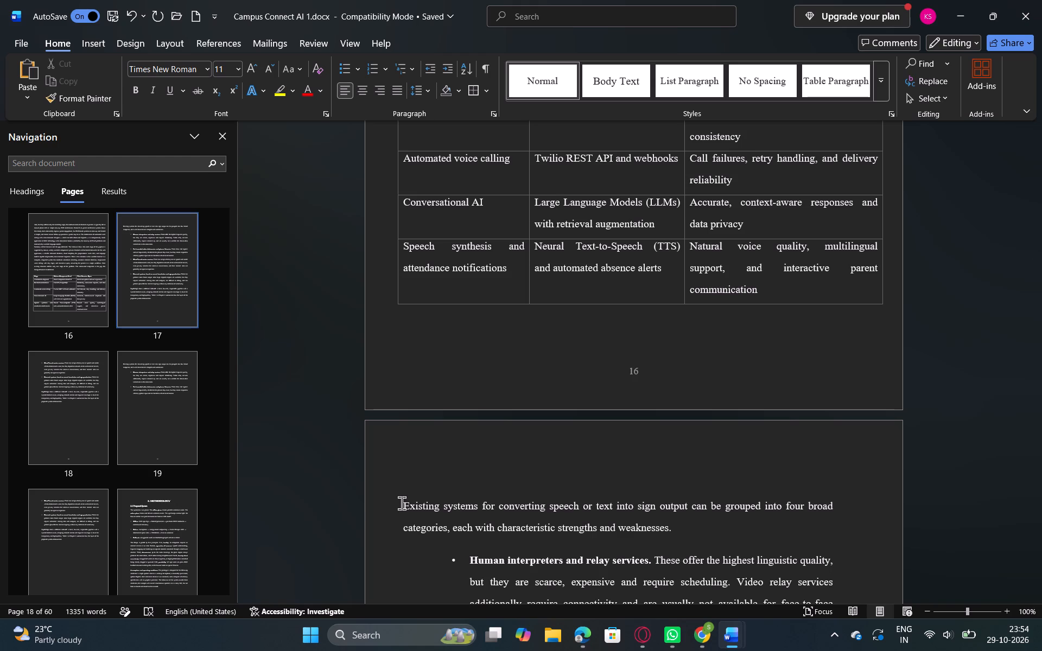
pyautogui.press('Return')
pyautogui.press('Down')
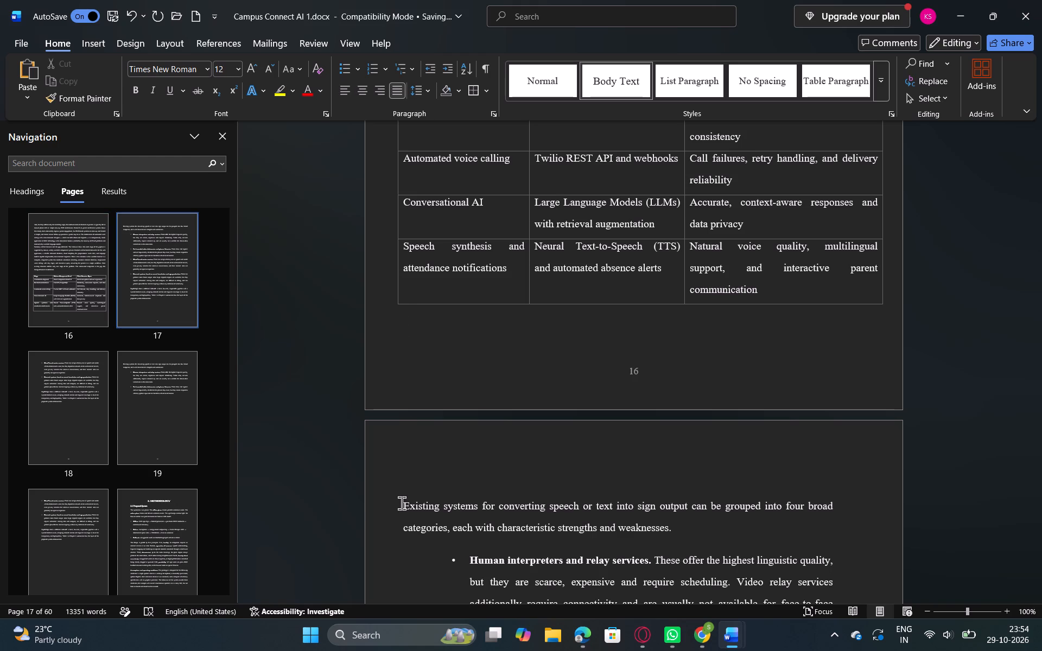
pyautogui.press('Left')
pyautogui.press('Up')
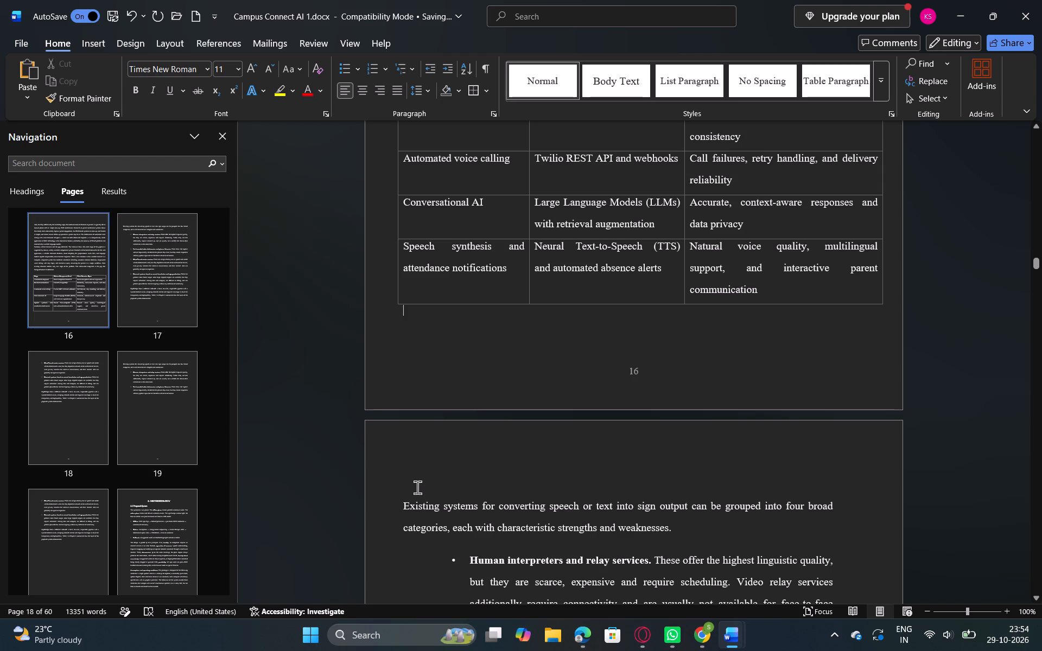
pyautogui.press('Down')
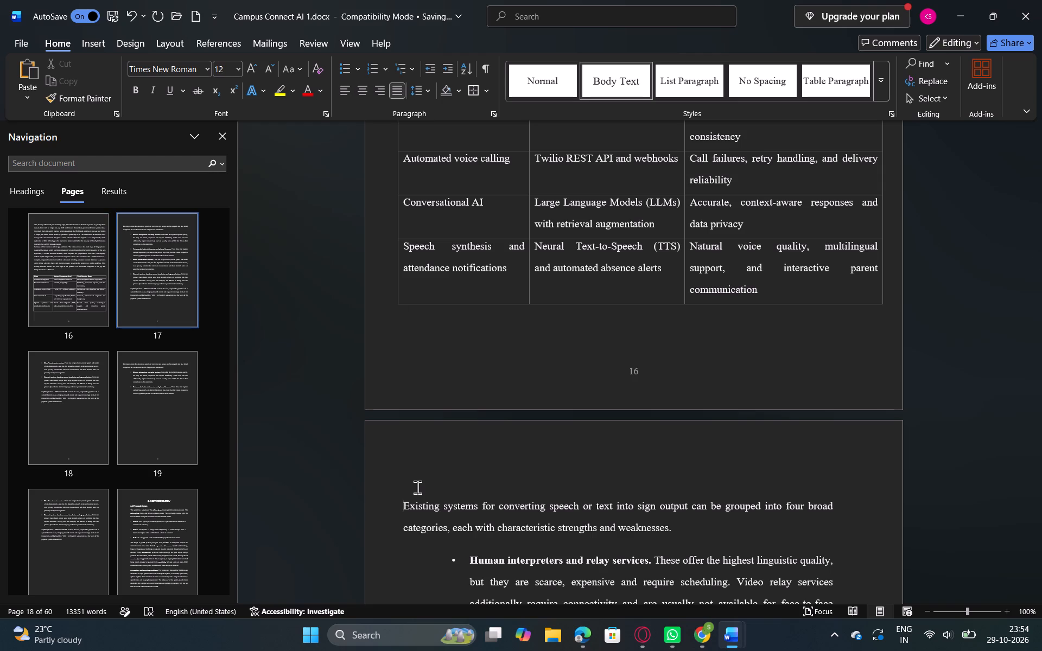
pyautogui.press('2')
pyautogui.press('Return')
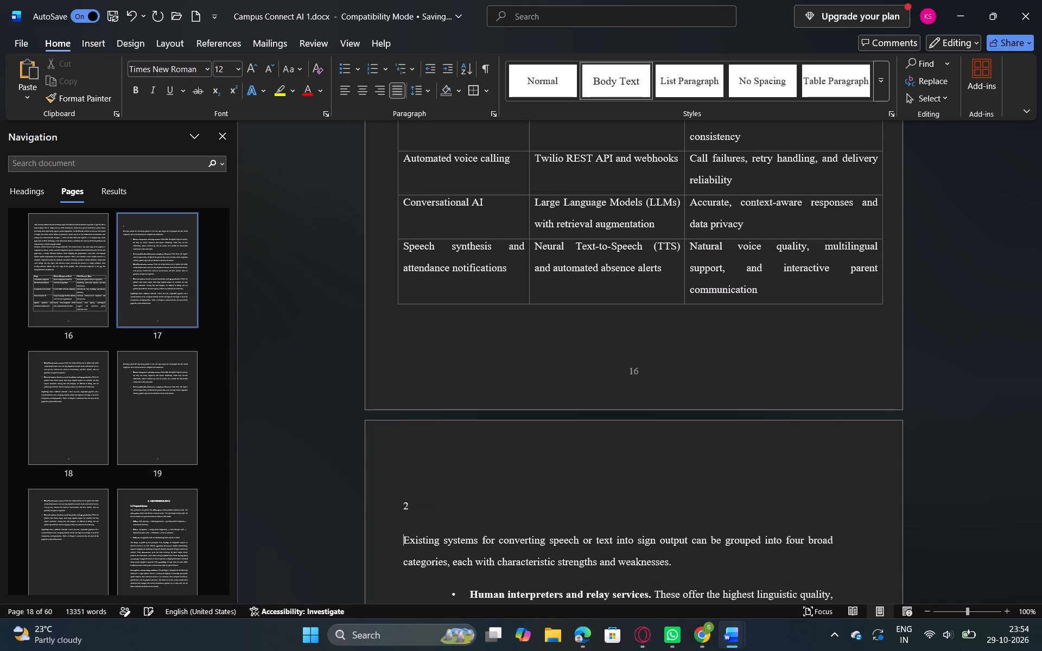
pyautogui.press('Up')
pyautogui.press('Right')
pyautogui.press('BackSpace')
pyautogui.press('BackSpace')
# Compare paragraph styles on the empty line above the Existing systems paragraph and apply the No Spacing style to it.
pyautogui.click(431, 513)
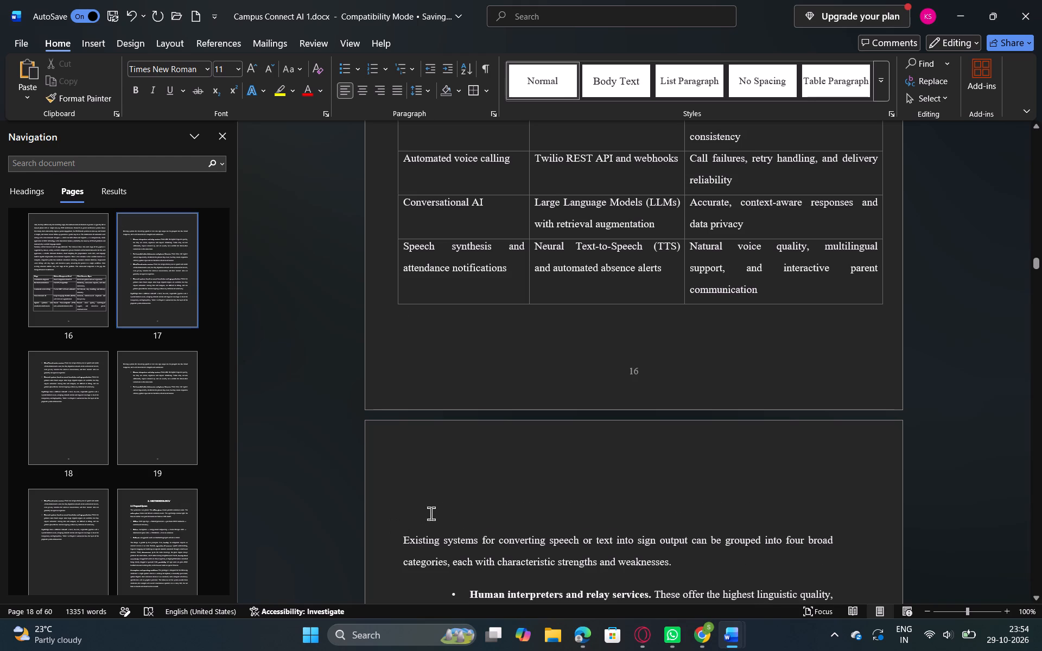
pyautogui.click(759, 79)
pyautogui.click(759, 79)
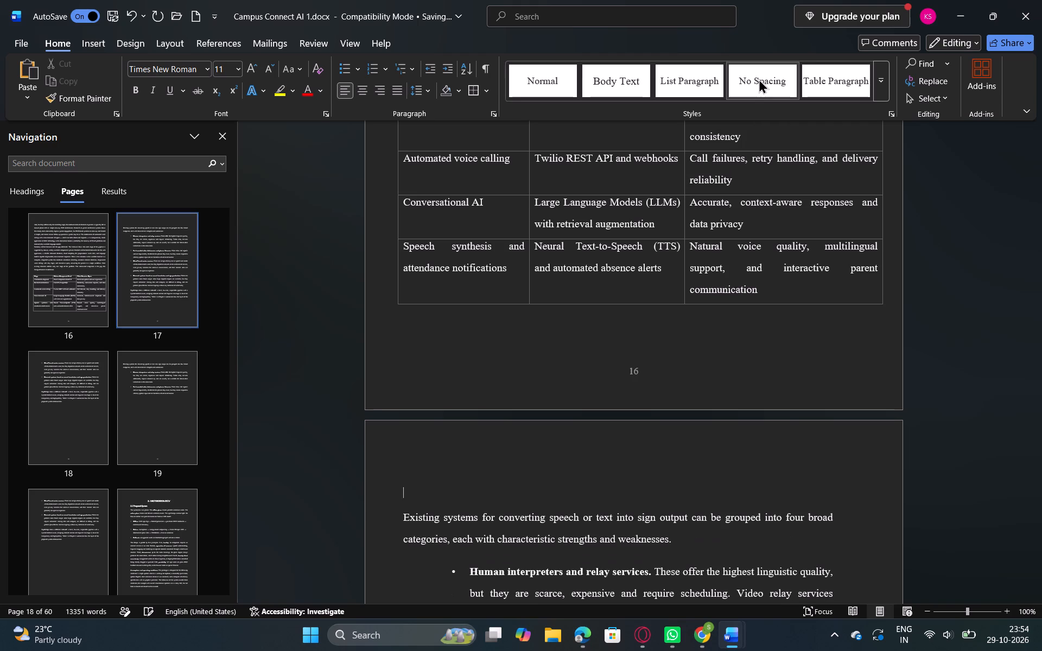
pyautogui.click(759, 79)
pyautogui.click(759, 79)
pyautogui.click(759, 79)
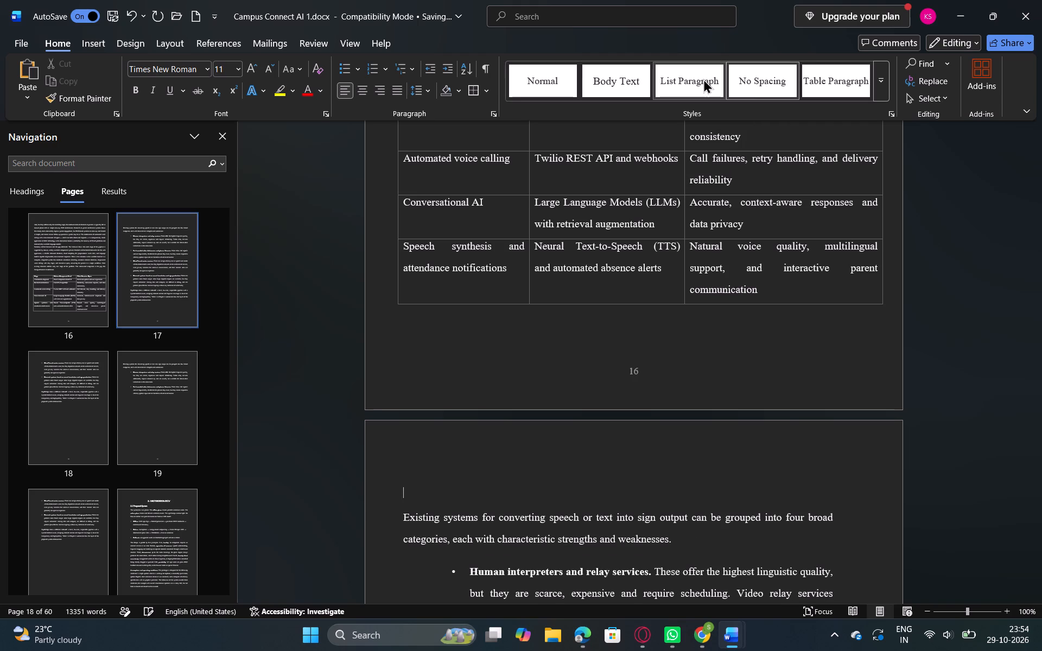
pyautogui.click(703, 79)
pyautogui.click(638, 79)
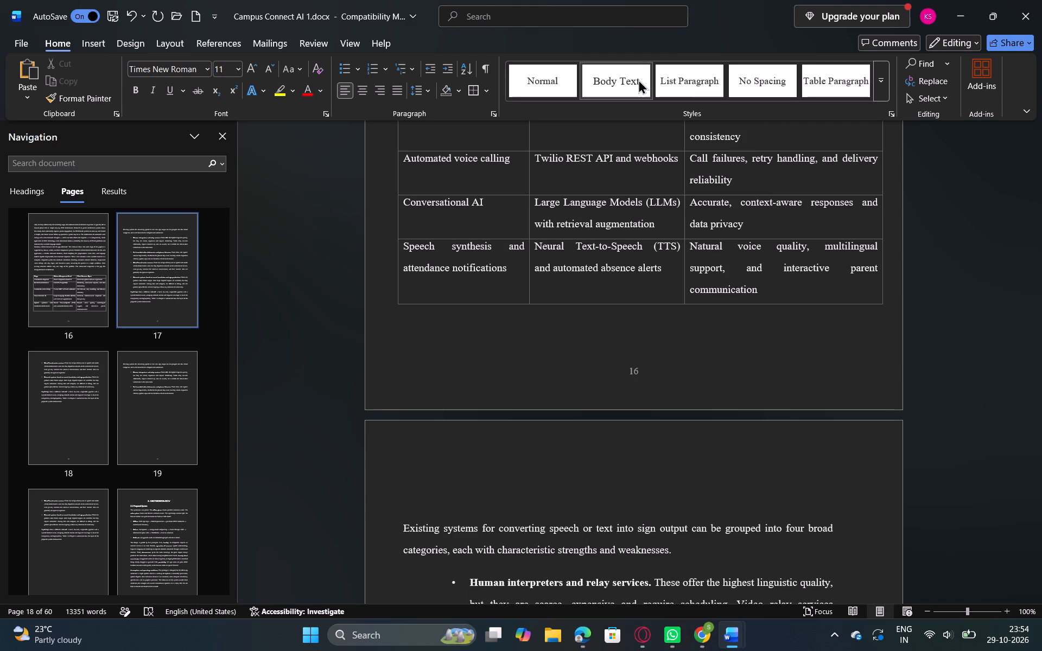
pyautogui.click(558, 80)
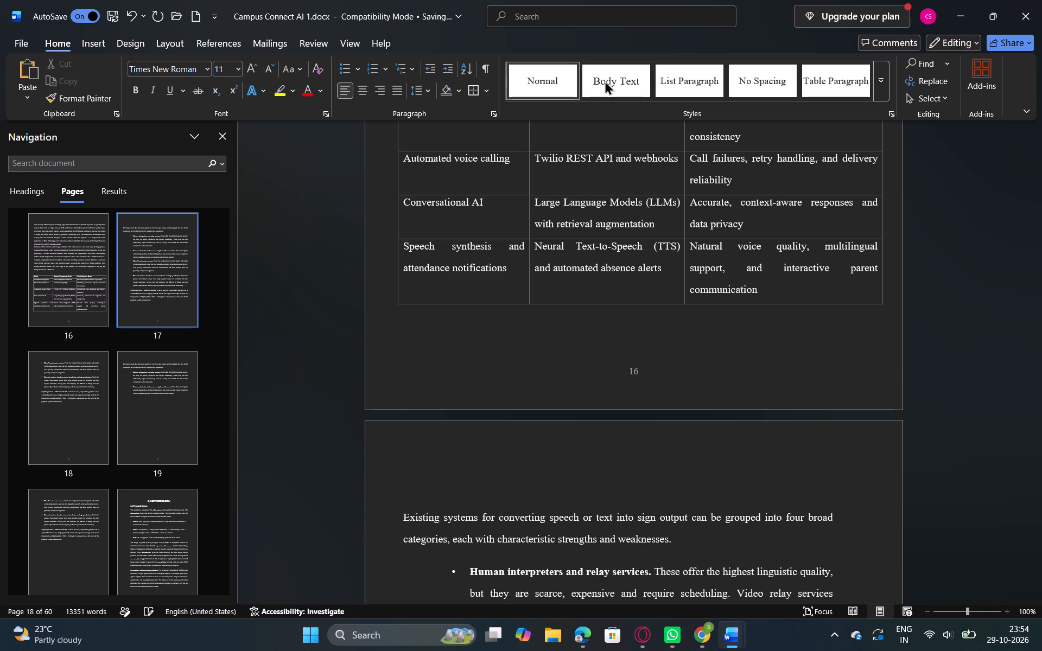
pyautogui.click(751, 93)
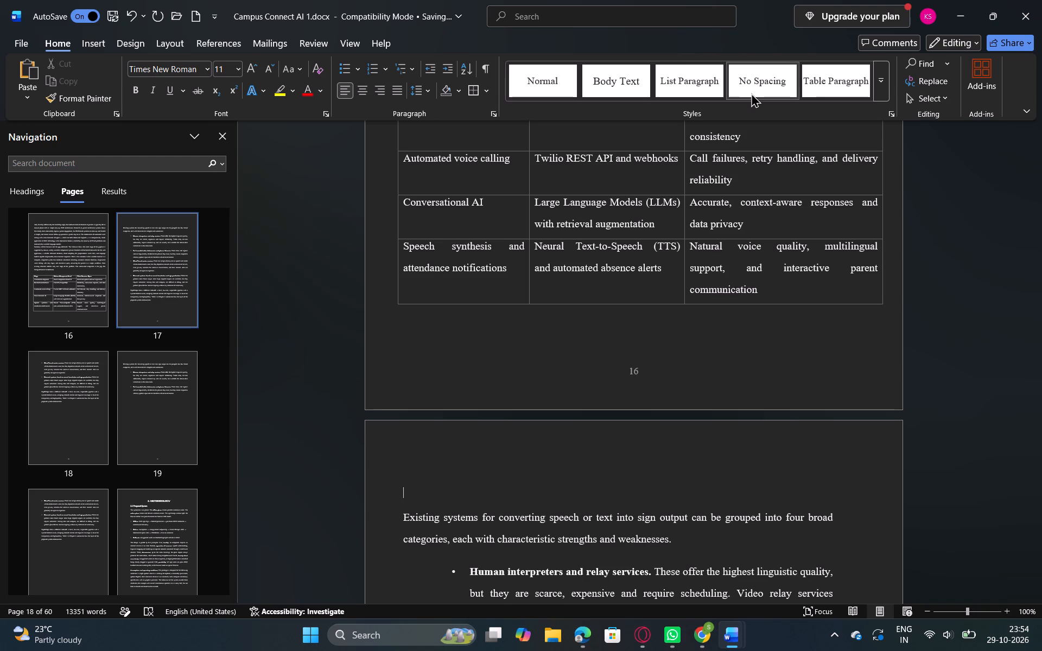
pyautogui.click(751, 93)
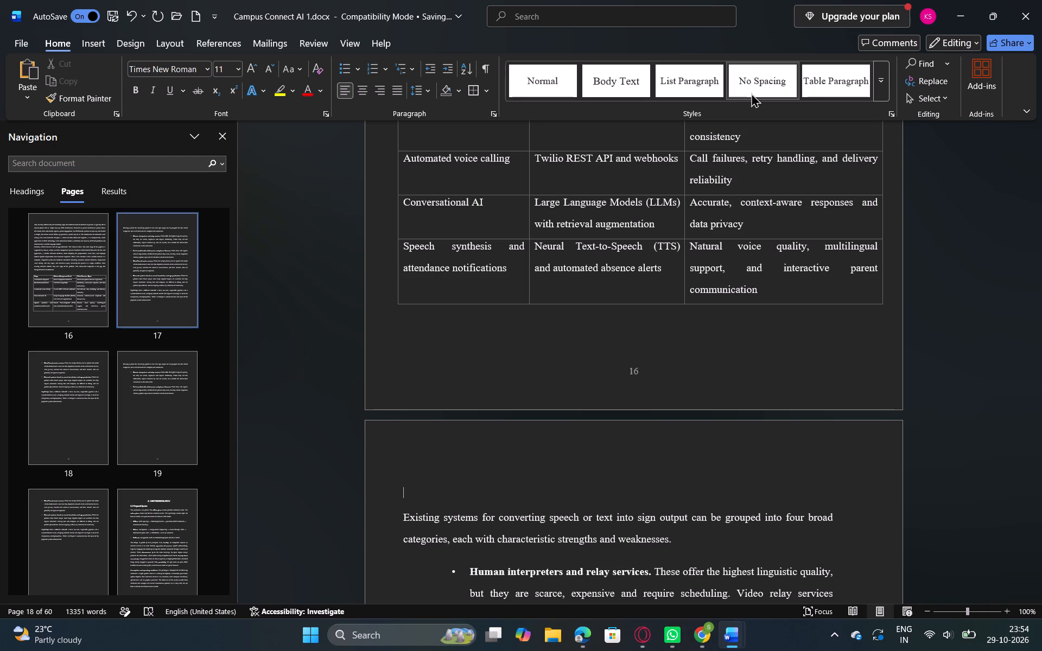
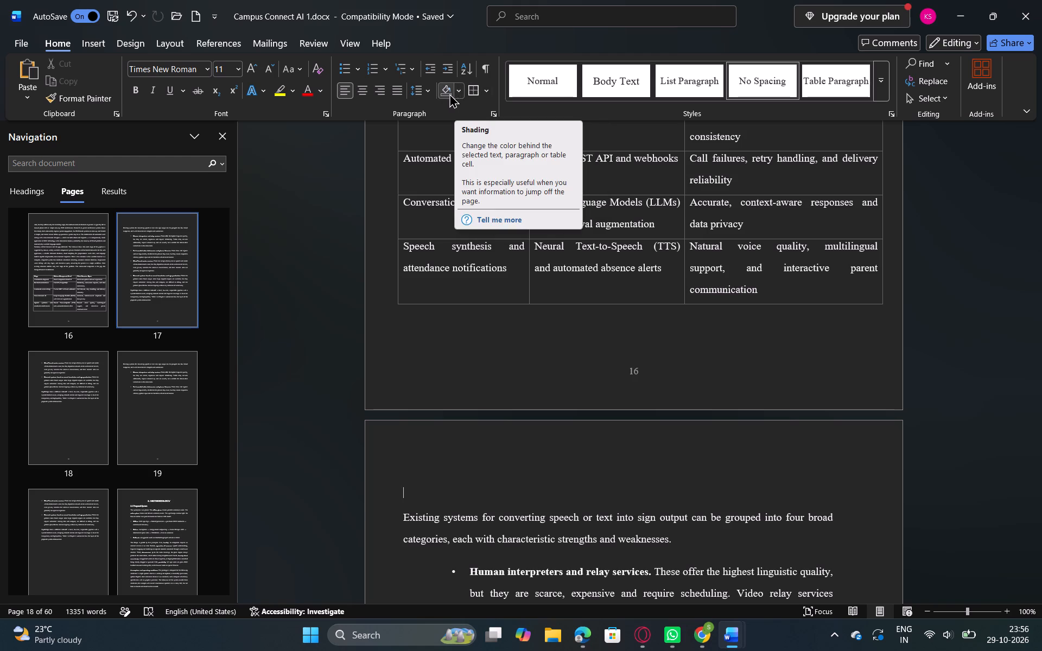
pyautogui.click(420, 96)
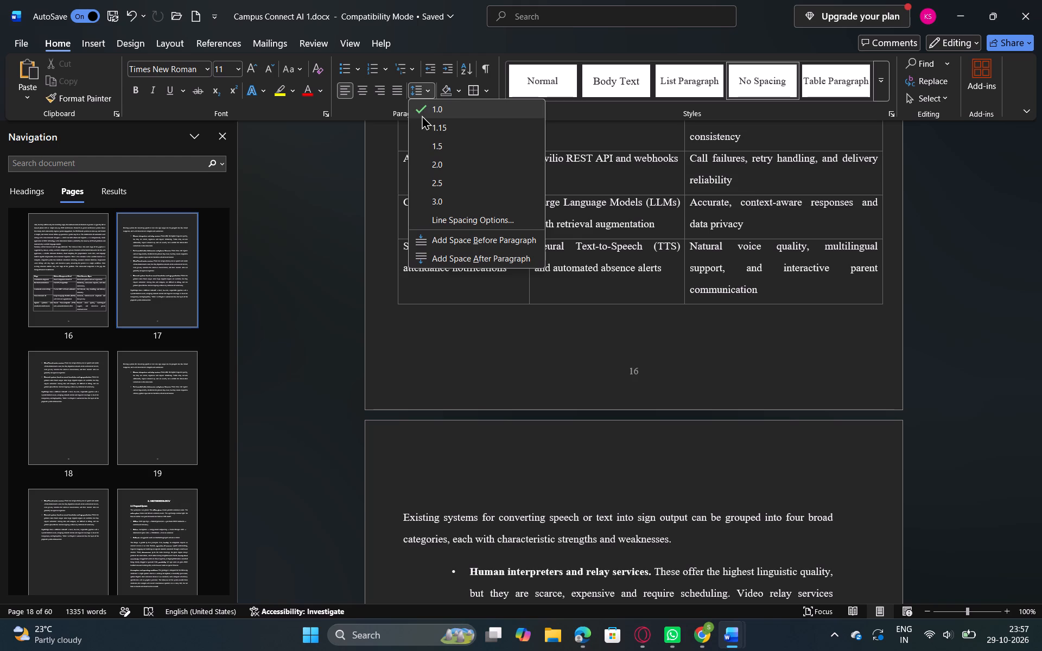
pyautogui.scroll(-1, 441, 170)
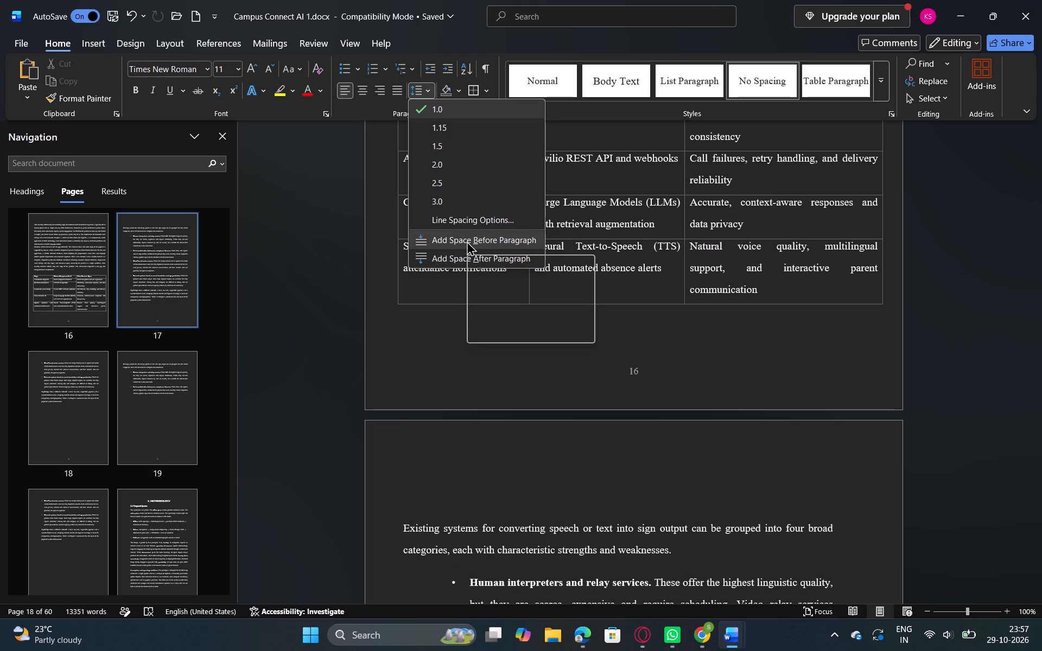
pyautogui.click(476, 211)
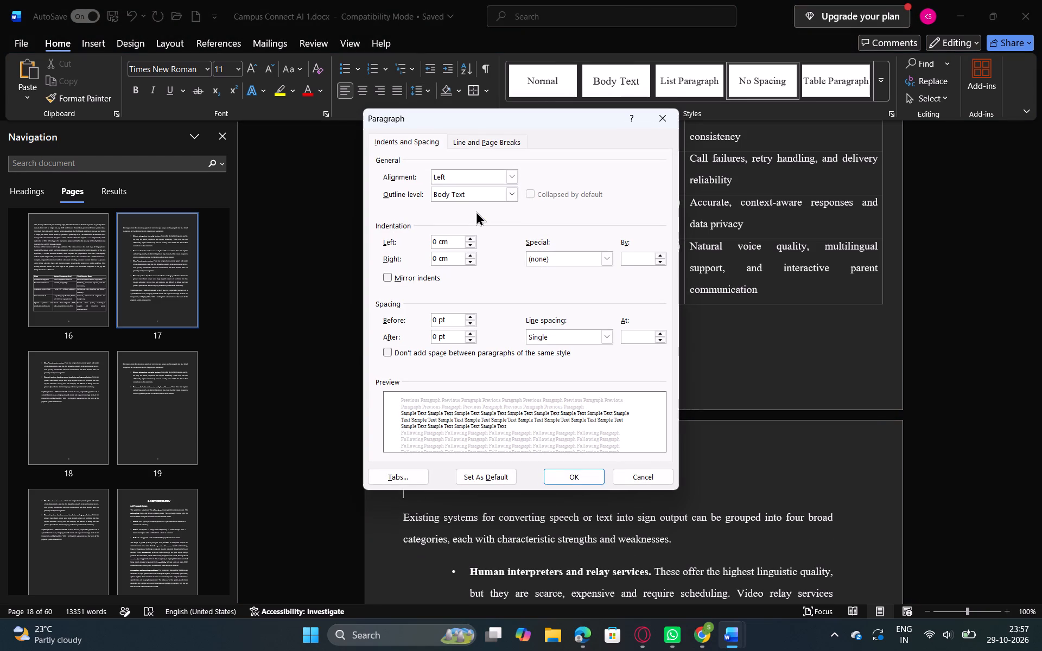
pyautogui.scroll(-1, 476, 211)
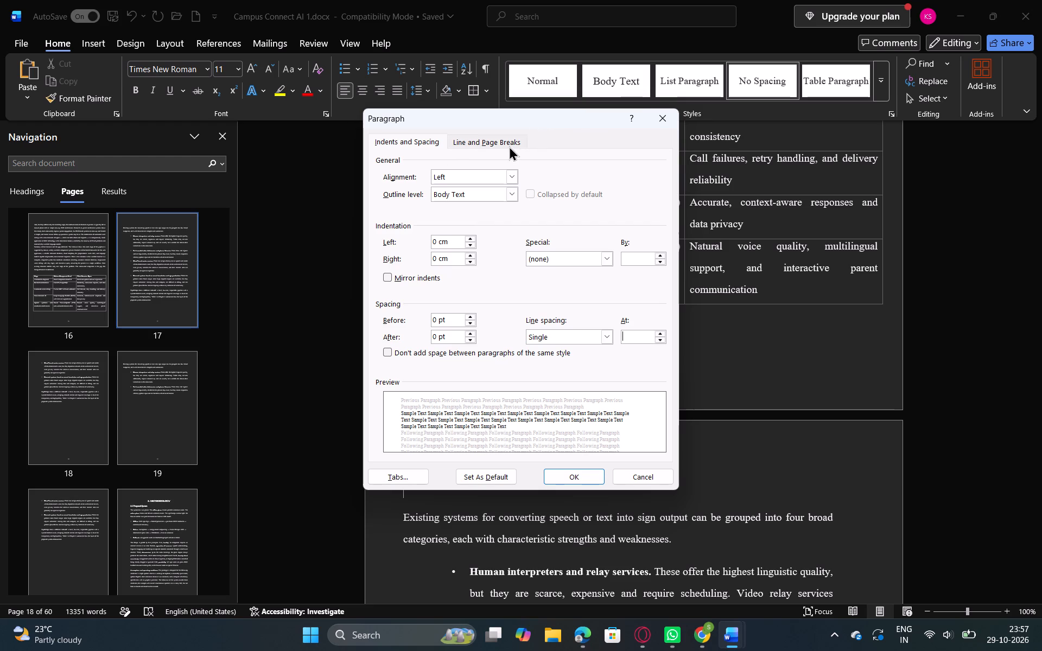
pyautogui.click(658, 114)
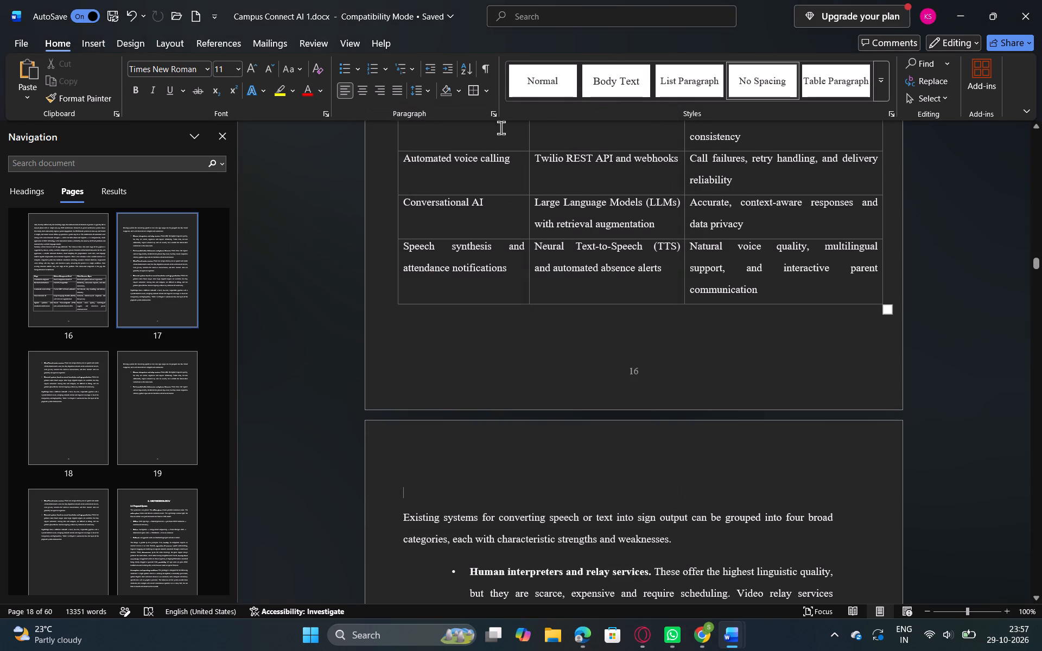
# Justify the empty line above the "Existing systems for converting speech or text" paragraph on page 17.
pyautogui.click(396, 88)
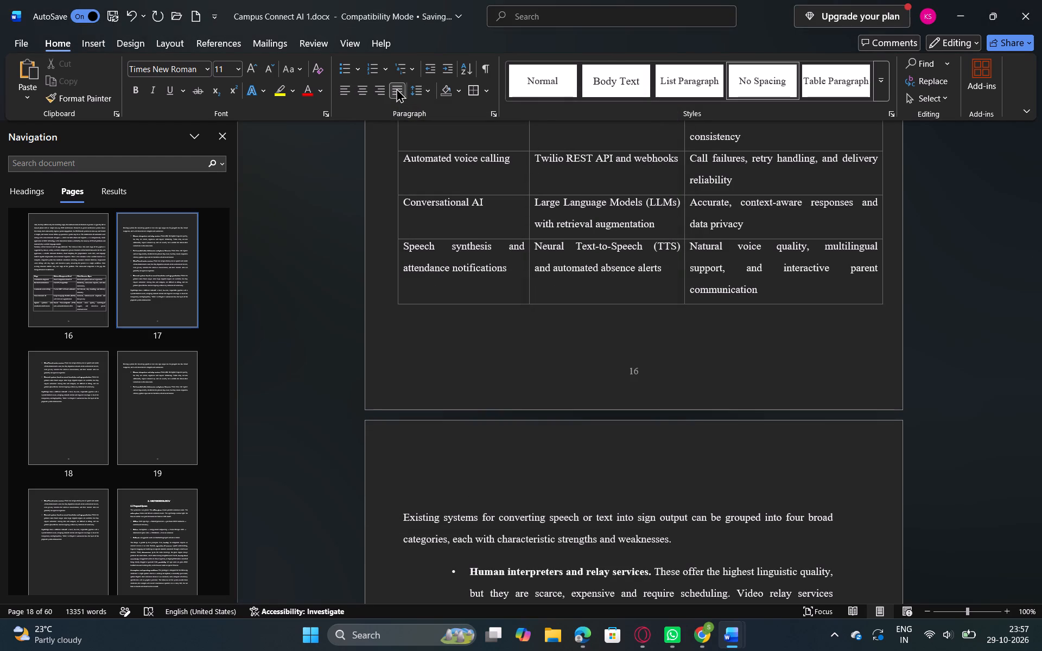
pyautogui.click(428, 88)
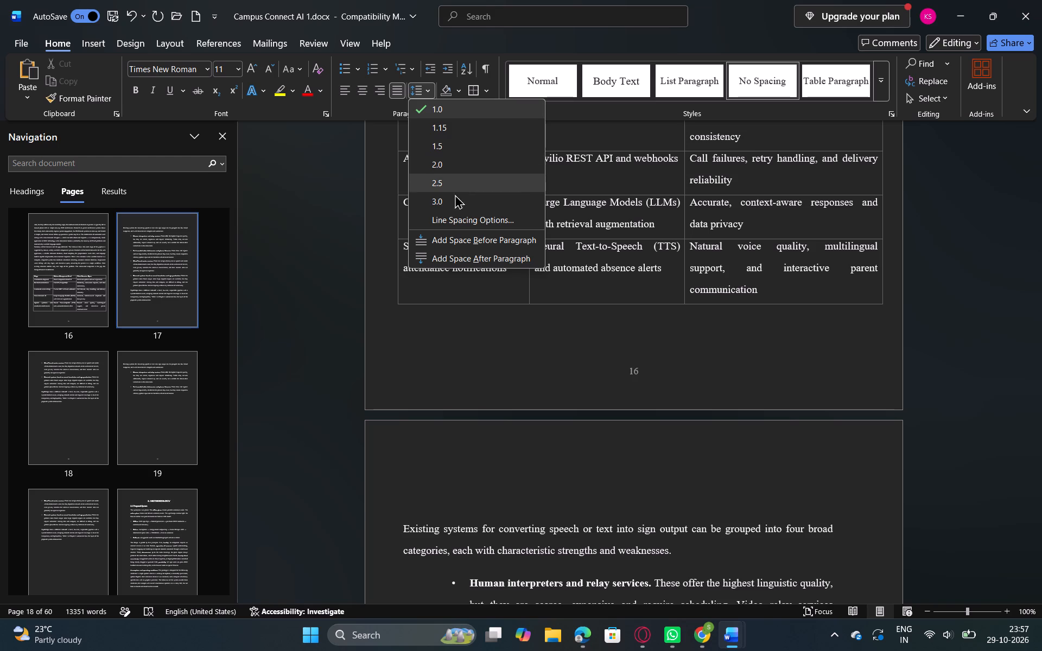
pyautogui.click(475, 345)
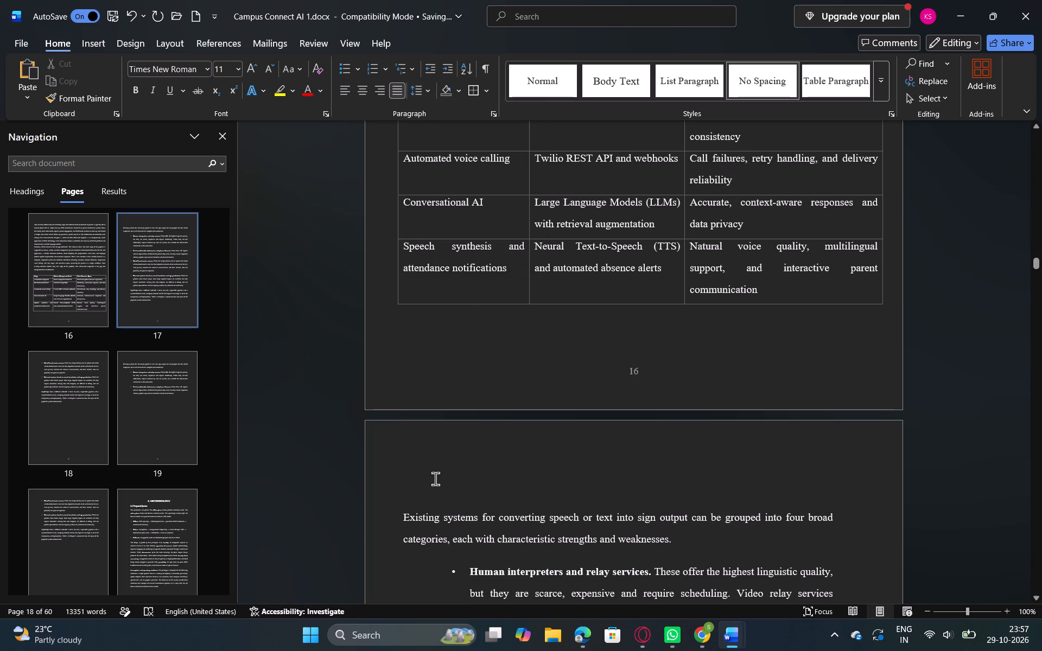
pyautogui.press('BackSpace')
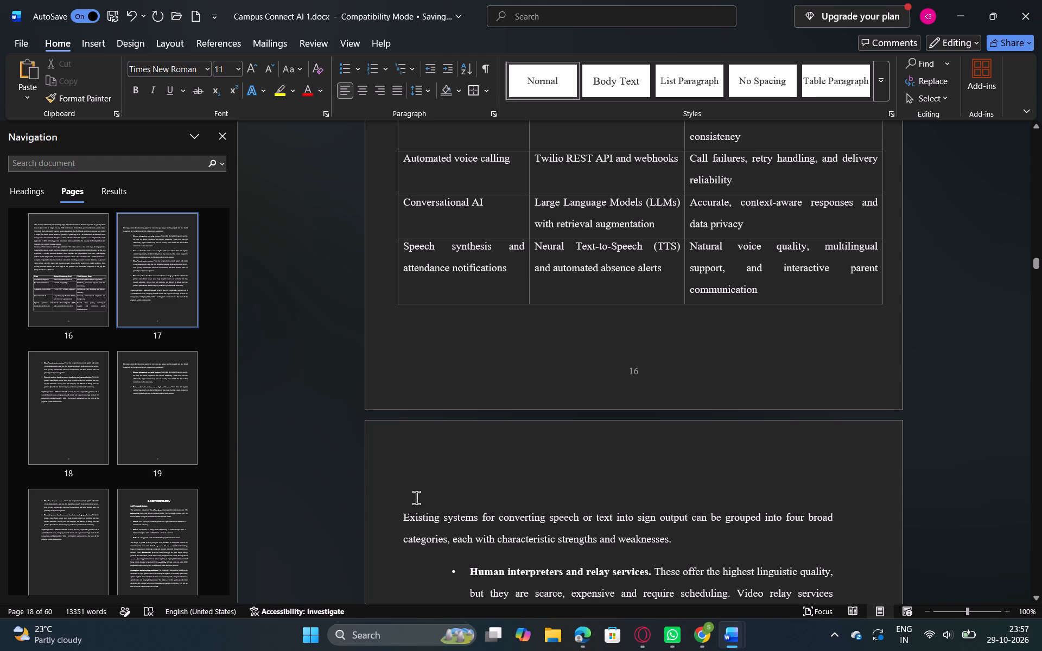
# Remove the space before the "Existing systems for converting speech or text" paragraph on page 17.
pyautogui.click(403, 517)
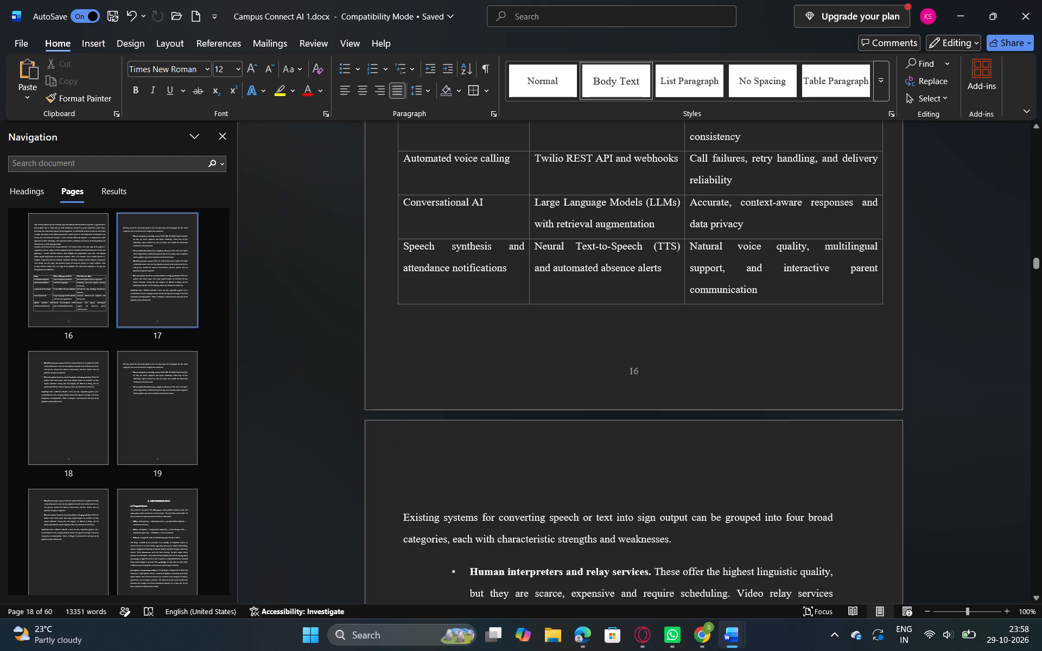
pyautogui.click(421, 84)
pyautogui.scroll(1, 441, 111)
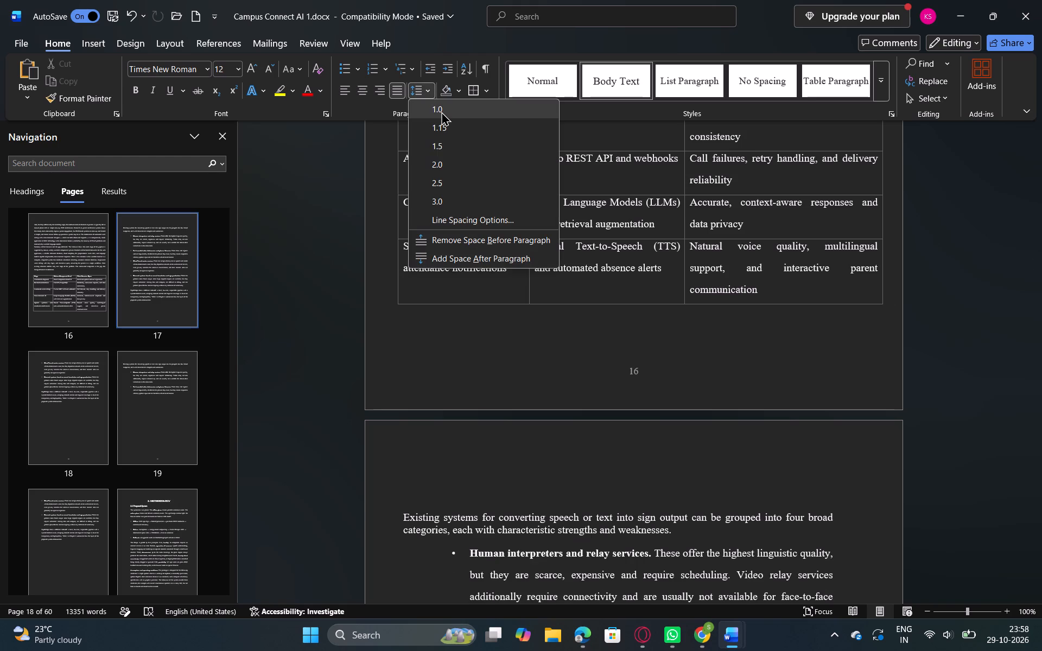
pyautogui.scroll(1, 441, 111)
pyautogui.click(419, 88)
pyautogui.click(419, 88)
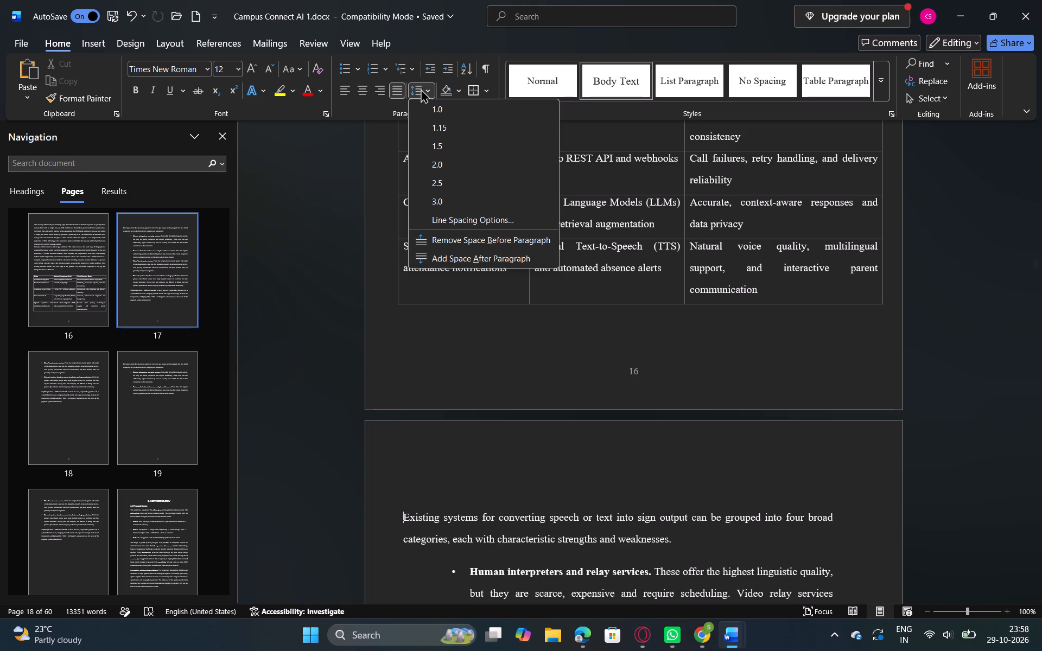
pyautogui.click(428, 87)
pyautogui.click(428, 87)
pyautogui.click(481, 241)
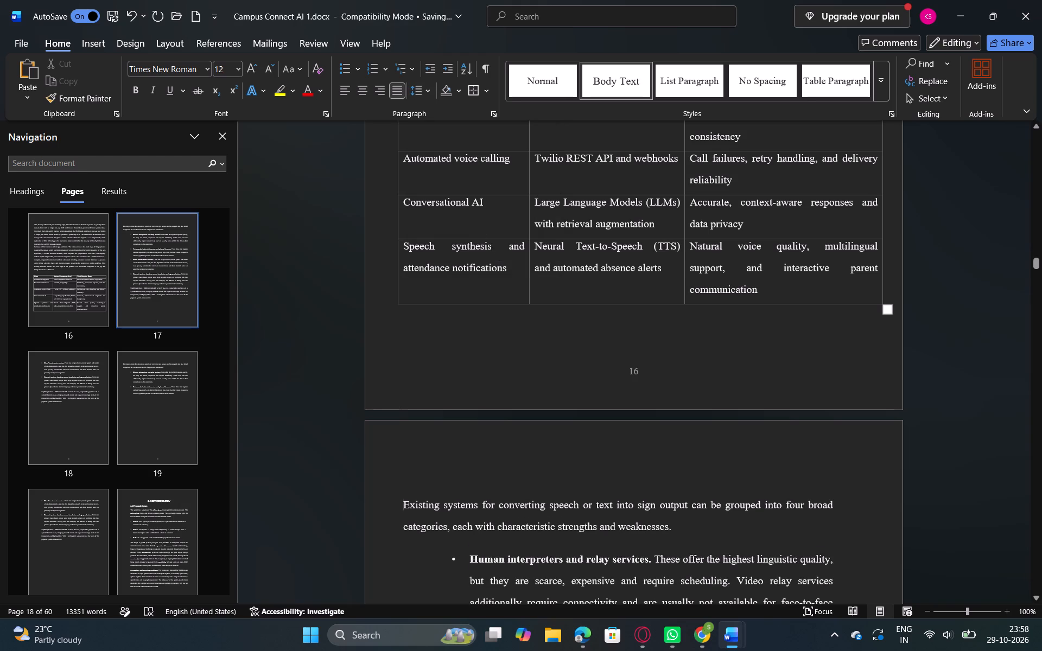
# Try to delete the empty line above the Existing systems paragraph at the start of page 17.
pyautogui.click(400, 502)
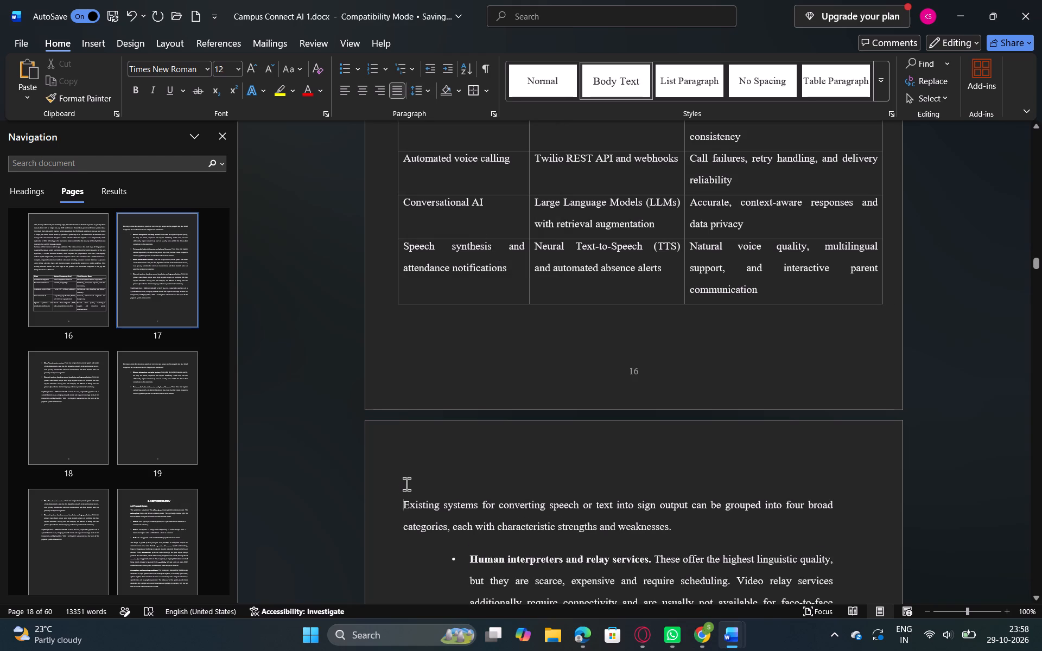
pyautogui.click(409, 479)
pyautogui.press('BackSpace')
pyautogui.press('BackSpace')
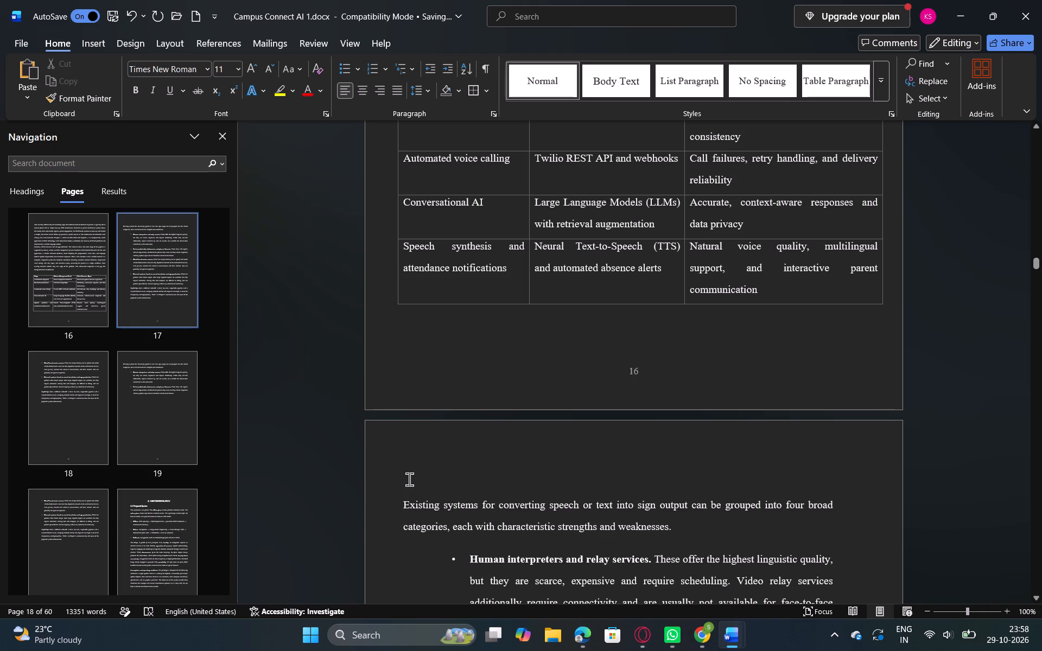
# Set the line spacing of the Existing systems paragraph on page 17 to 1.0.
pyautogui.click(402, 502)
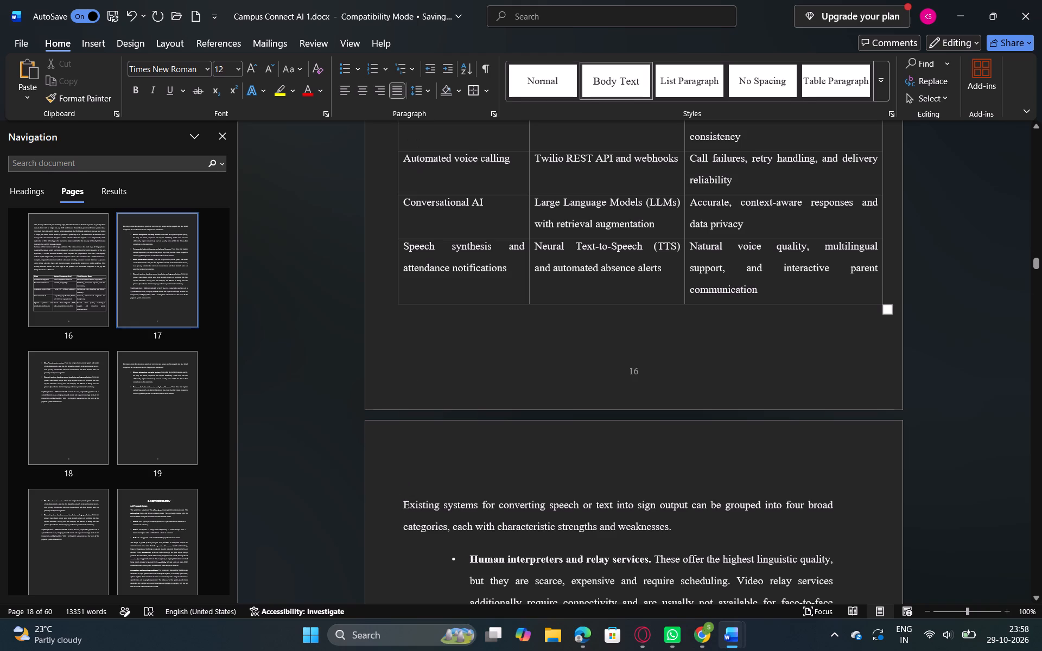
pyautogui.click(412, 89)
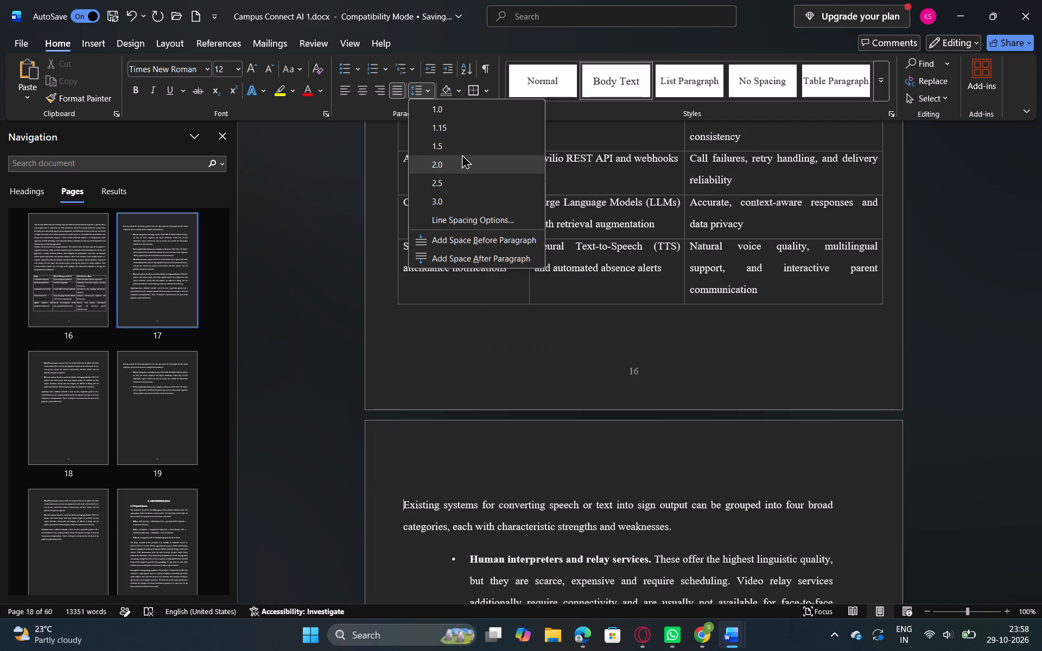
pyautogui.click(428, 86)
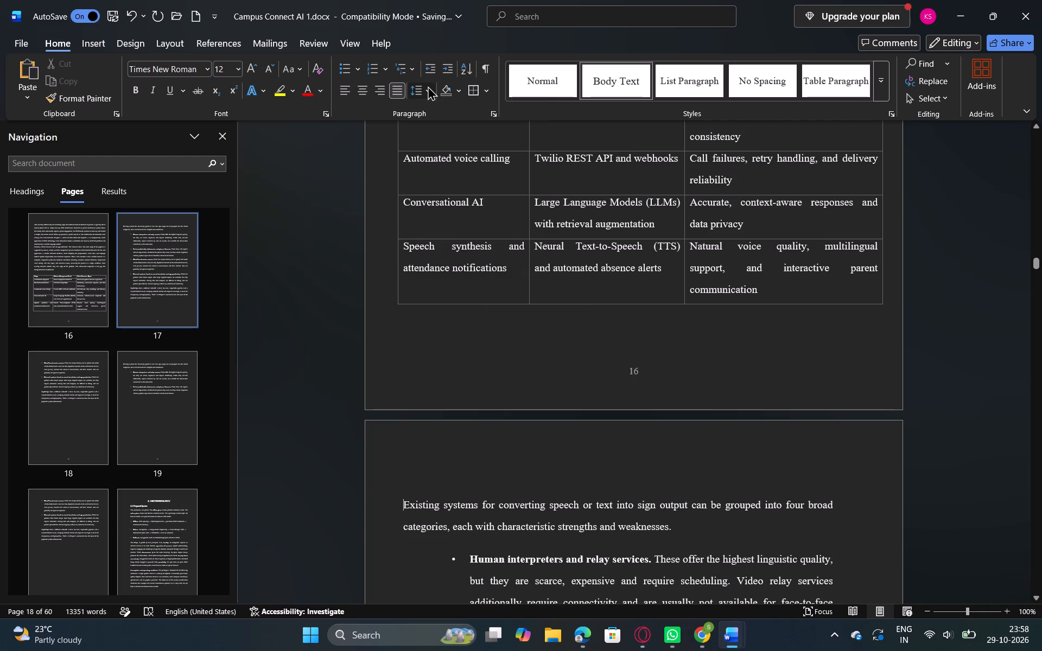
pyautogui.click(428, 86)
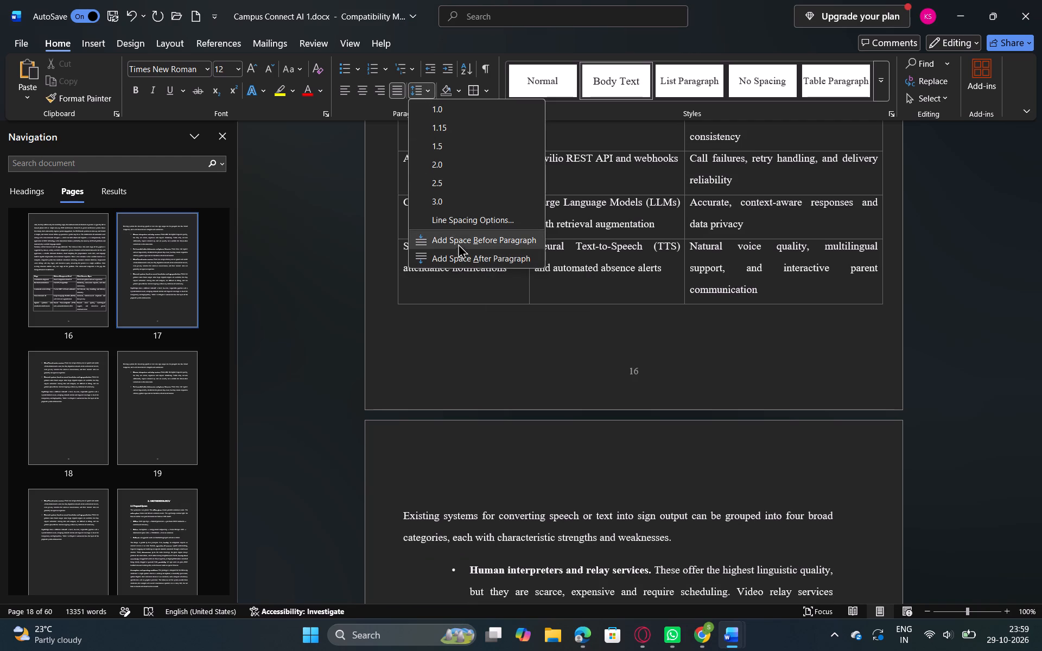
pyautogui.click(452, 105)
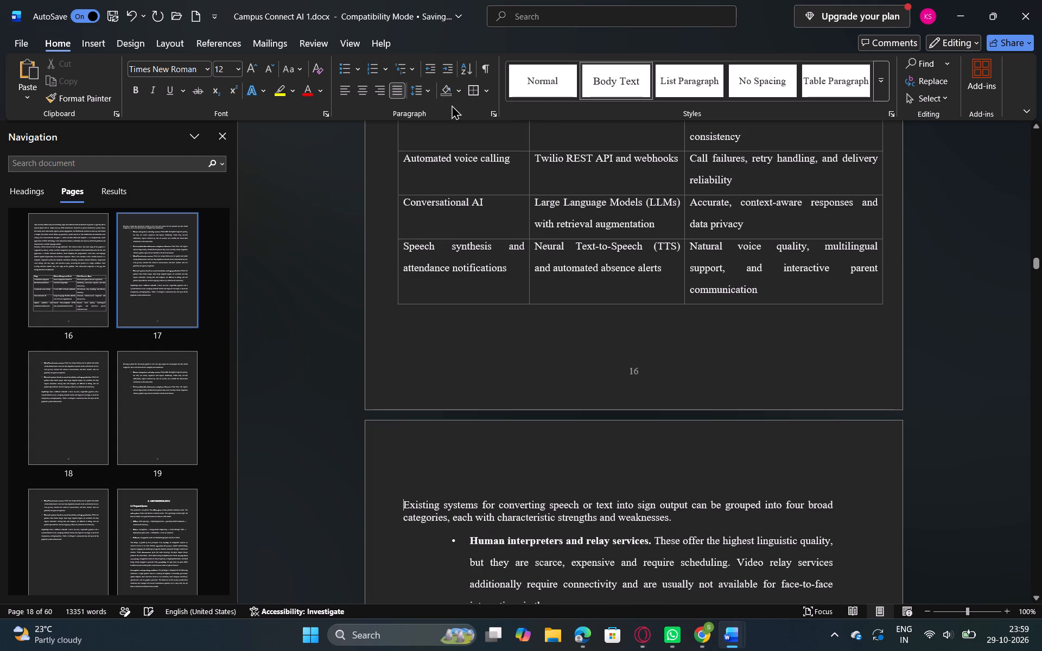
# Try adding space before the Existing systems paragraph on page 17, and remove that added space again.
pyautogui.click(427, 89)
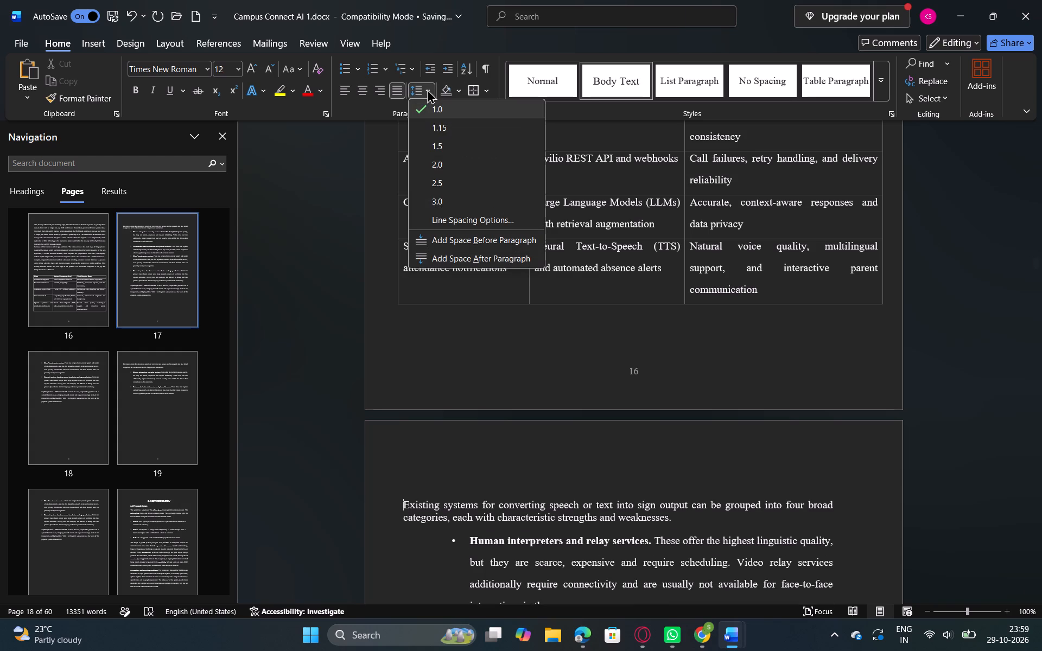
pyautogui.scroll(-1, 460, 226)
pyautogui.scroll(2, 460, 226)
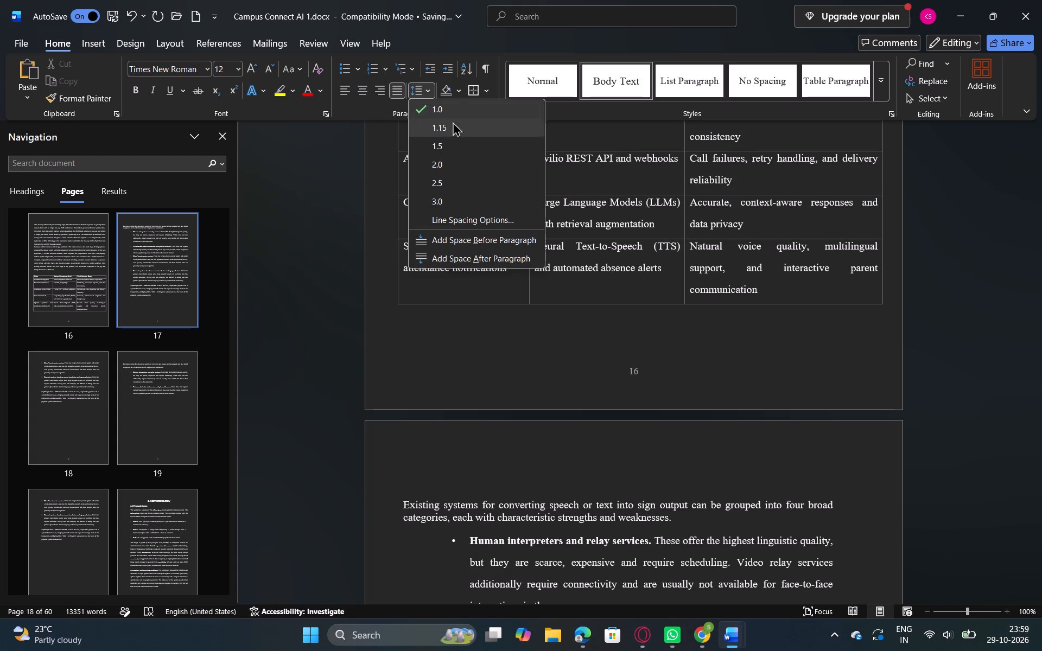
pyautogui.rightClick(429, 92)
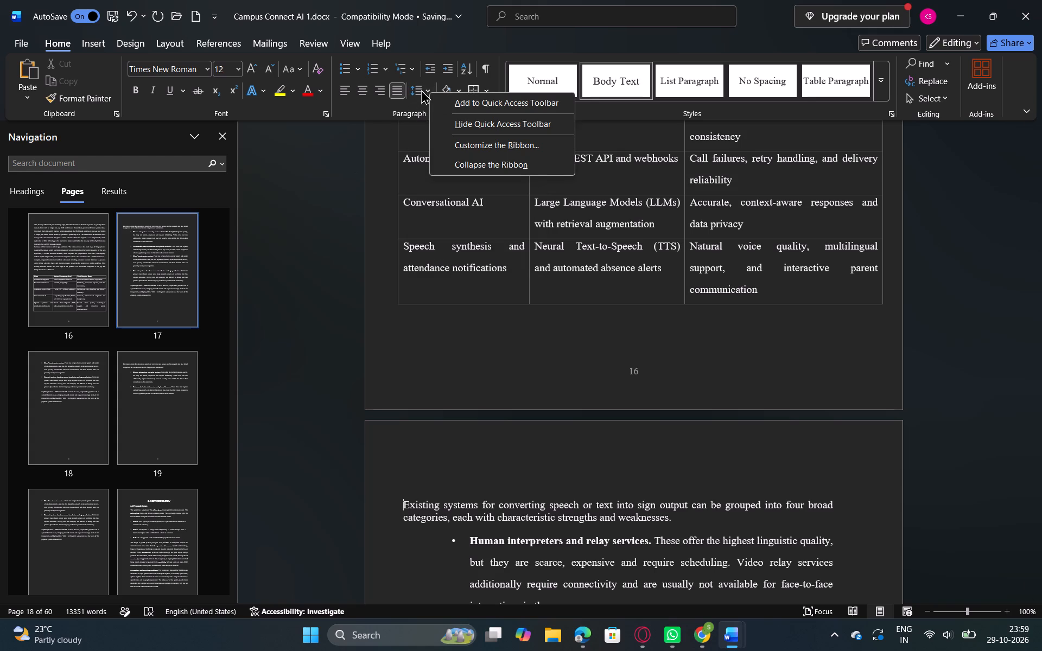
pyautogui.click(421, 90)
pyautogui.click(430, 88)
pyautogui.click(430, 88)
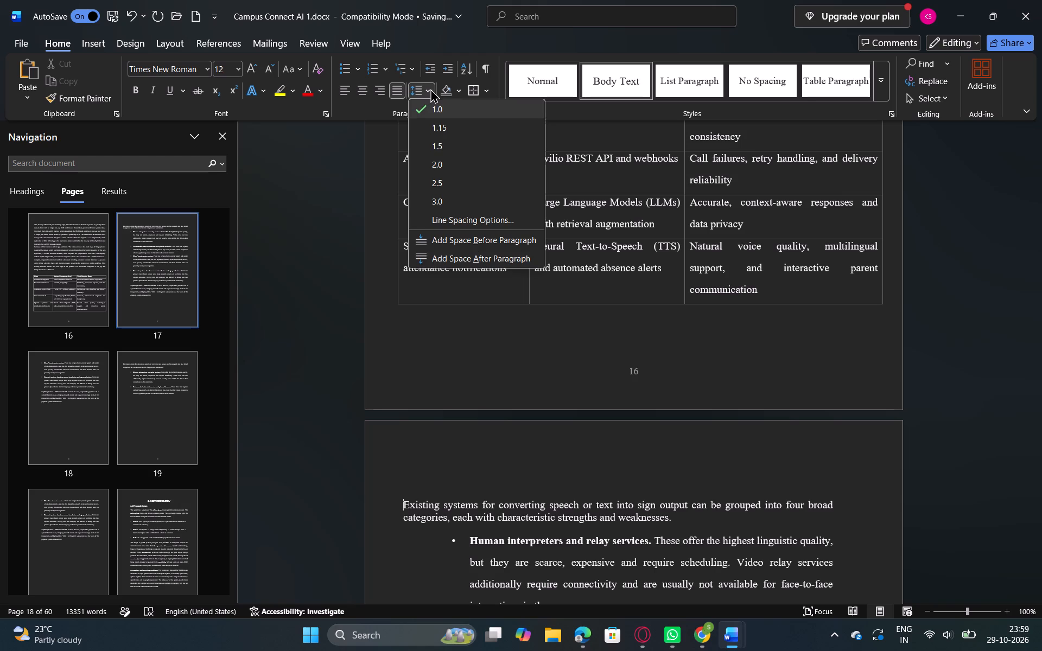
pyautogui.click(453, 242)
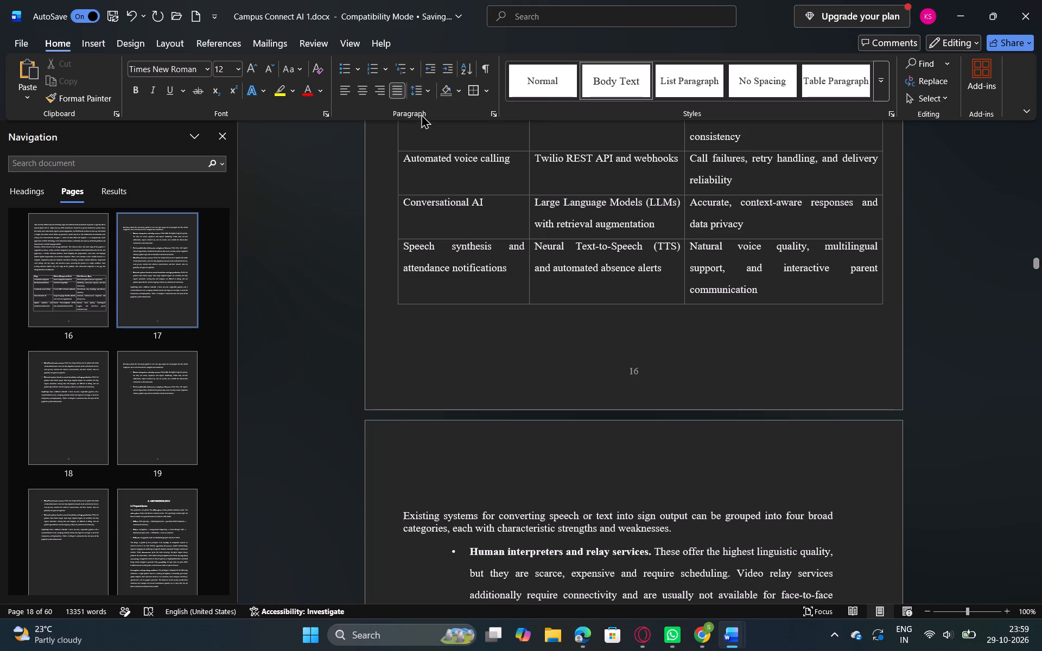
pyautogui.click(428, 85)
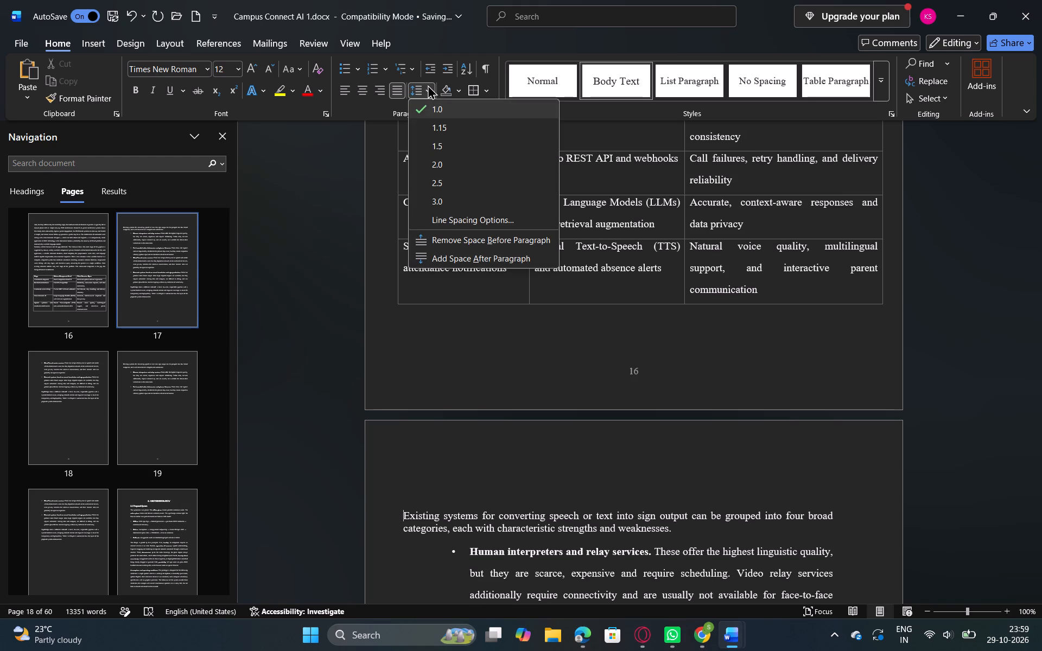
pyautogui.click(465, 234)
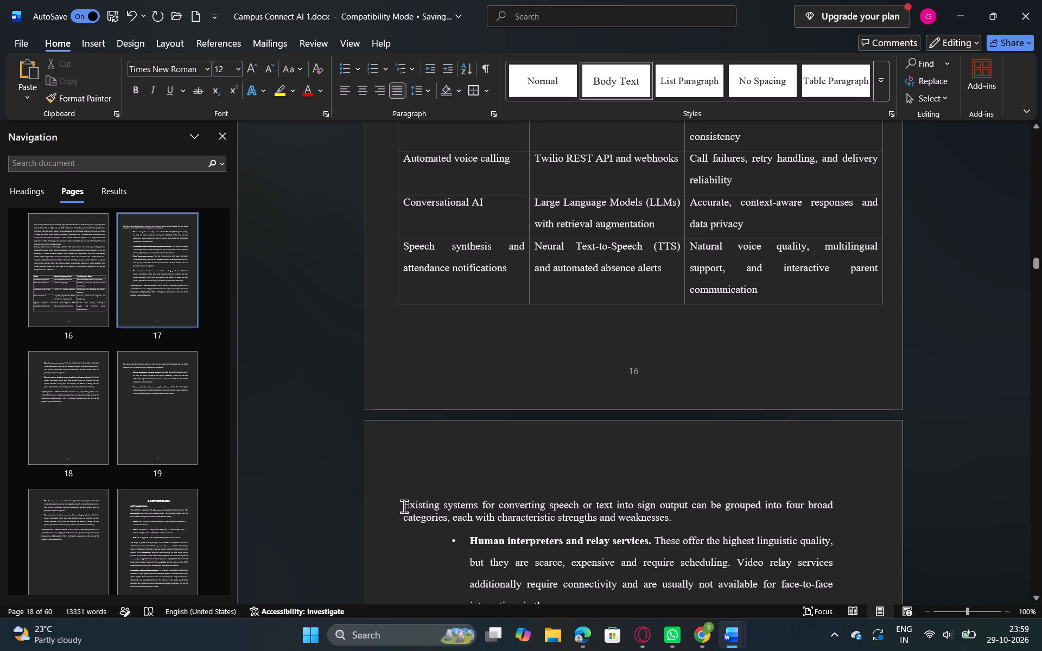
# Enter the heading "2.3 Existing Systems" on the empty line above the Existing systems paragraph on page 17.
pyautogui.moveTo(404, 506); pyautogui.dragTo(404, 441)
pyautogui.moveTo(404, 441); pyautogui.dragTo(408, 491)
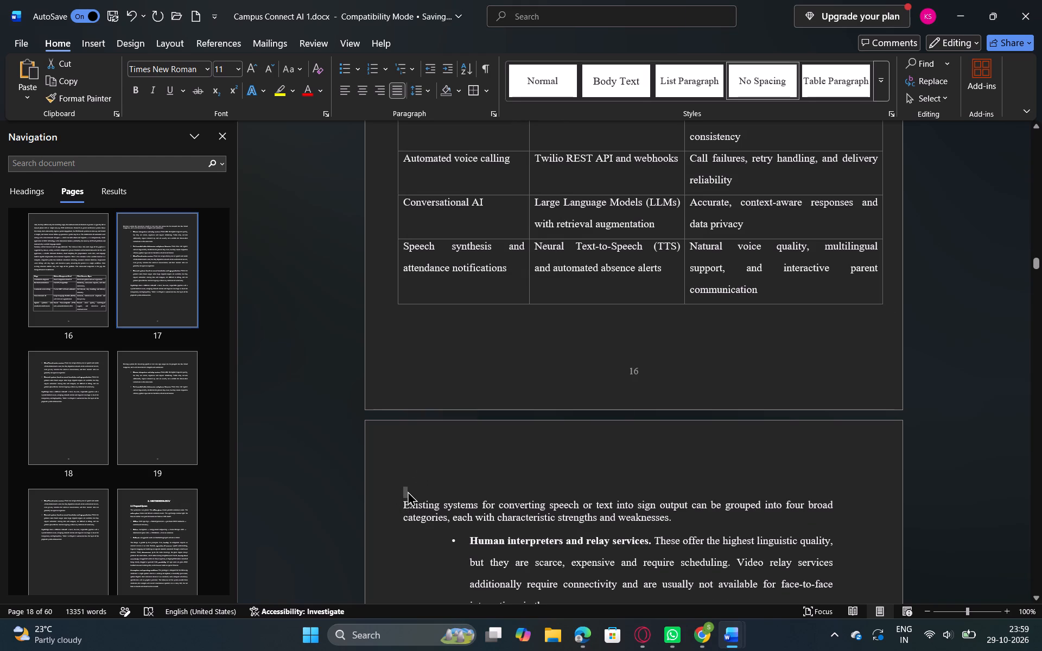
pyautogui.moveTo(408, 491); pyautogui.dragTo(408, 490)
pyautogui.moveTo(408, 490); pyautogui.dragTo(396, 425)
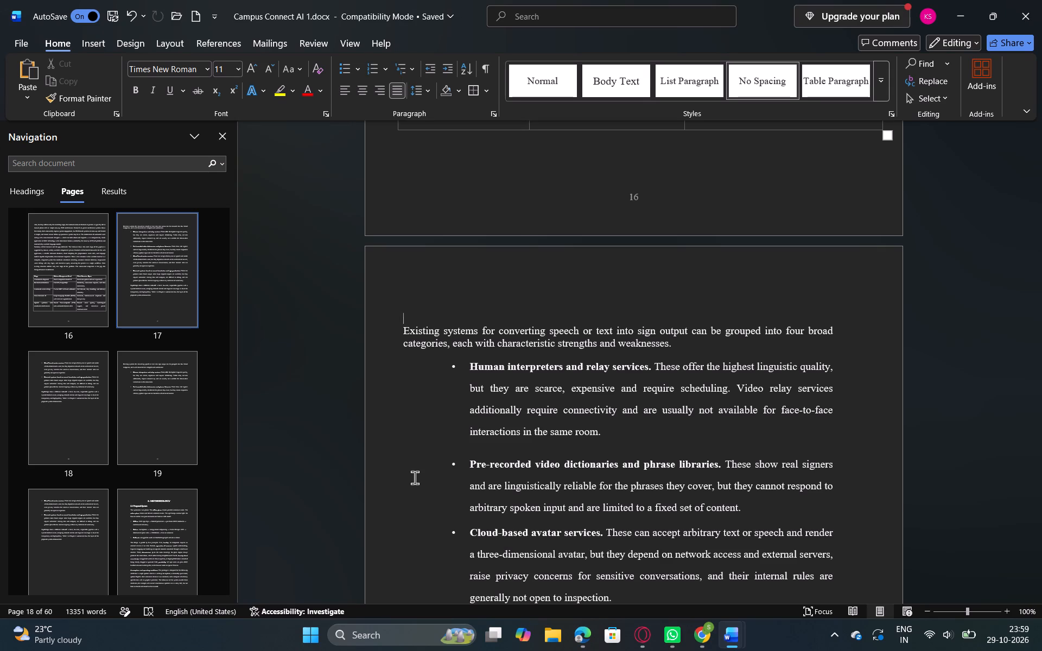
pyautogui.press('2')
pyautogui.write('.3')
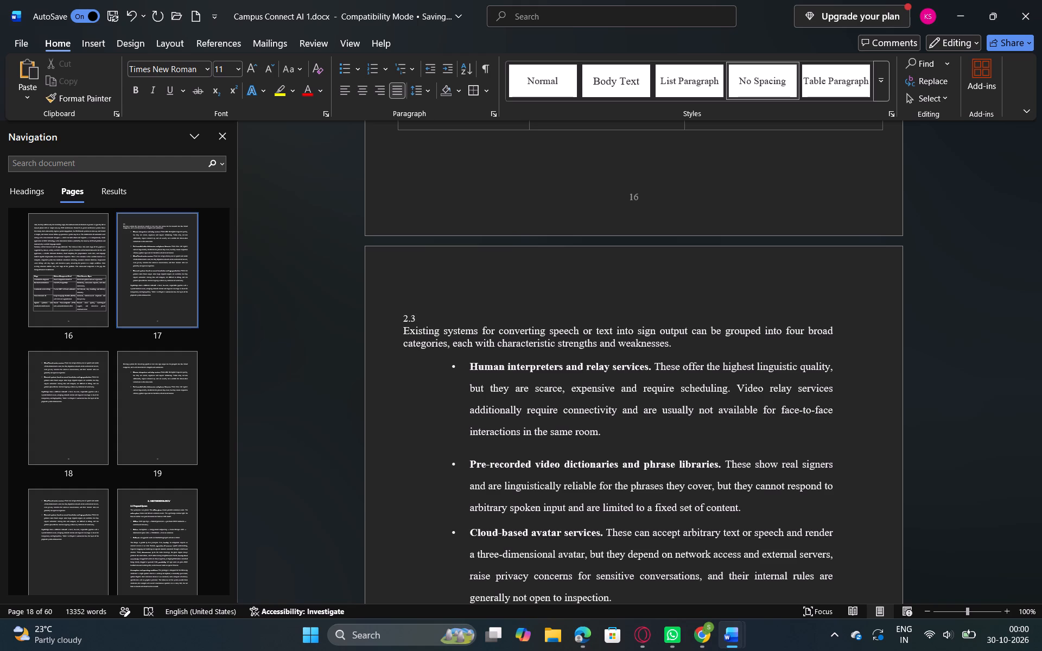
pyautogui.press('space')
pyautogui.write('Ex')
pyautogui.write('isting')
pyautogui.press('space')
pyautogui.write('Systems')
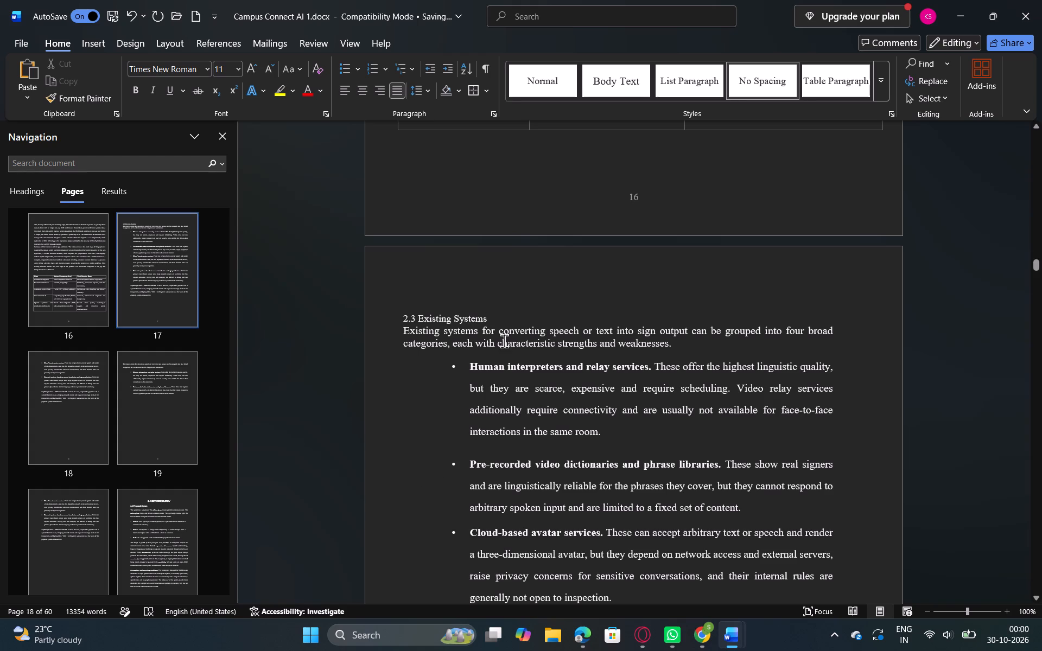
# Format the "2.3 Existing Systems" heading as bold with font size 14.
pyautogui.moveTo(493, 321); pyautogui.dragTo(403, 317)
pyautogui.click(411, 289)
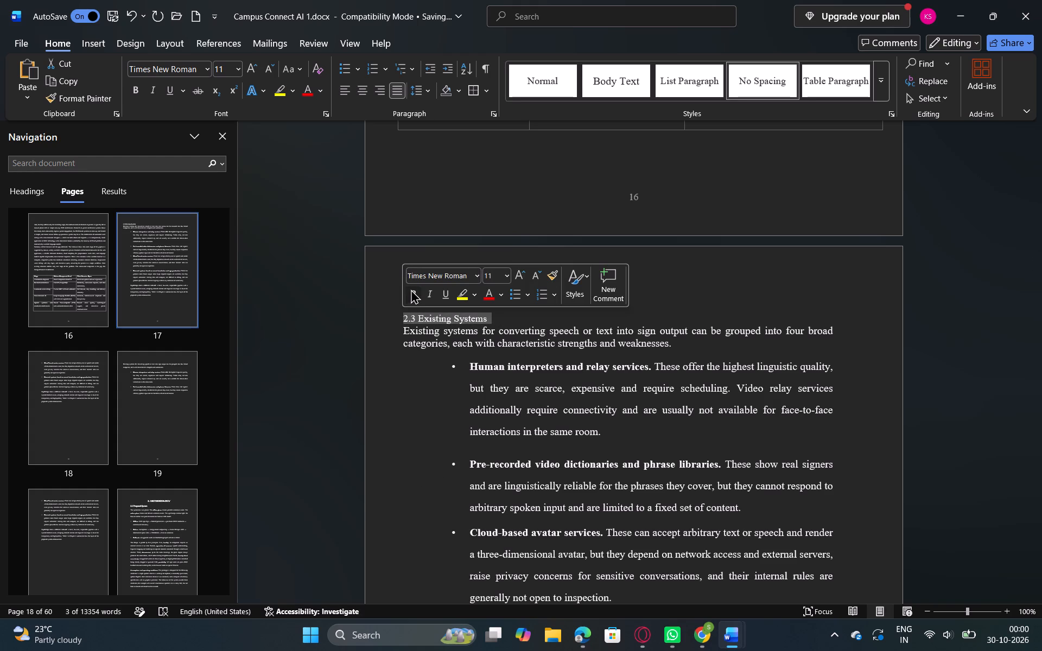
pyautogui.click(506, 276)
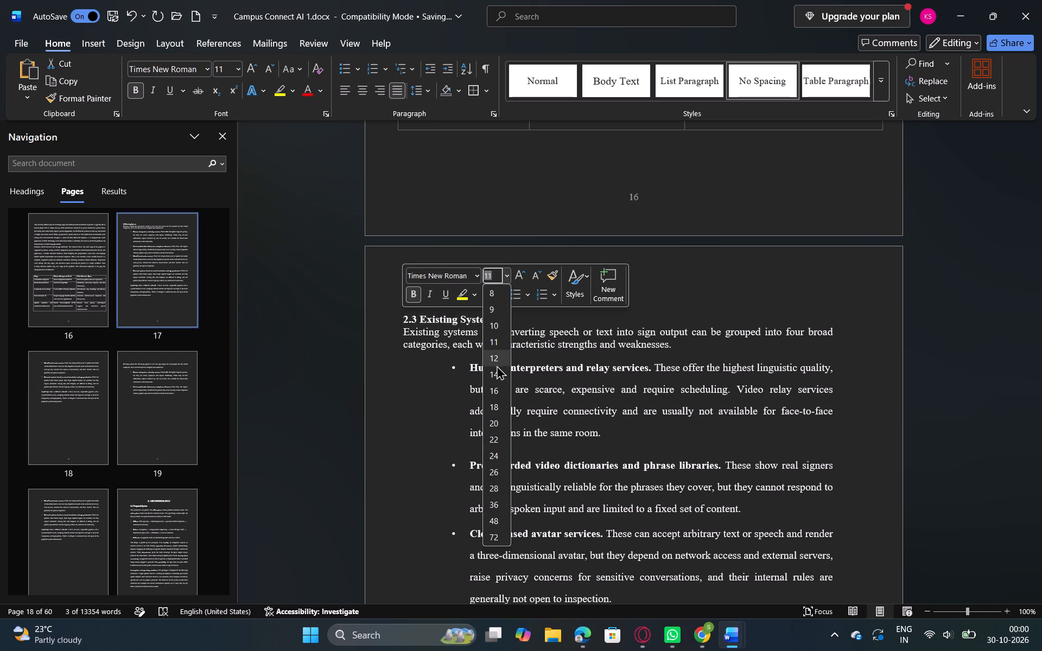
pyautogui.click(497, 371)
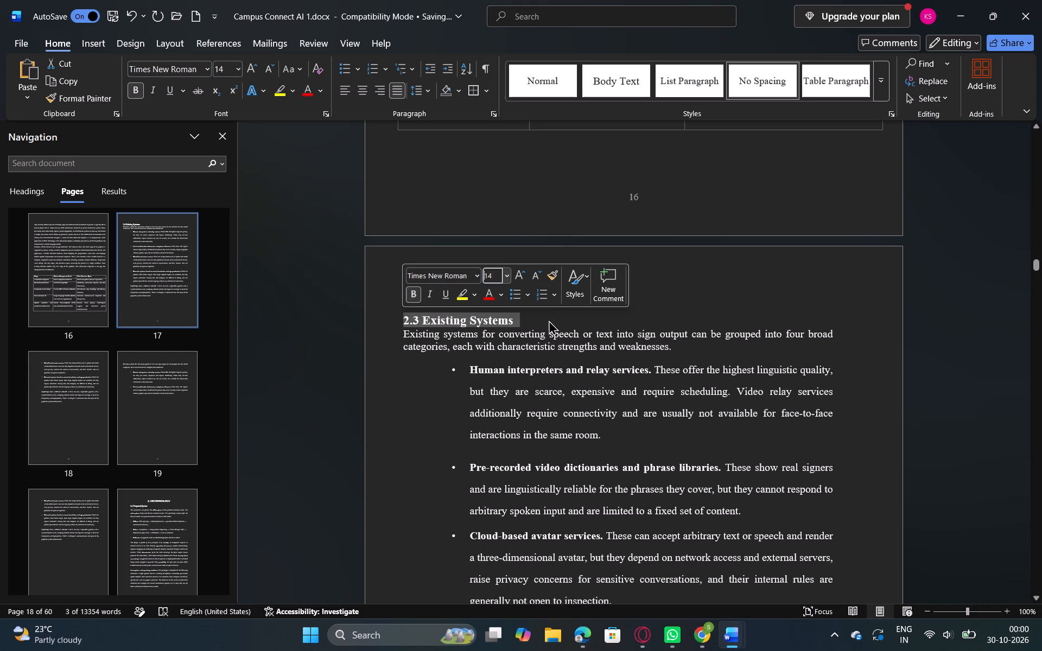
# Insert an empty line between the "2.3 Existing Systems" heading and the paragraph below it.
pyautogui.click(549, 320)
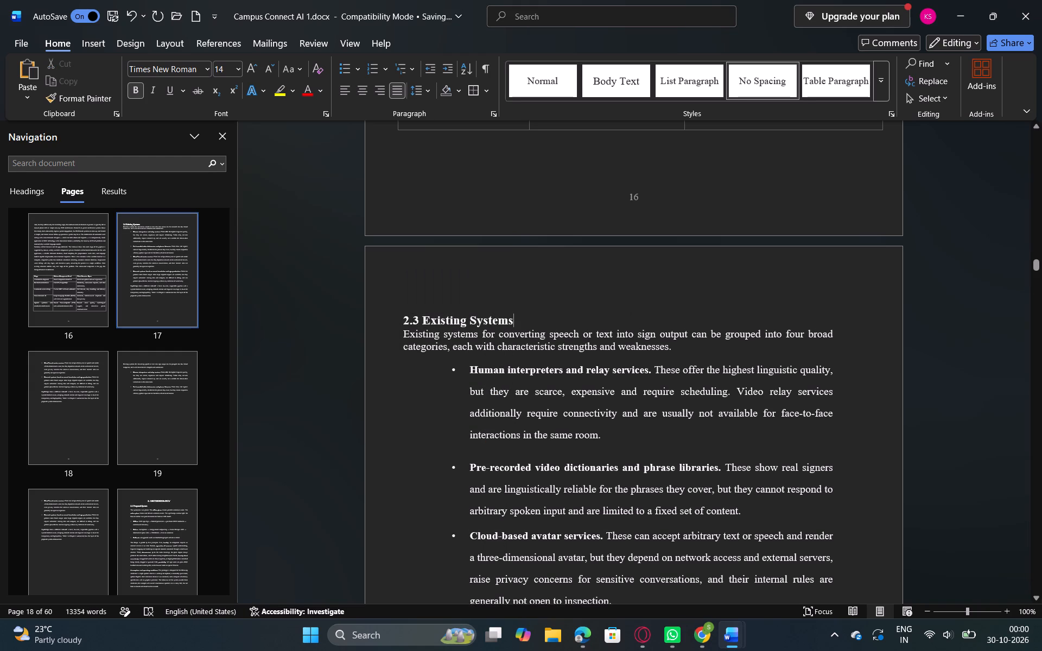
pyautogui.press('Return')
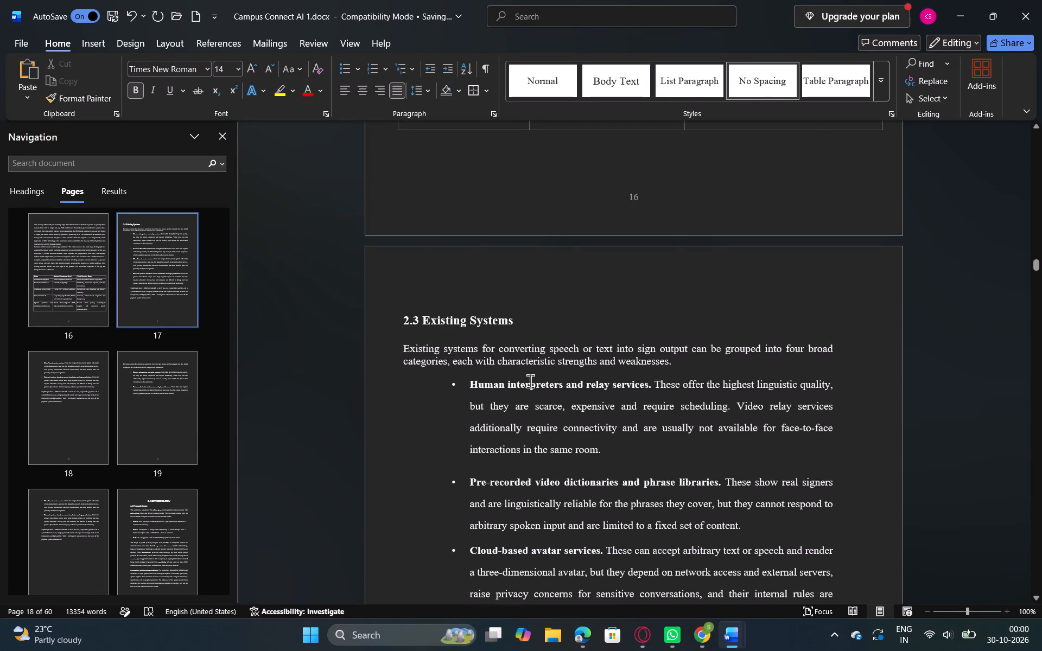
# Remove the bullet and indent from the "Human interpreters and relay services" item so it starts at the page margin.
pyautogui.click(448, 383)
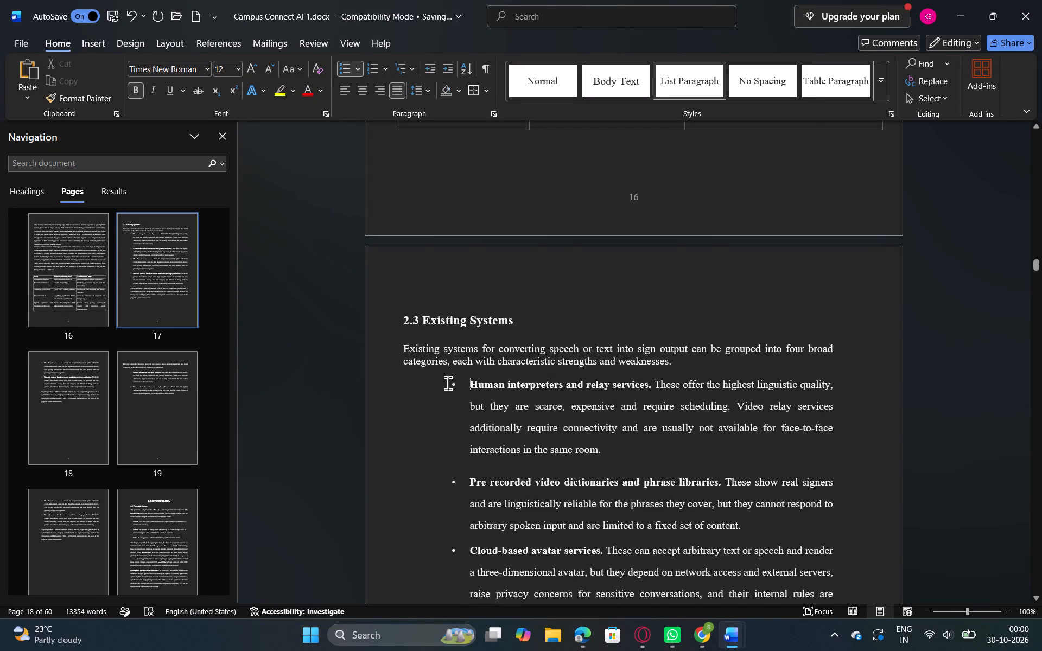
pyautogui.press('Left')
pyautogui.press('Left')
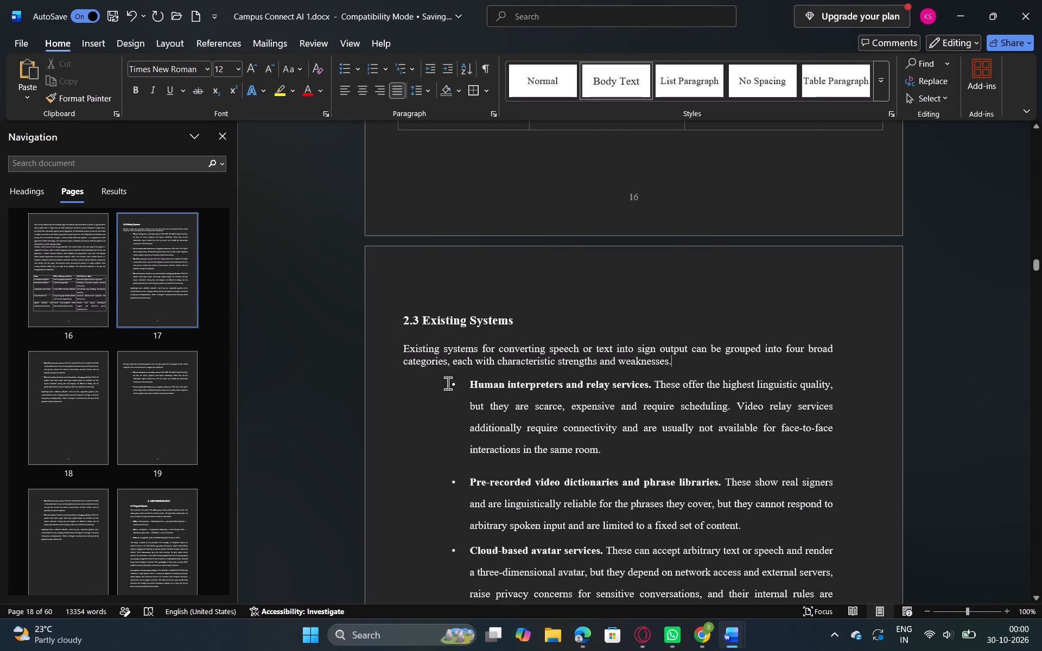
pyautogui.click(448, 383)
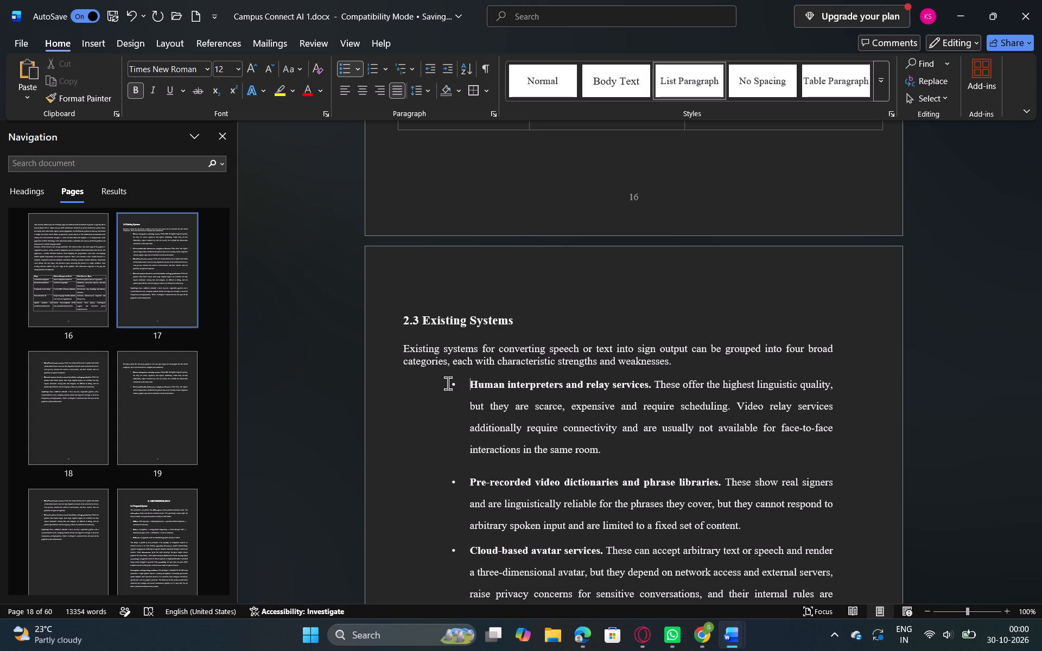
pyautogui.doubleClick(448, 383)
pyautogui.click(448, 383)
pyautogui.press('BackSpace')
pyautogui.press('BackSpace')
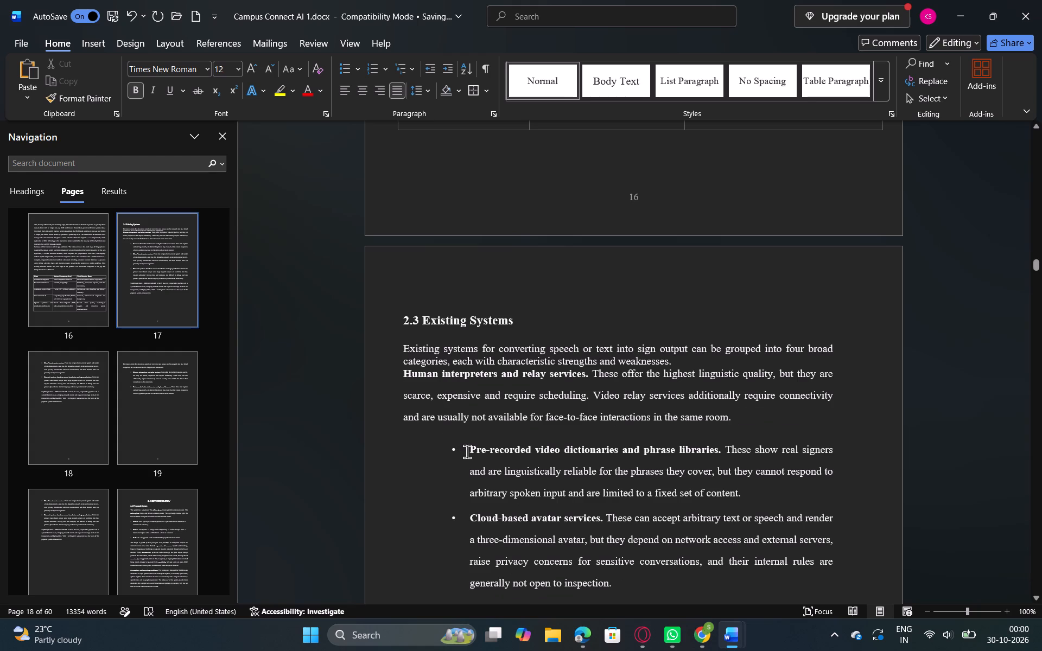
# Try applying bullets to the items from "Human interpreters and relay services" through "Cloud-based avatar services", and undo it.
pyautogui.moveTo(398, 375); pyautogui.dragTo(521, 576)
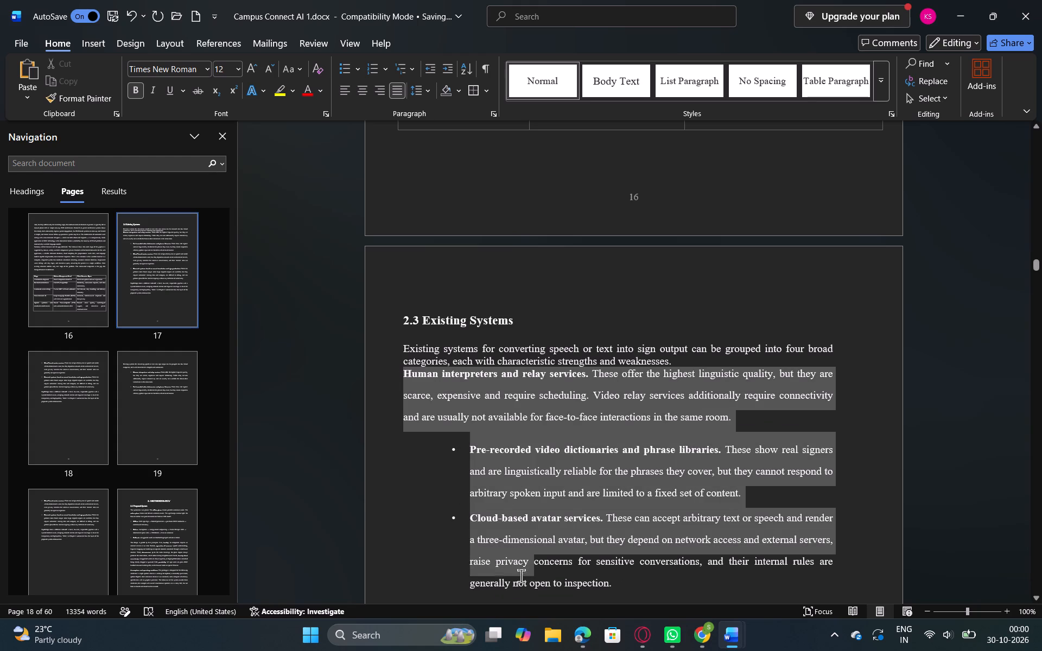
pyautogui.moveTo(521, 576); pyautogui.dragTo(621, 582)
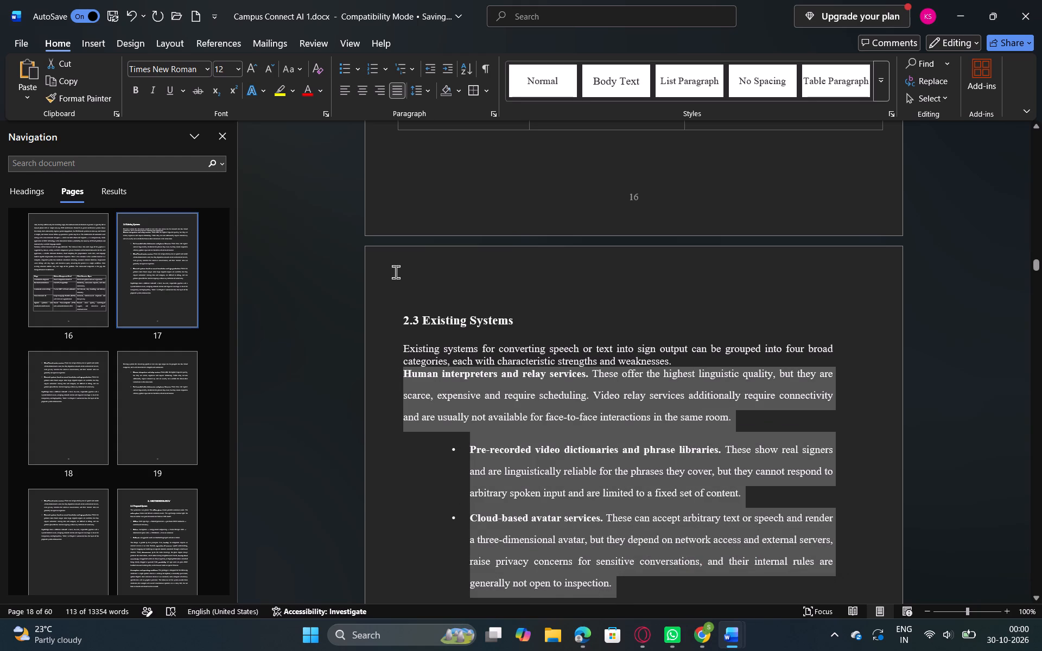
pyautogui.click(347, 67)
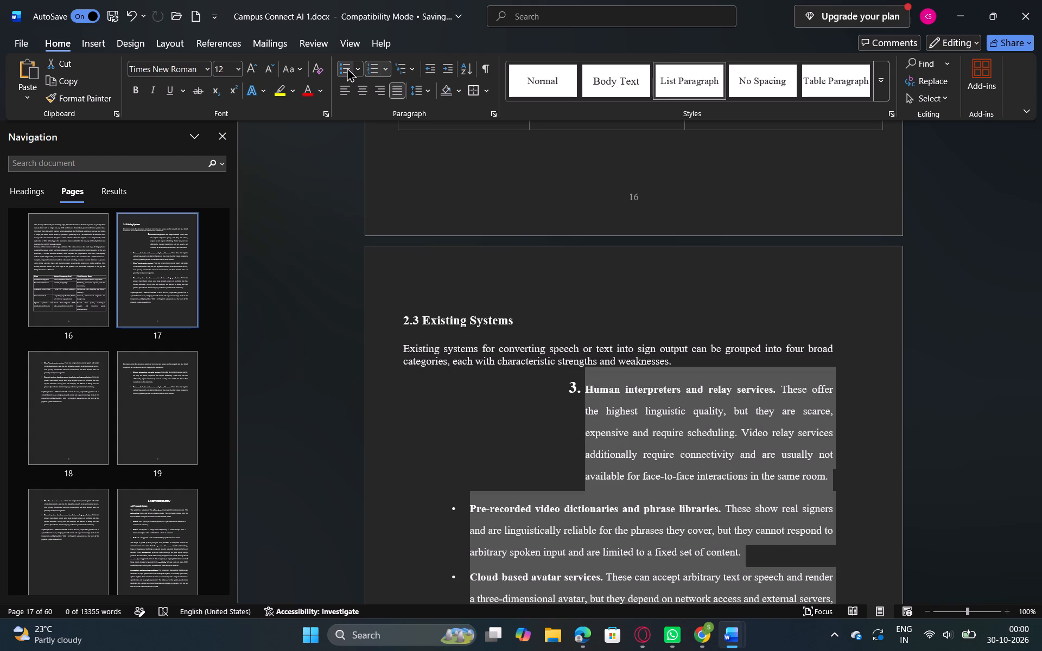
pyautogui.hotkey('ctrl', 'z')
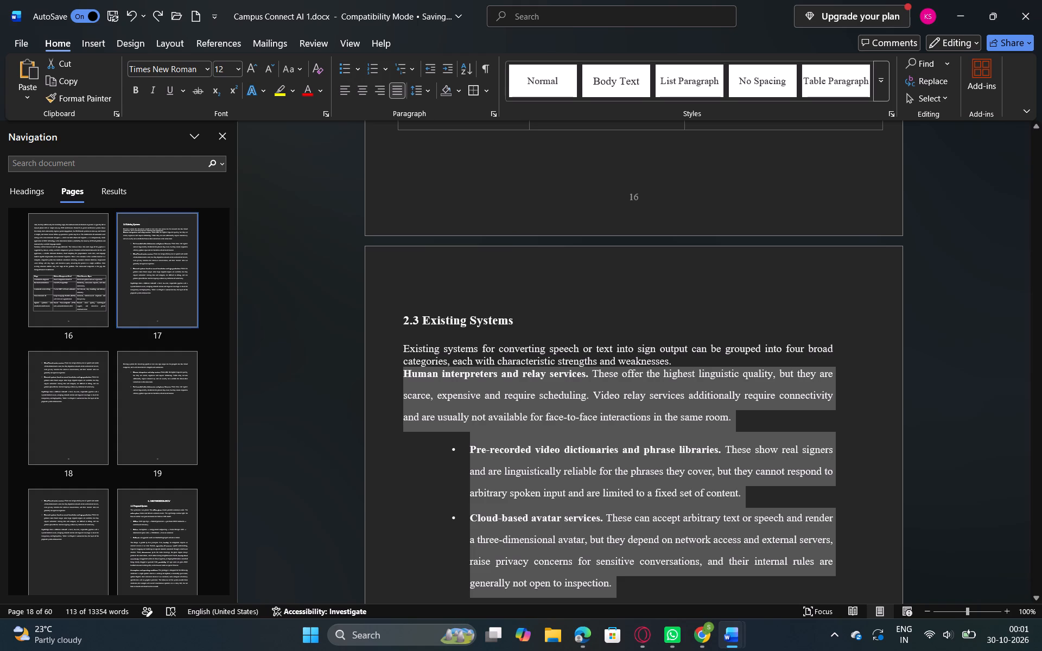
# Remove the bullets and indents from the "Pre-recorded video dictionaries", "Cloud-based avatar services" and "Research systems" items.
pyautogui.click(418, 487)
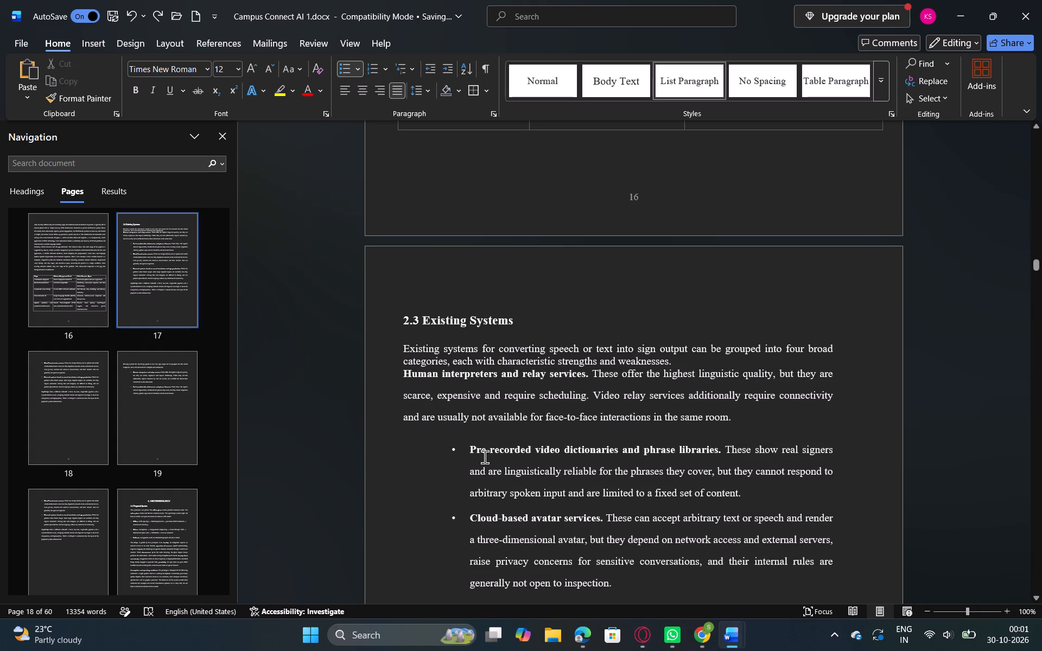
pyautogui.click(466, 446)
pyautogui.press('BackSpace')
pyautogui.press('BackSpace')
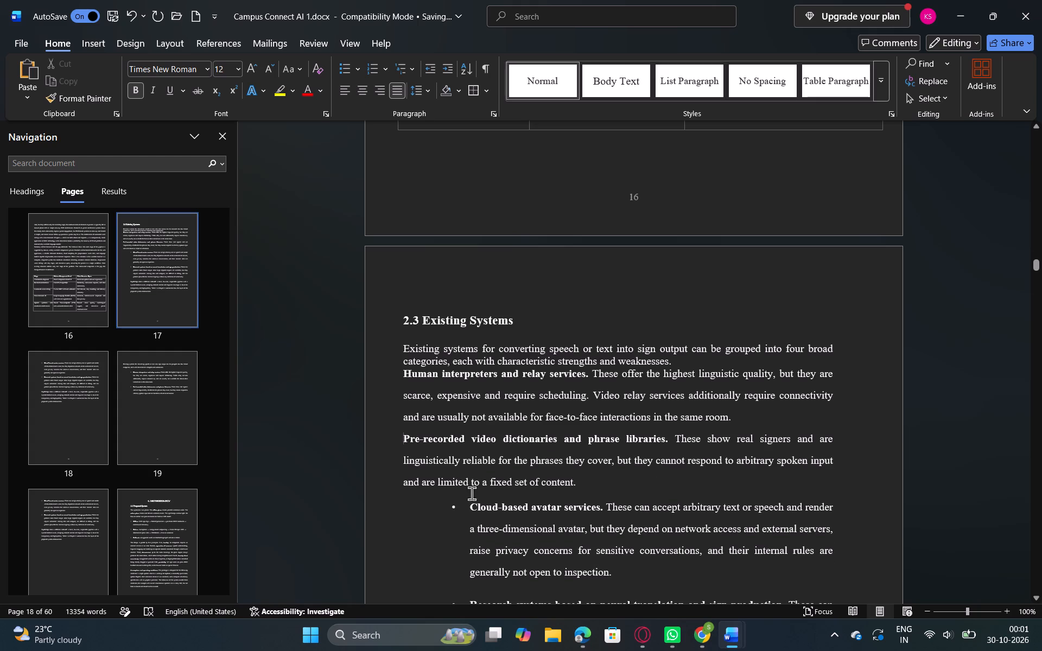
pyautogui.click(467, 505)
pyautogui.press('BackSpace')
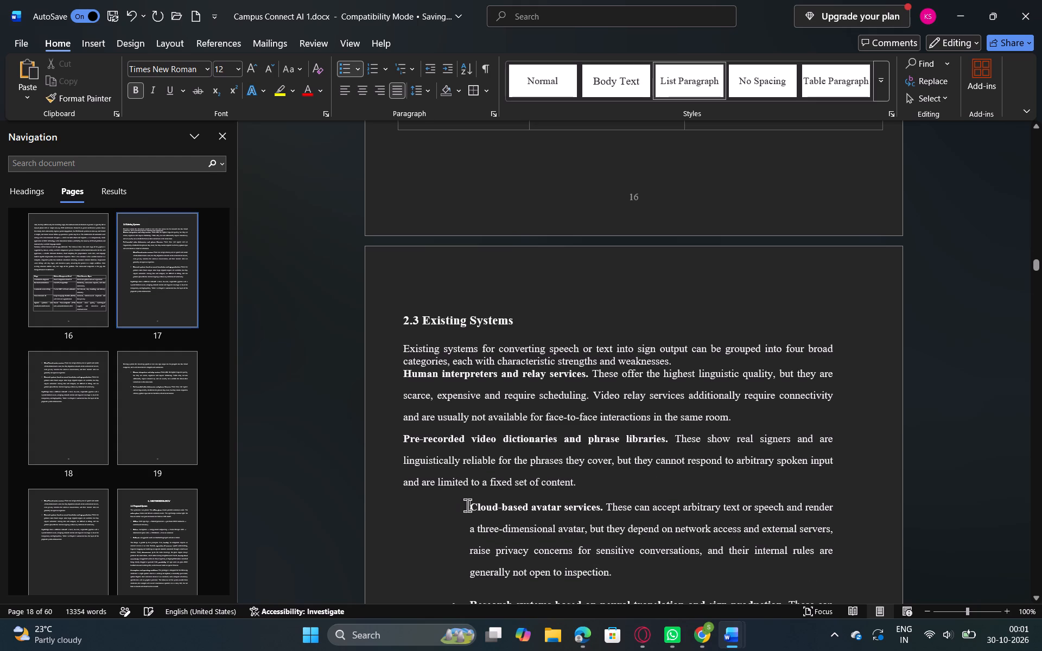
pyautogui.press('BackSpace')
pyautogui.scroll(-1, 467, 505)
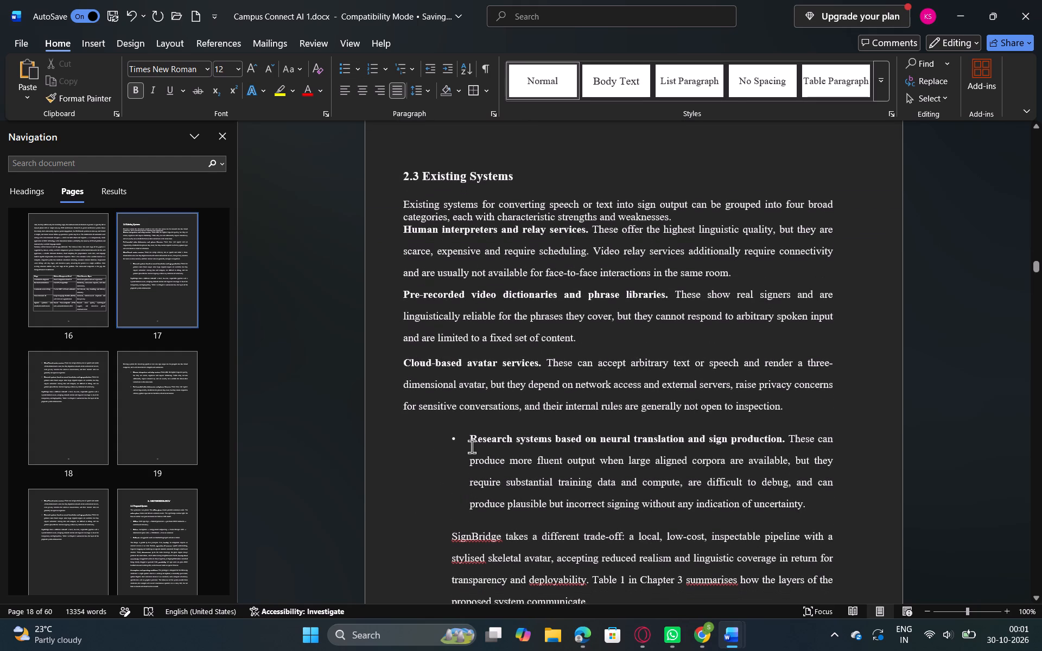
pyautogui.click(472, 441)
pyautogui.press('BackSpace')
pyautogui.press('BackSpace')
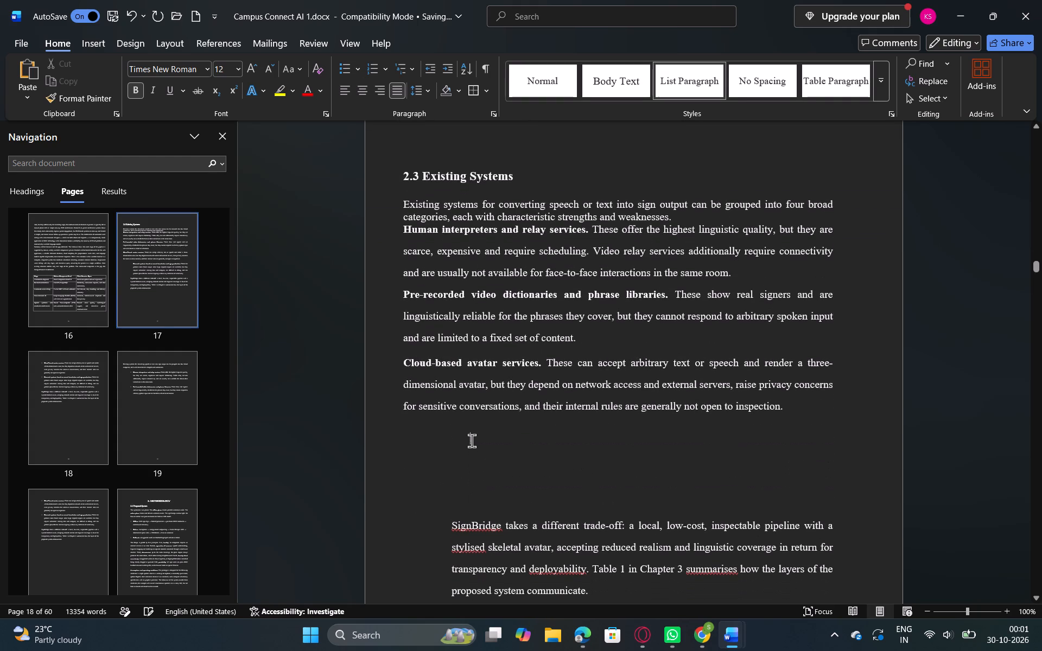
# Remove the left indent from the "SignBridge takes a different trade-off" paragraph at the end of section 2.3.
pyautogui.scroll(-1, 472, 441)
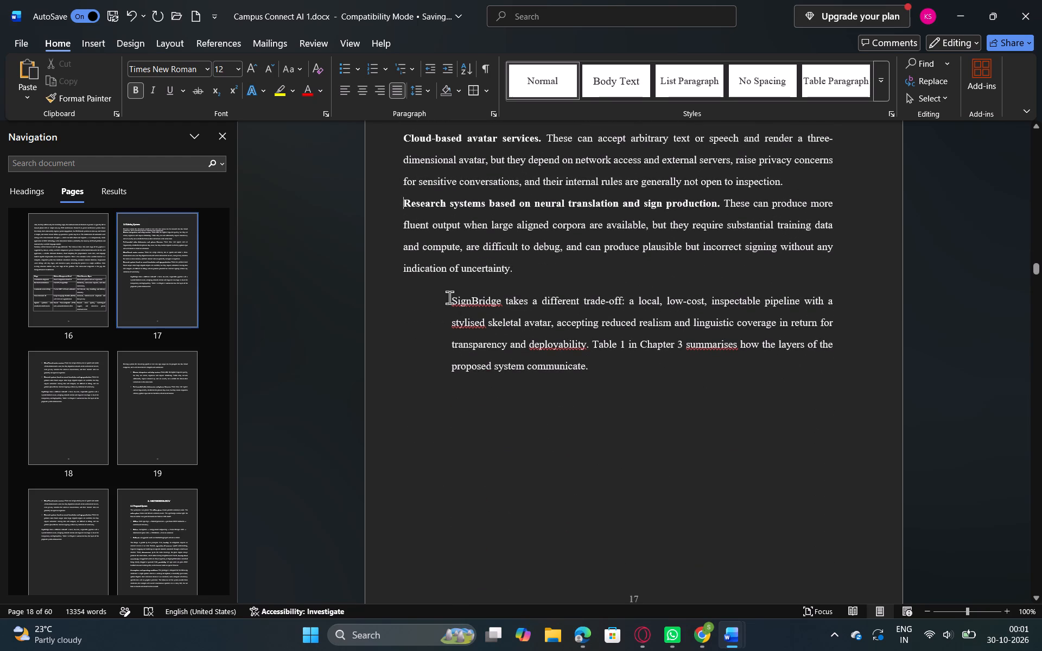
pyautogui.click(446, 297)
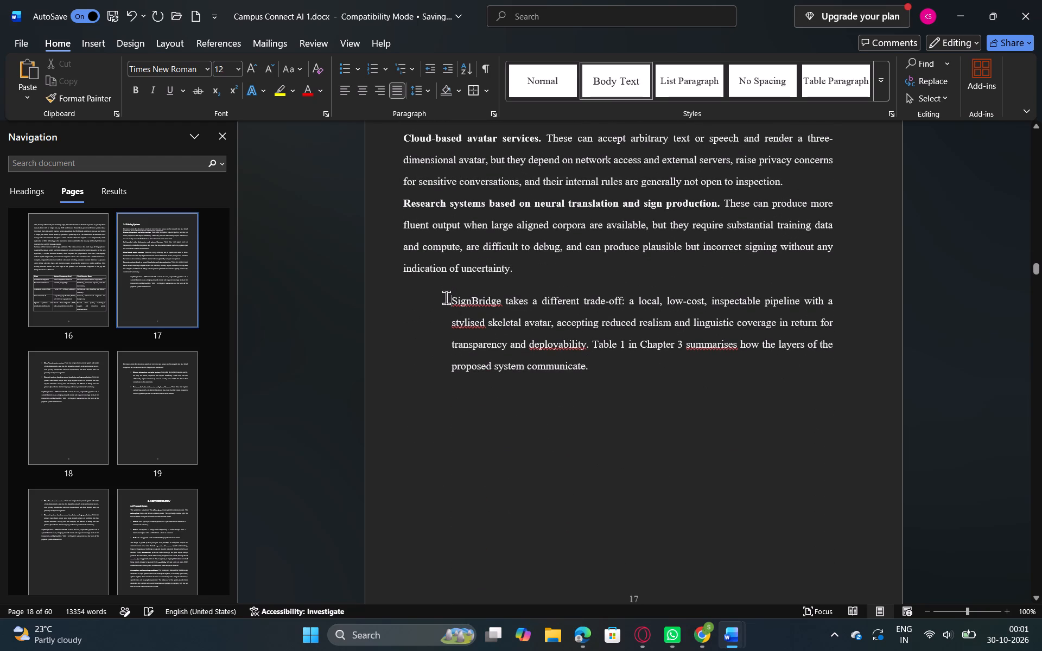
pyautogui.press('BackSpace')
# Insert an empty line between the section 2.3 introductory paragraph and the "Human interpreters and relay services" paragraph.
pyautogui.scroll(1, 446, 297)
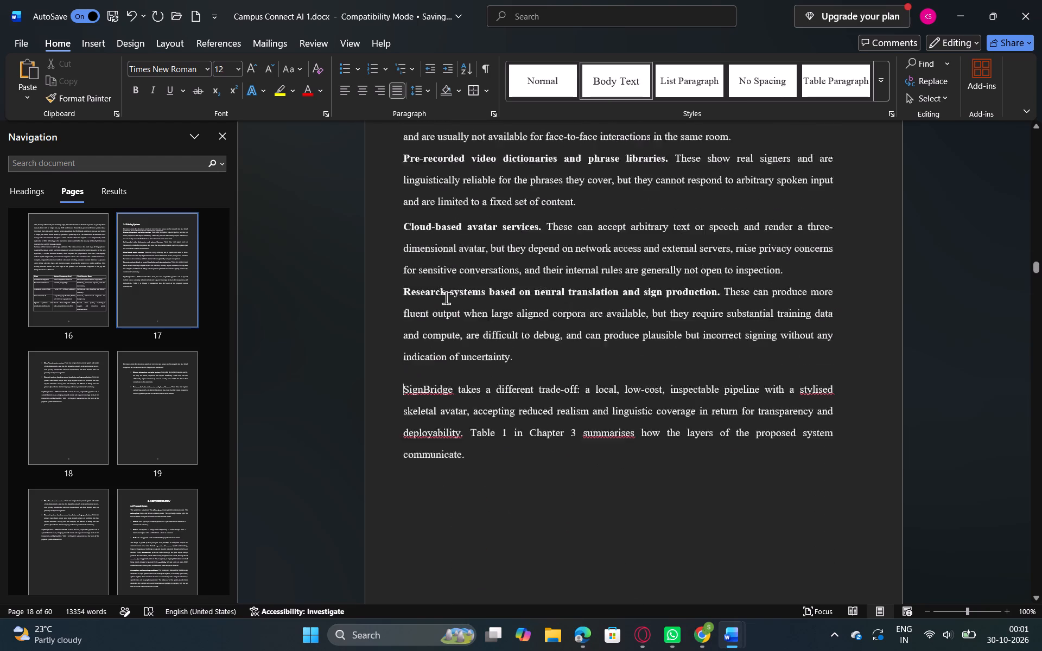
pyautogui.scroll(1, 446, 297)
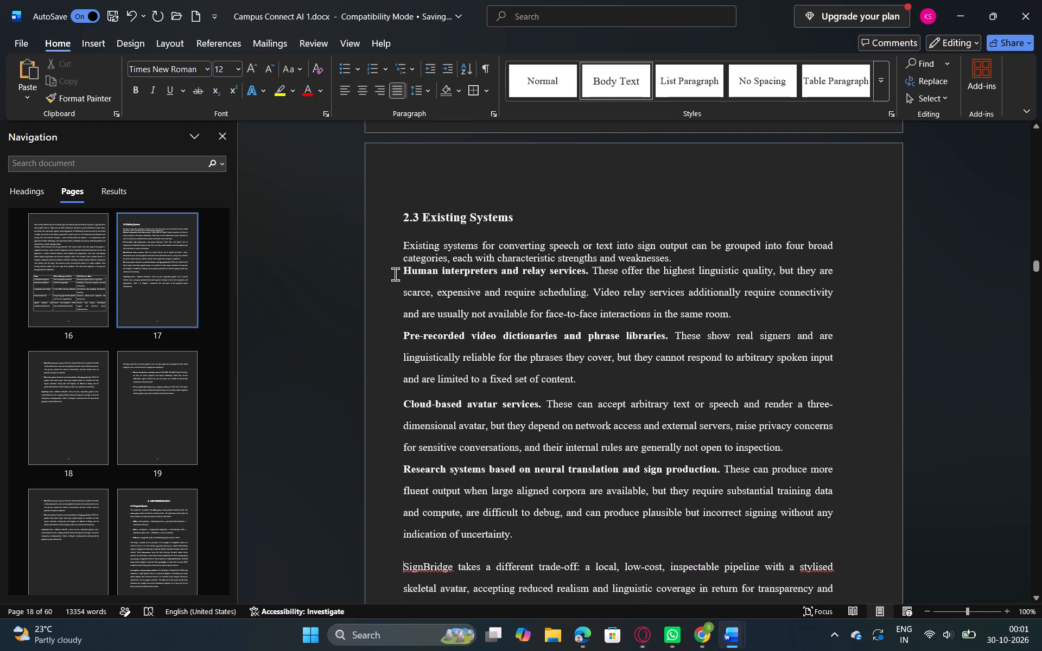
pyautogui.click(676, 259)
pyautogui.press('Return')
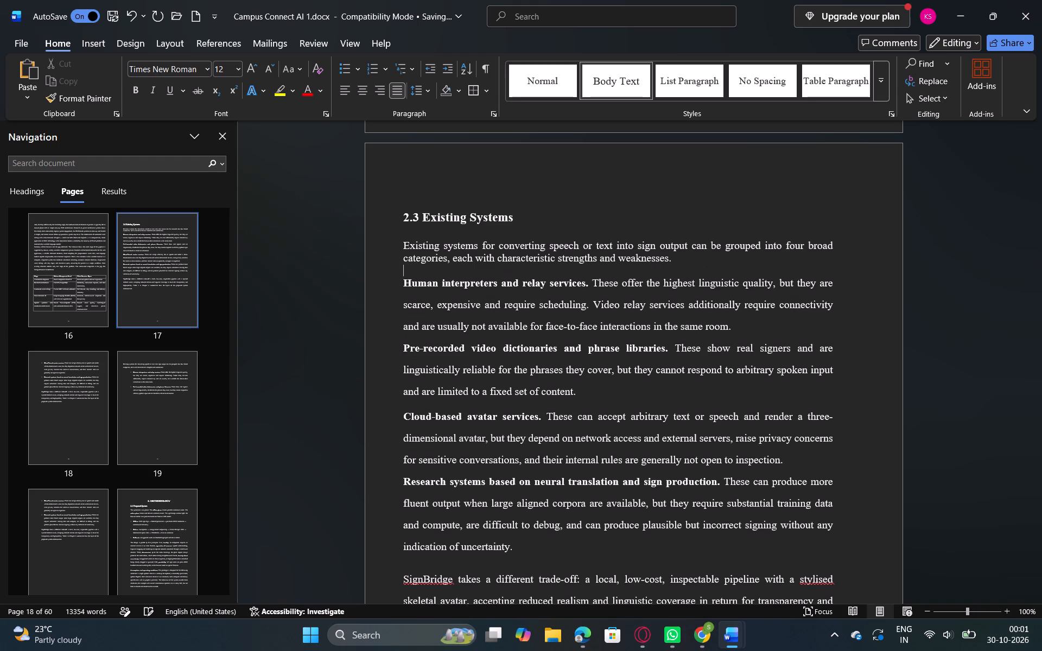
# Apply solid round bullets to the four section 2.3 paragraphs from "Human interpreters and relay services" through "Research systems based on neural translation".
pyautogui.moveTo(404, 280); pyautogui.dragTo(491, 443)
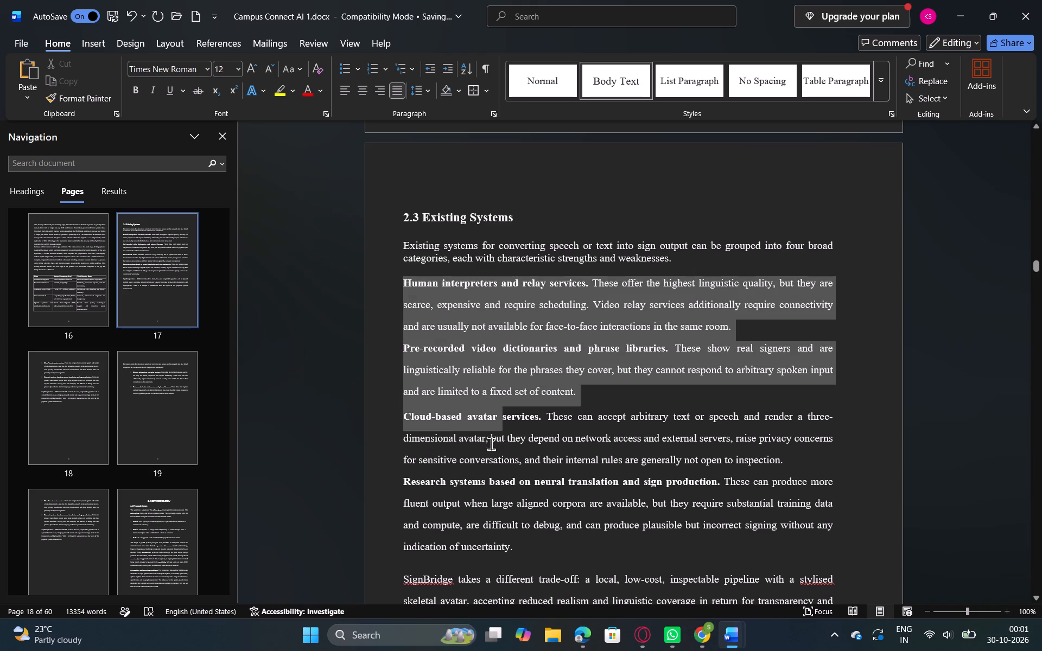
pyautogui.moveTo(491, 443); pyautogui.dragTo(528, 558)
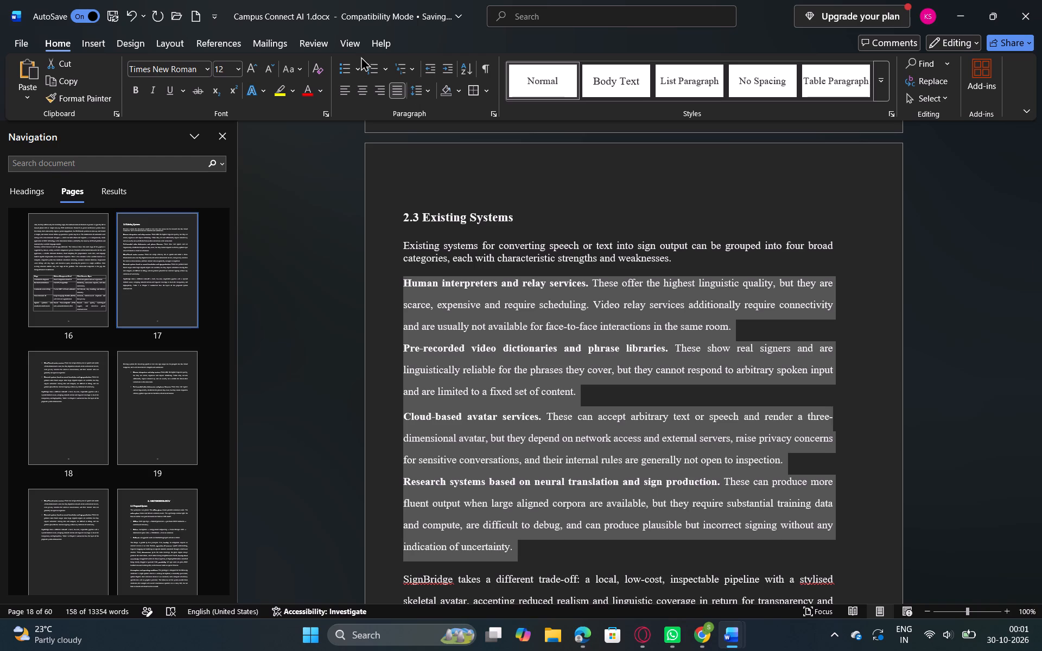
pyautogui.click(344, 64)
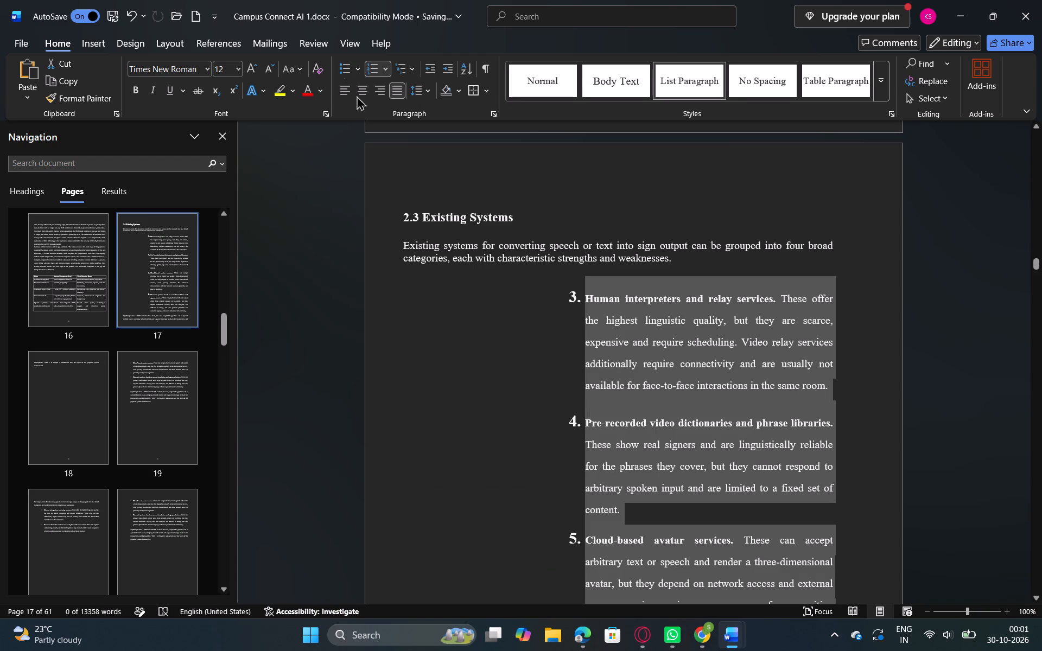
pyautogui.scroll(1, 434, 226)
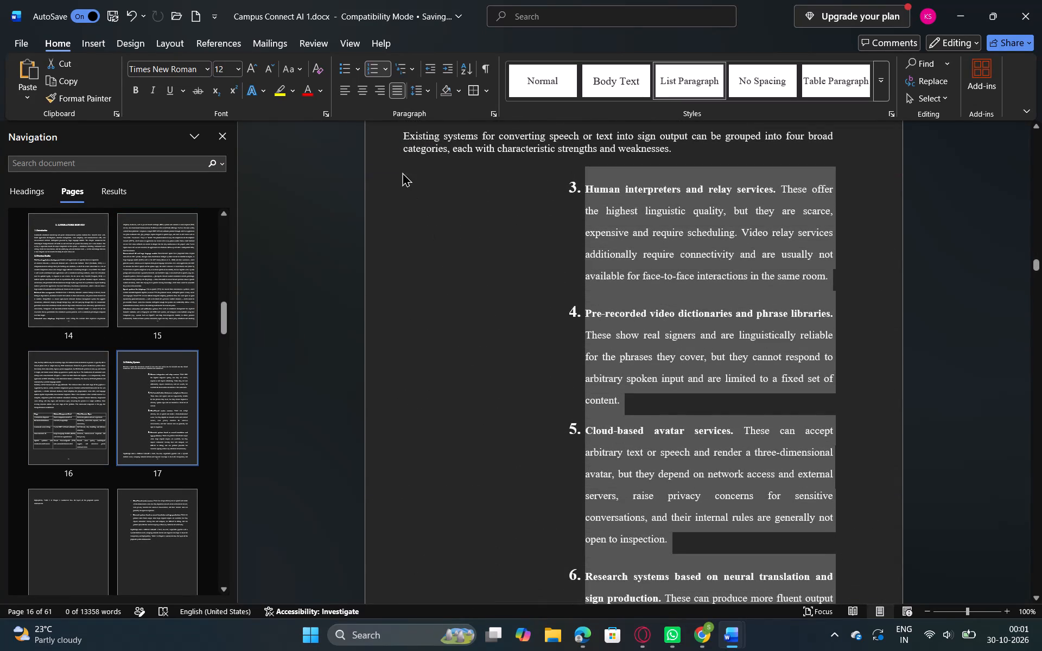
pyautogui.click(346, 76)
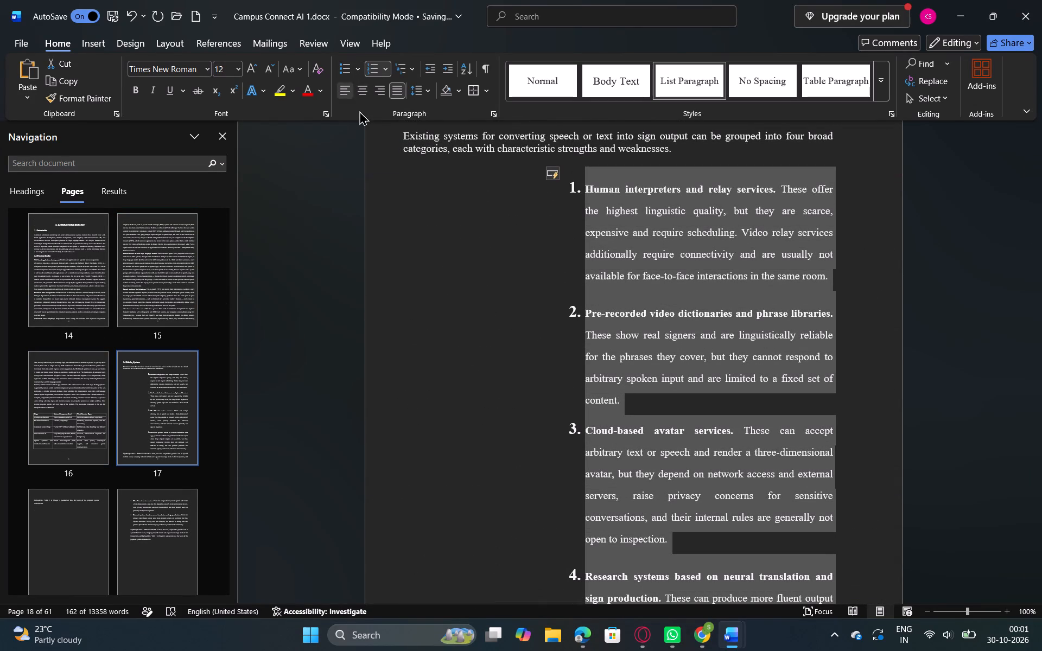
pyautogui.click(350, 63)
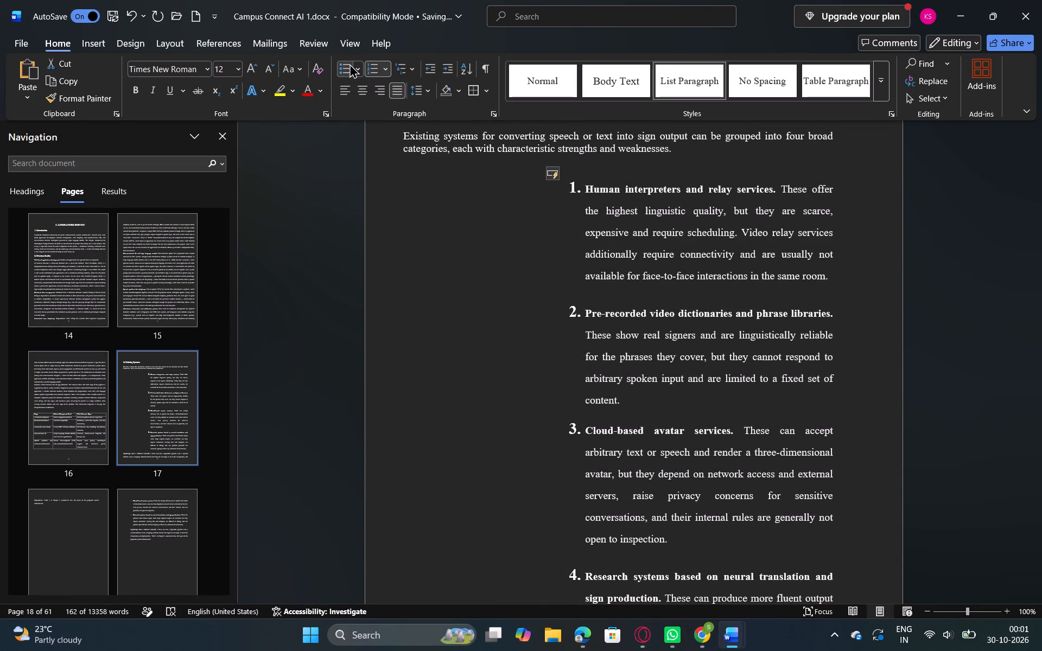
pyautogui.click(350, 63)
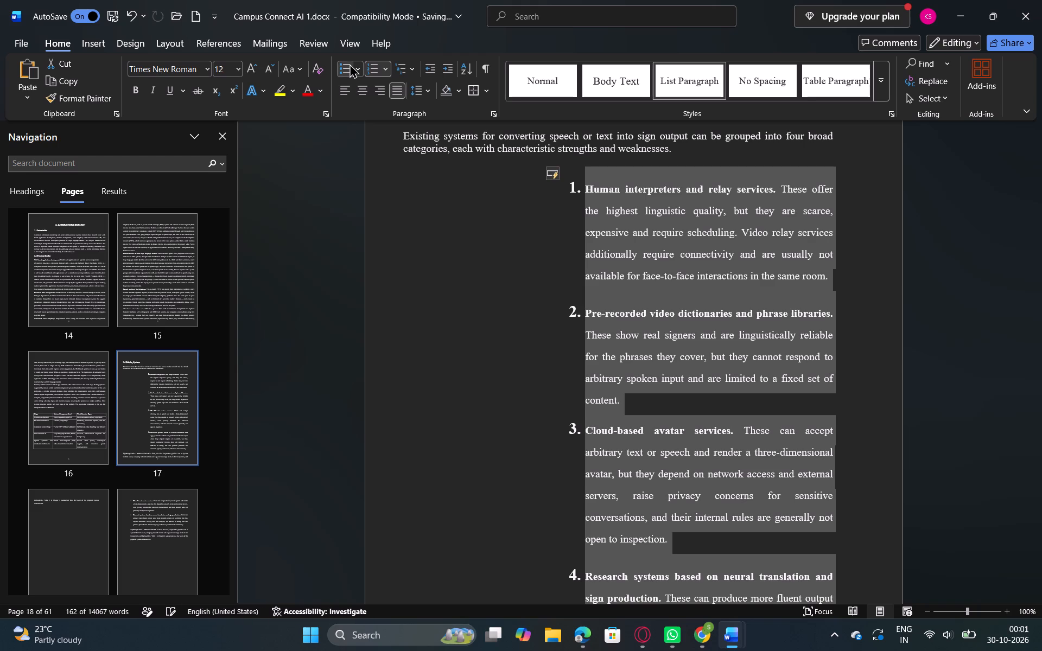
pyautogui.click(350, 63)
pyautogui.click(358, 67)
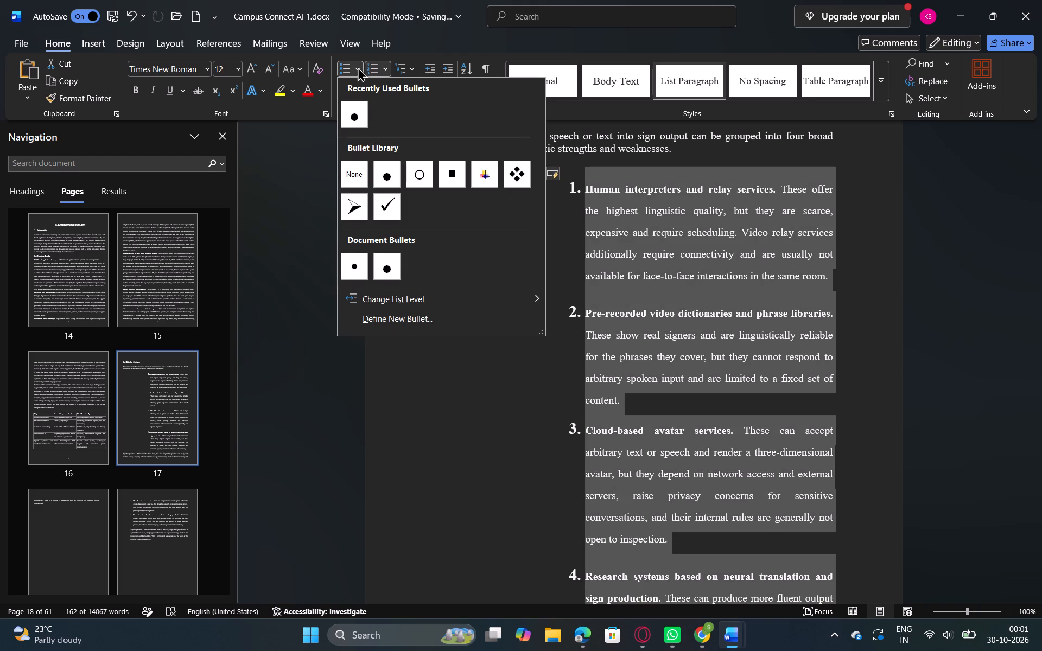
pyautogui.click(351, 122)
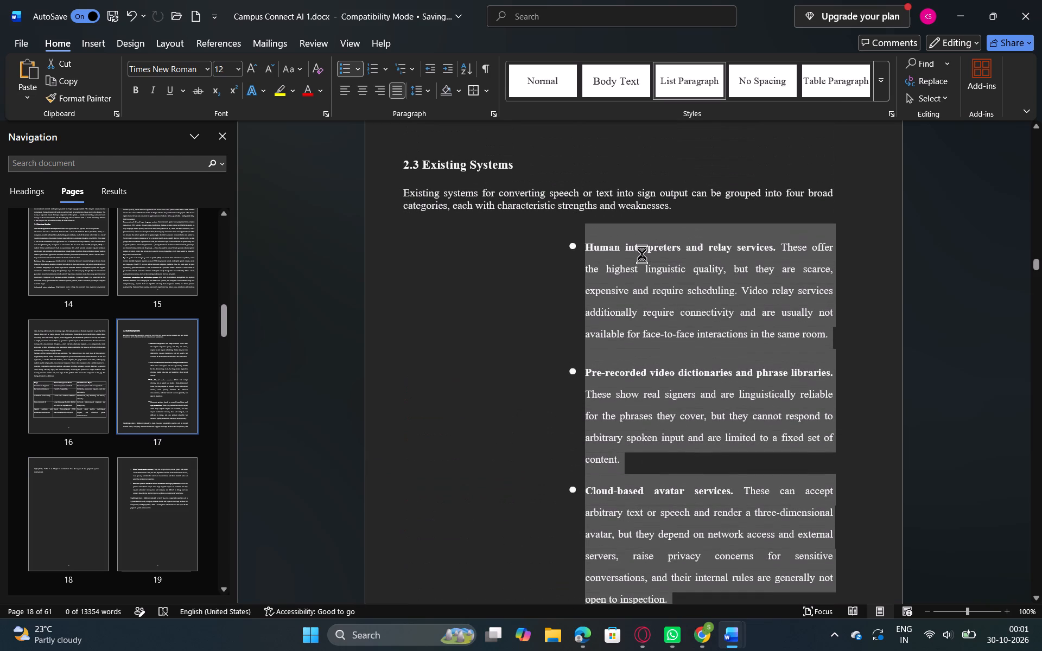
pyautogui.click(561, 245)
pyautogui.click(561, 245)
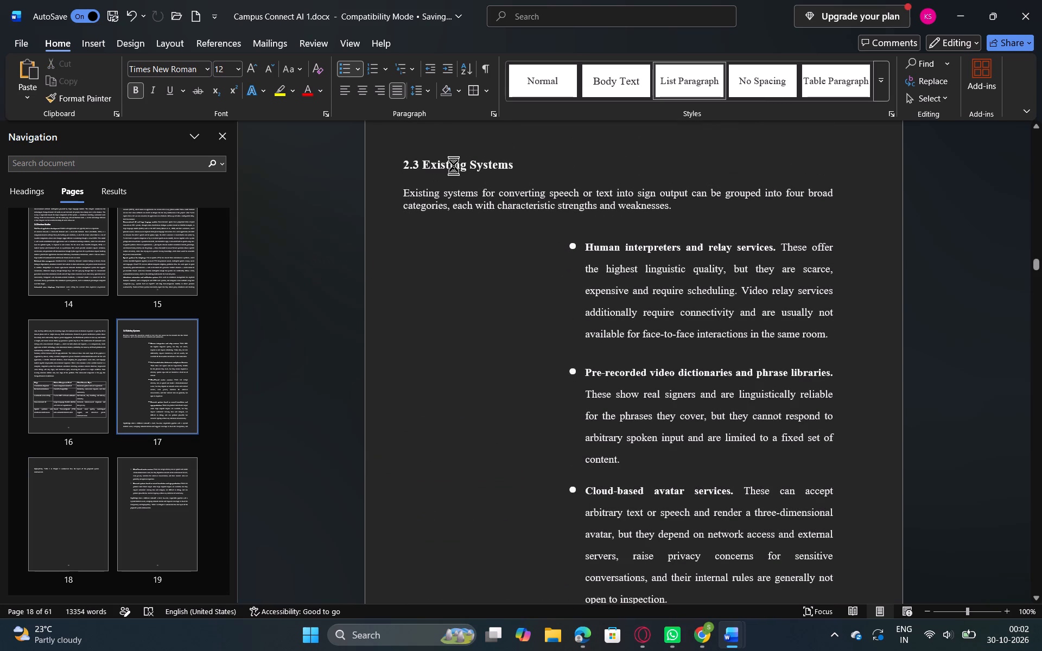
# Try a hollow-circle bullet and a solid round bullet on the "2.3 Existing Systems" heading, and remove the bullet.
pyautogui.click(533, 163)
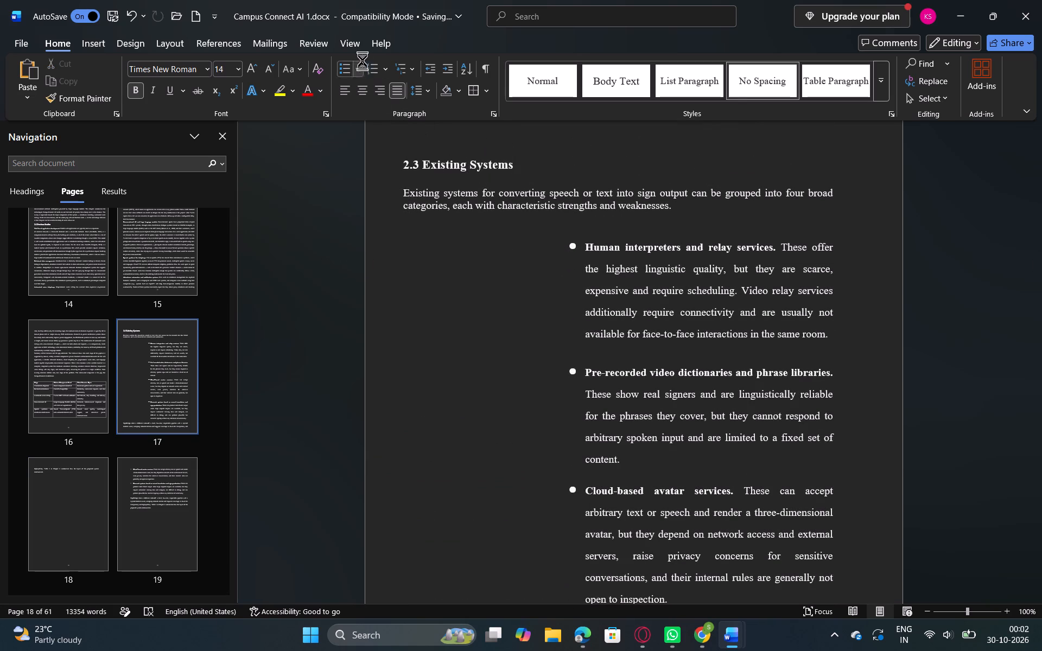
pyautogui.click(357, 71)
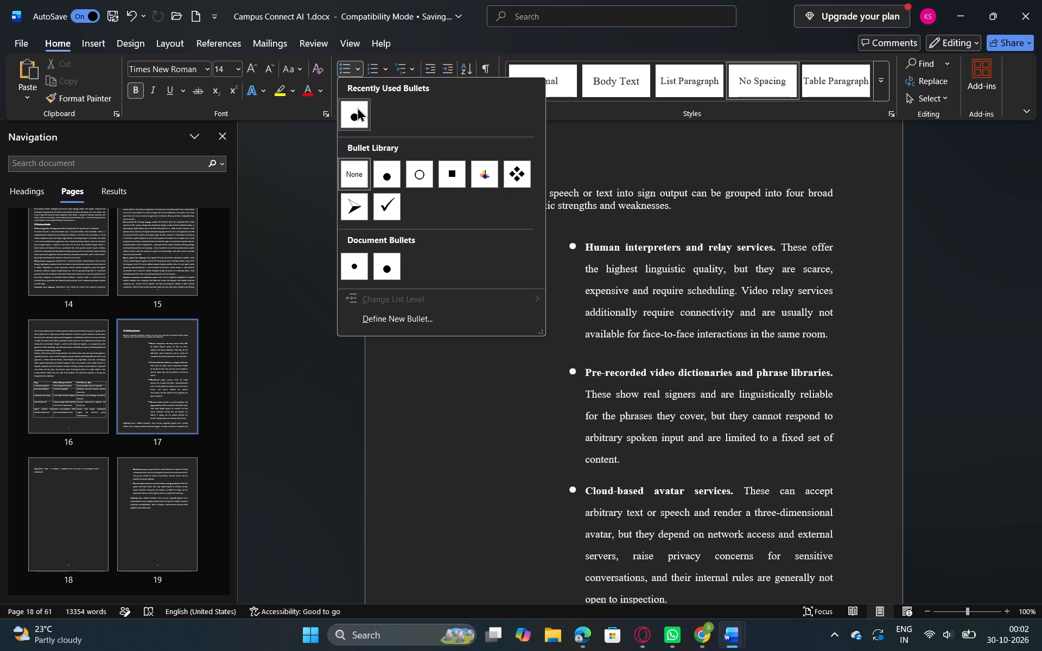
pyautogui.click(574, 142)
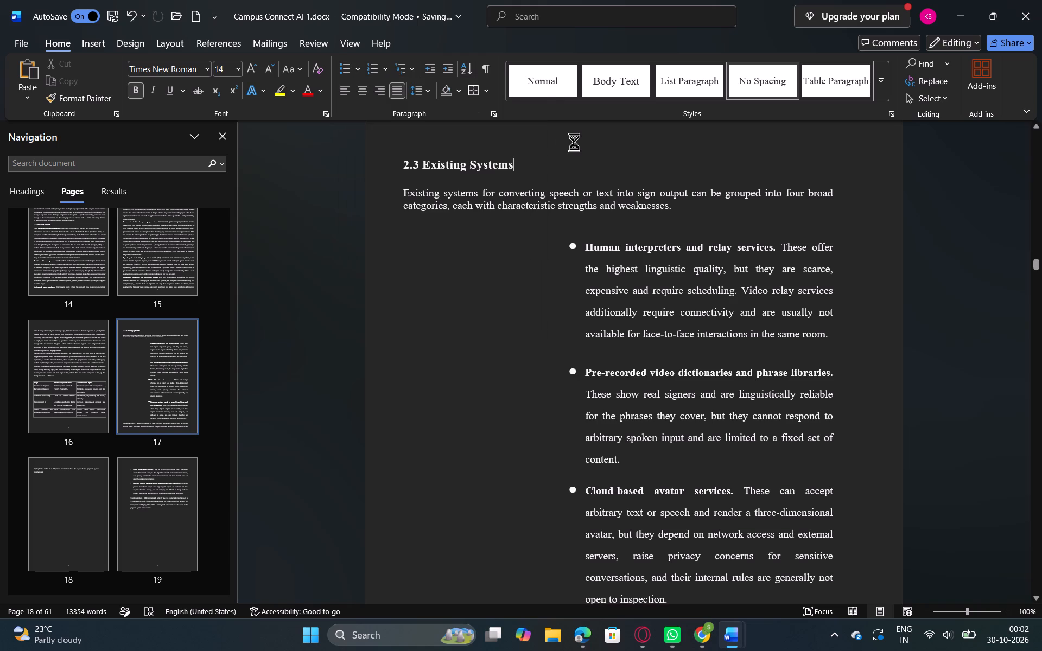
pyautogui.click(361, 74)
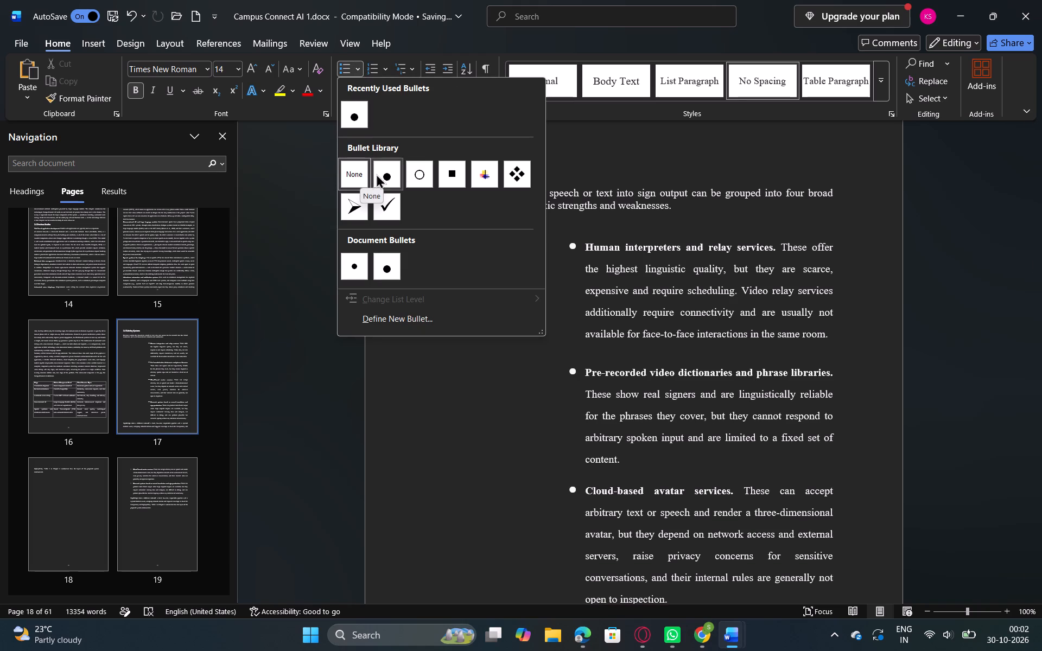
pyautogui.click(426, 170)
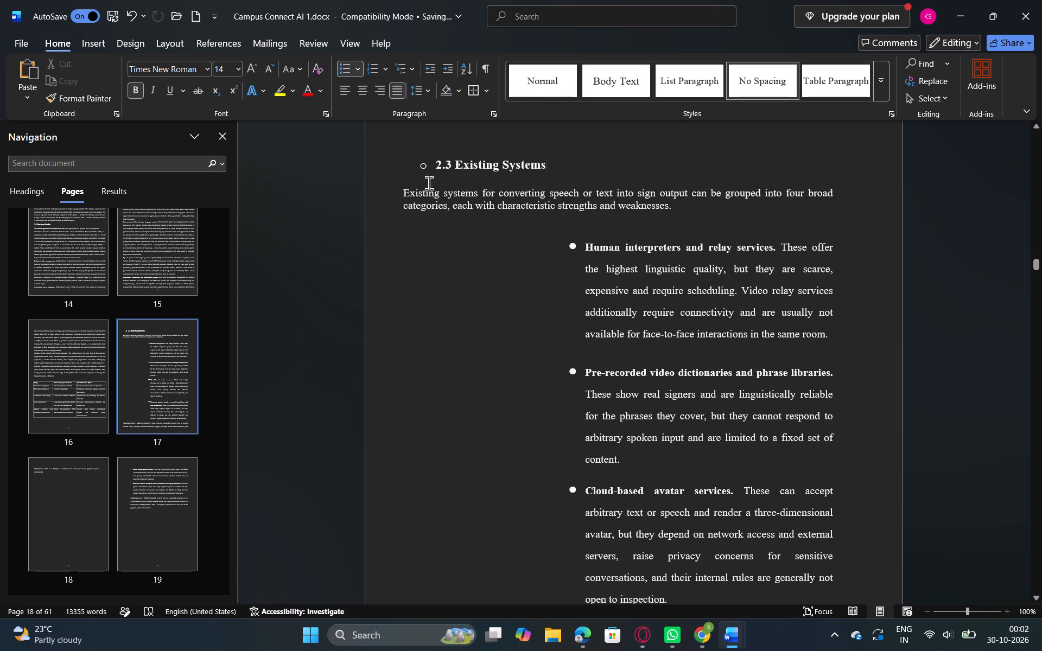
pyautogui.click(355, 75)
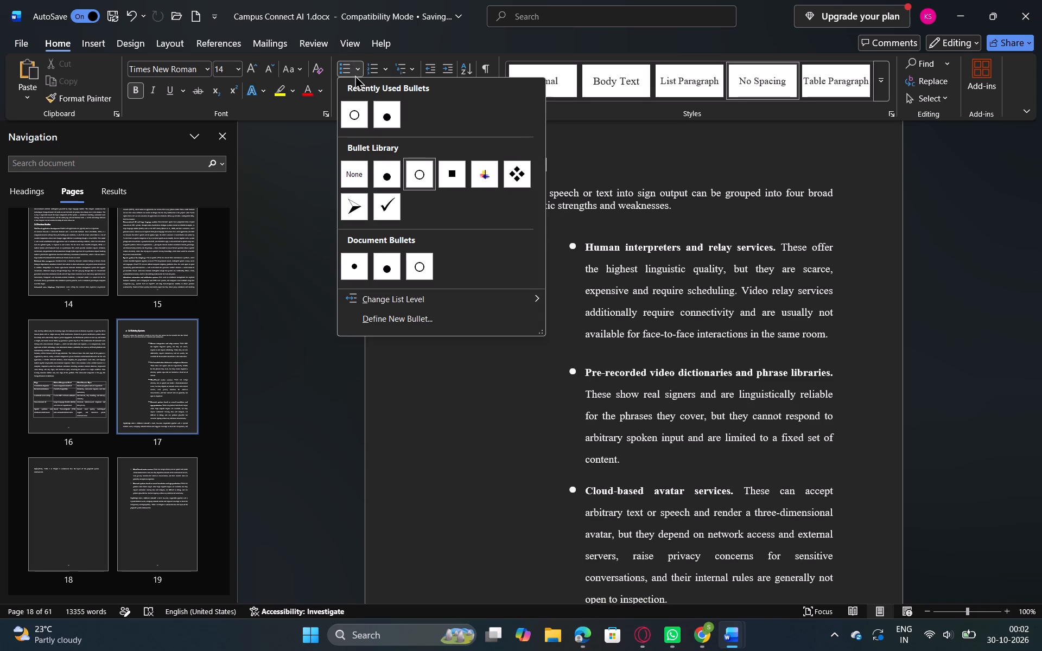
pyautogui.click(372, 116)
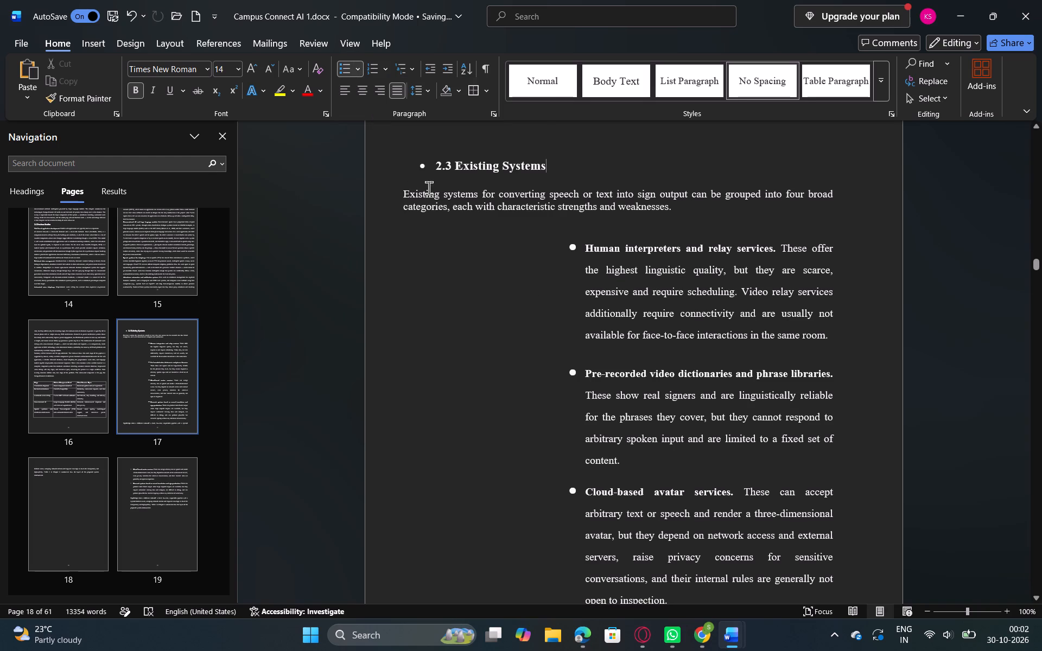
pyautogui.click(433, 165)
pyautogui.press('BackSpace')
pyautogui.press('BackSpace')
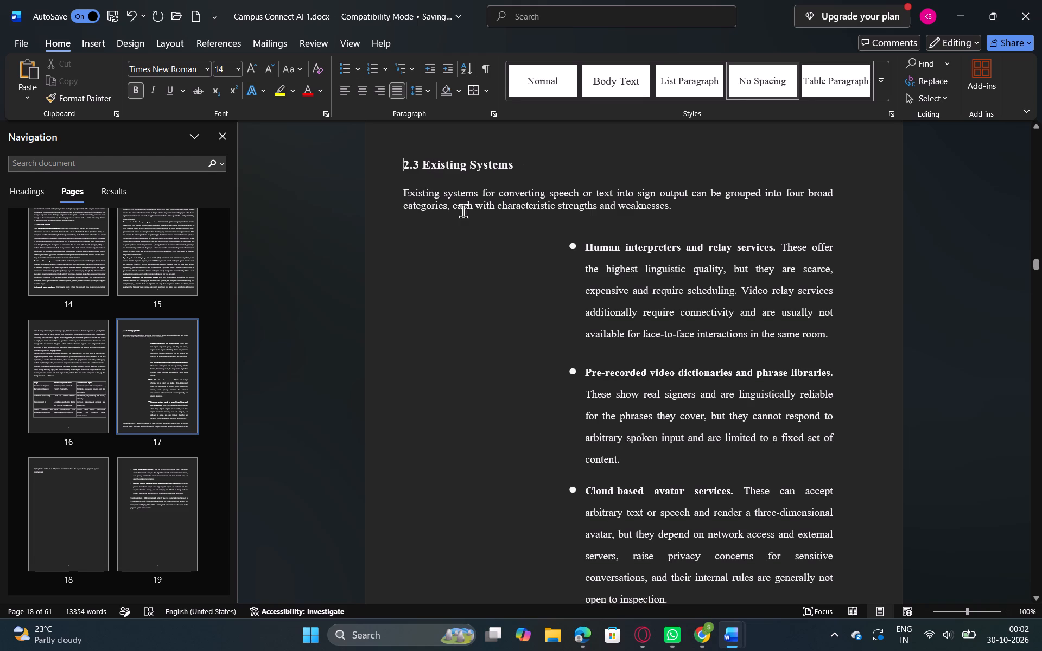
# Delete the empty line between the section 2.3 introductory paragraph and the "Human interpreters and relay services" item.
pyautogui.click(561, 246)
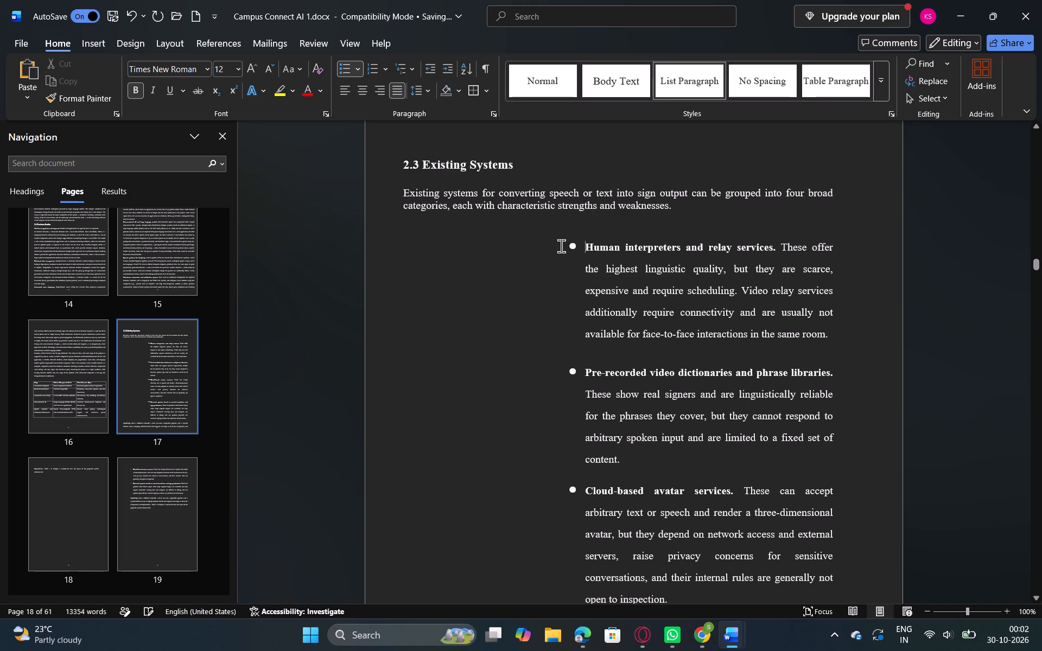
pyautogui.press('Left')
pyautogui.press('Left')
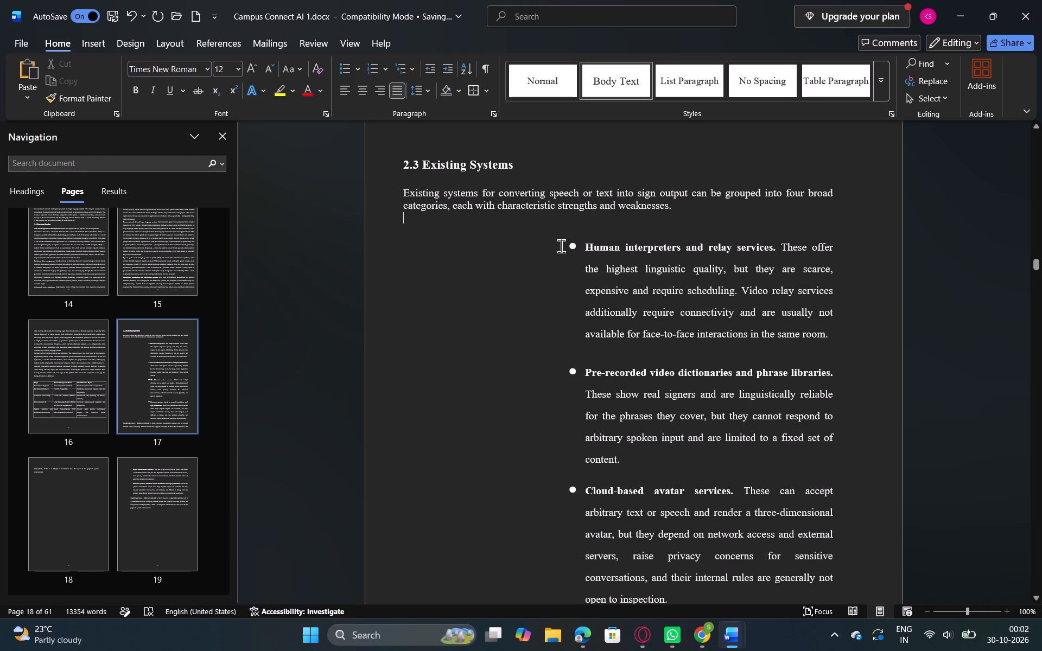
pyautogui.press('BackSpace')
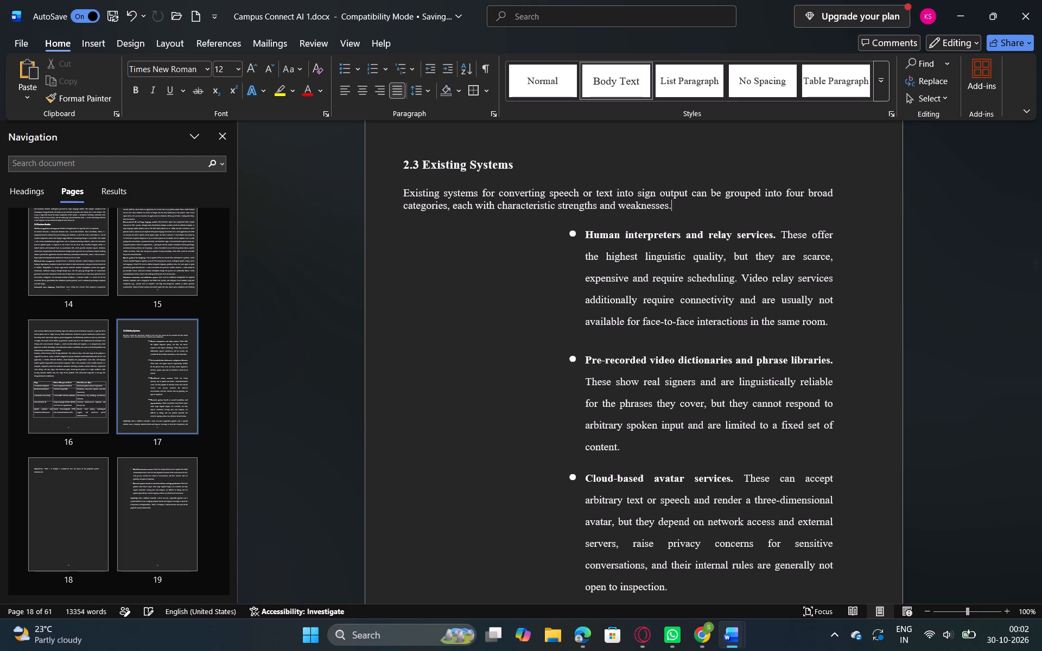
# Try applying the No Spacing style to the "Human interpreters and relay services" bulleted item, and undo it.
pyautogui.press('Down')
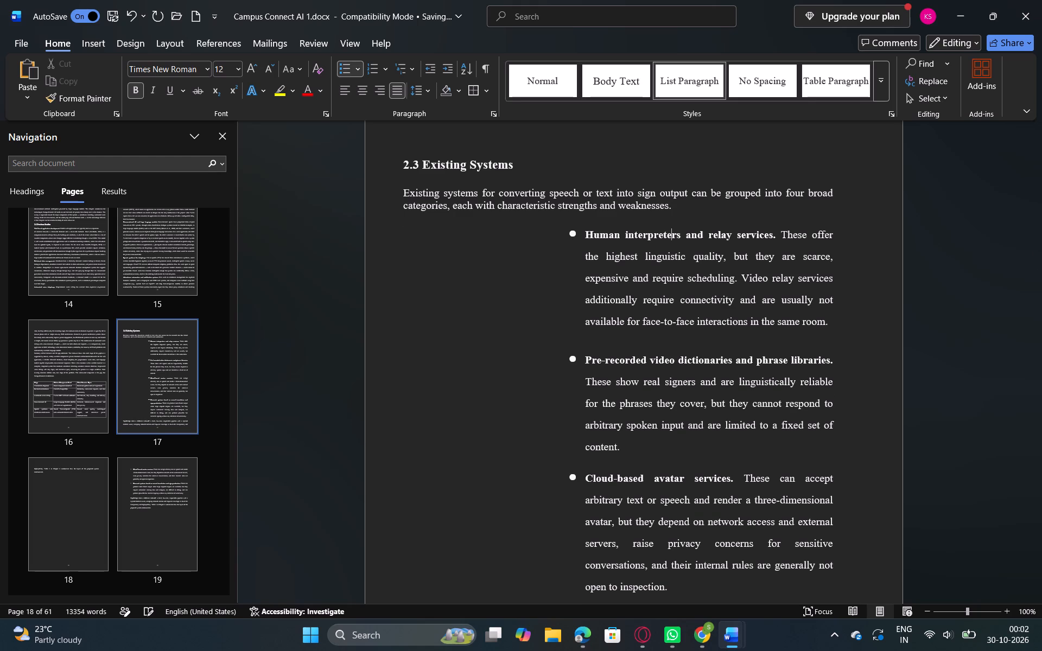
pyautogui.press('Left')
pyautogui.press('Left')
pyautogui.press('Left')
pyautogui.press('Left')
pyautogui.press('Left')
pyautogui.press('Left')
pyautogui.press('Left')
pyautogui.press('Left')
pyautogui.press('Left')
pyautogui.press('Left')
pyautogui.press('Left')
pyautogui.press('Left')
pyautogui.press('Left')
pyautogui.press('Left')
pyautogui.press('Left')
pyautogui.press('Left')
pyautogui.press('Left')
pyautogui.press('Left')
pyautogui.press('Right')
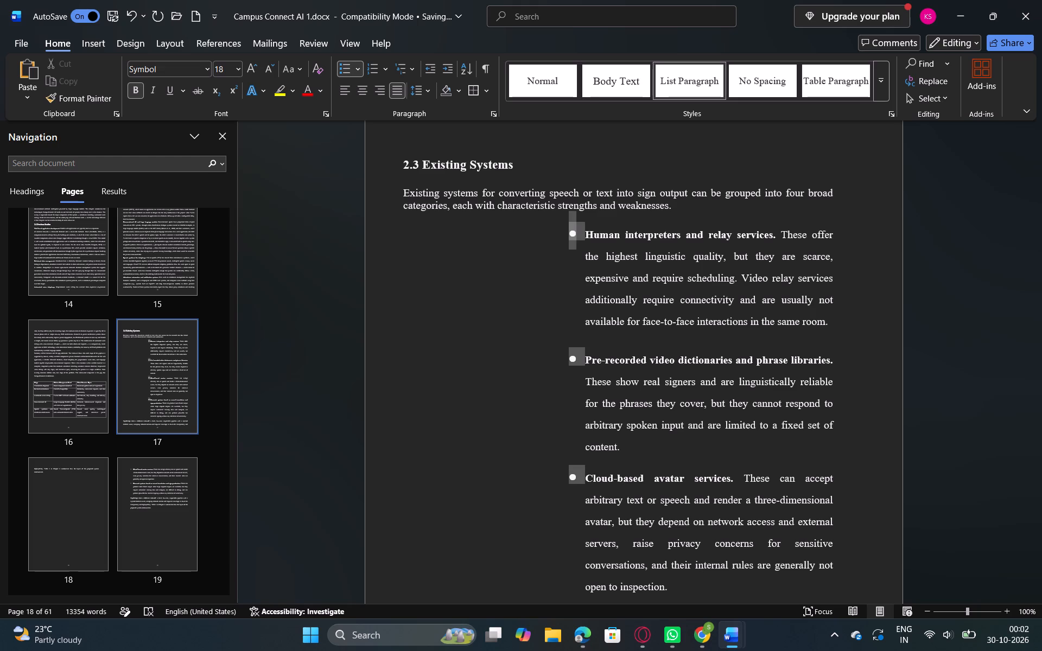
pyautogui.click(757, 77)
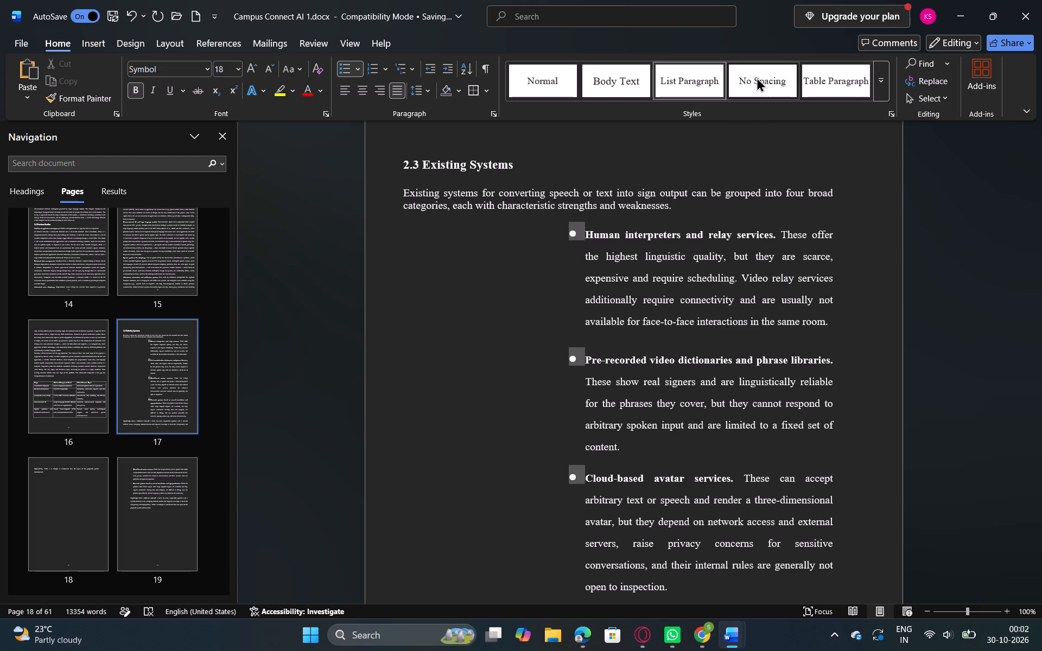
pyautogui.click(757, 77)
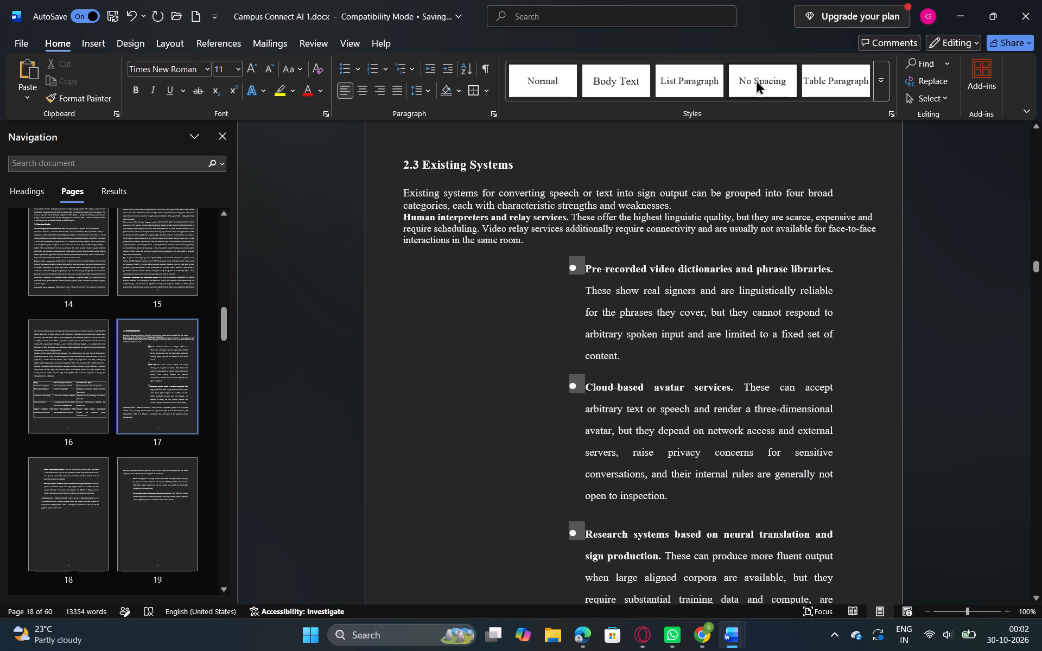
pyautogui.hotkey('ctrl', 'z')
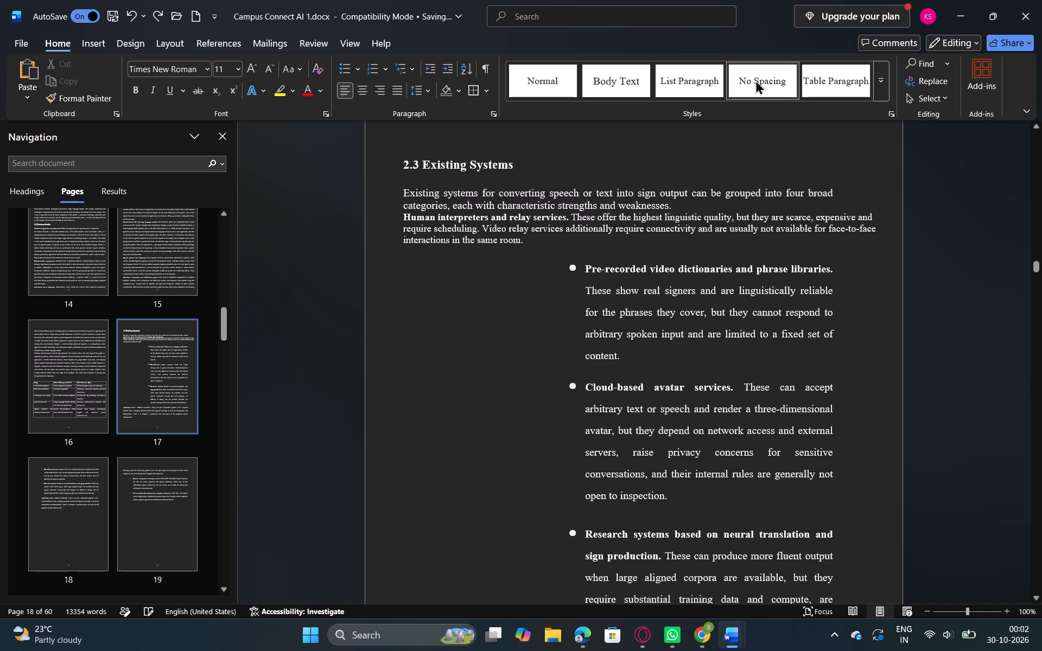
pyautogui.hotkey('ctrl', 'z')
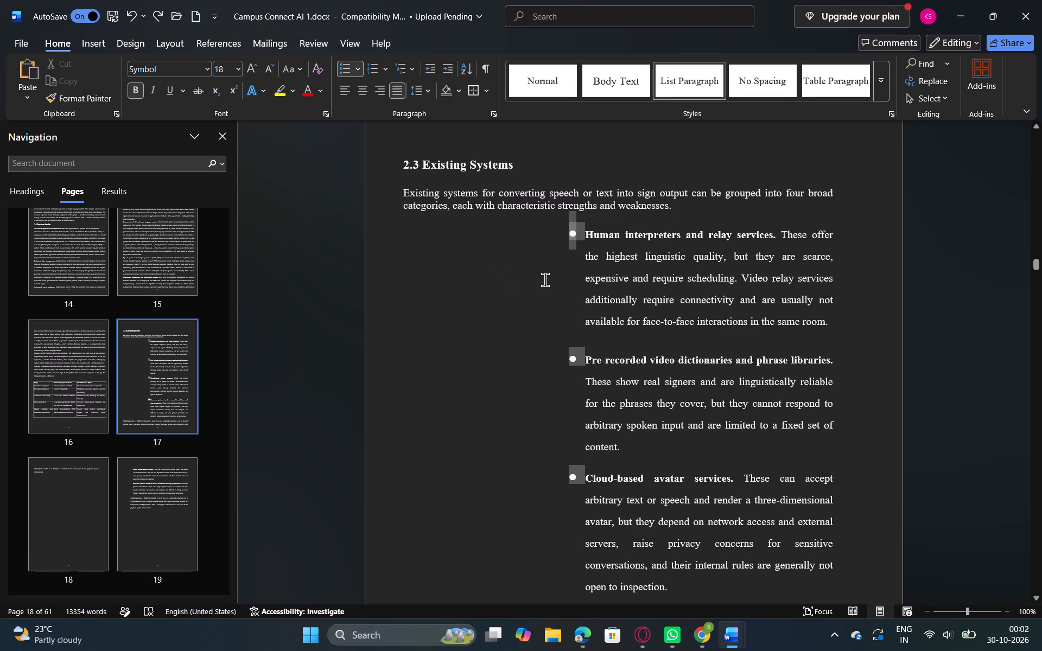
# Left-align the bulleted items from "Human interpreters and relay services" through "Cloud-based avatar services".
pyautogui.click(564, 234)
pyautogui.click(564, 234)
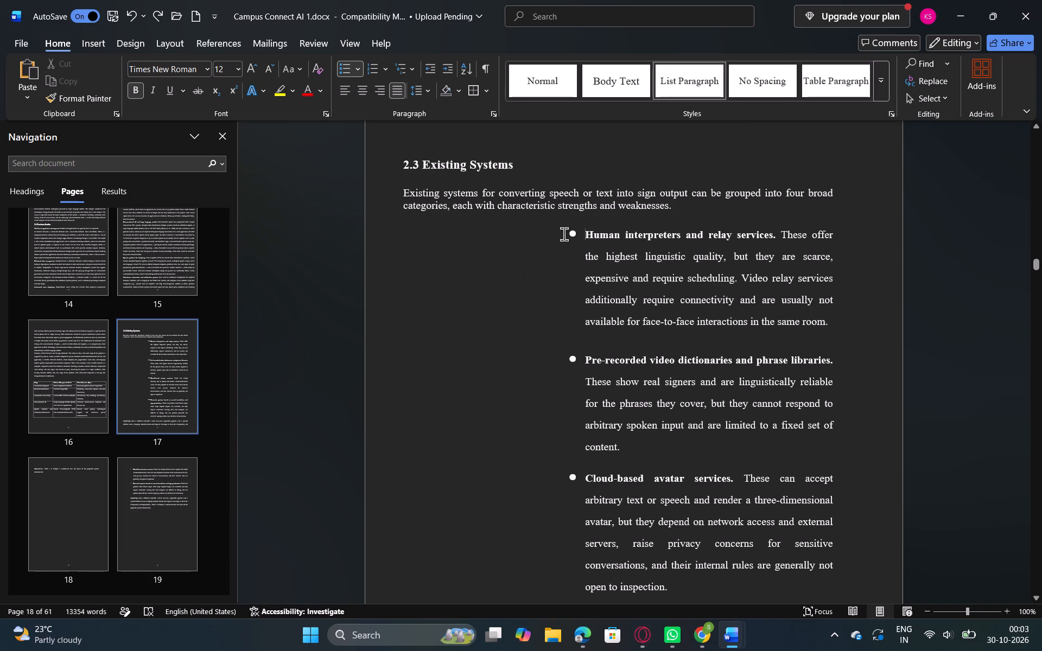
pyautogui.press('Left')
pyautogui.press('Left')
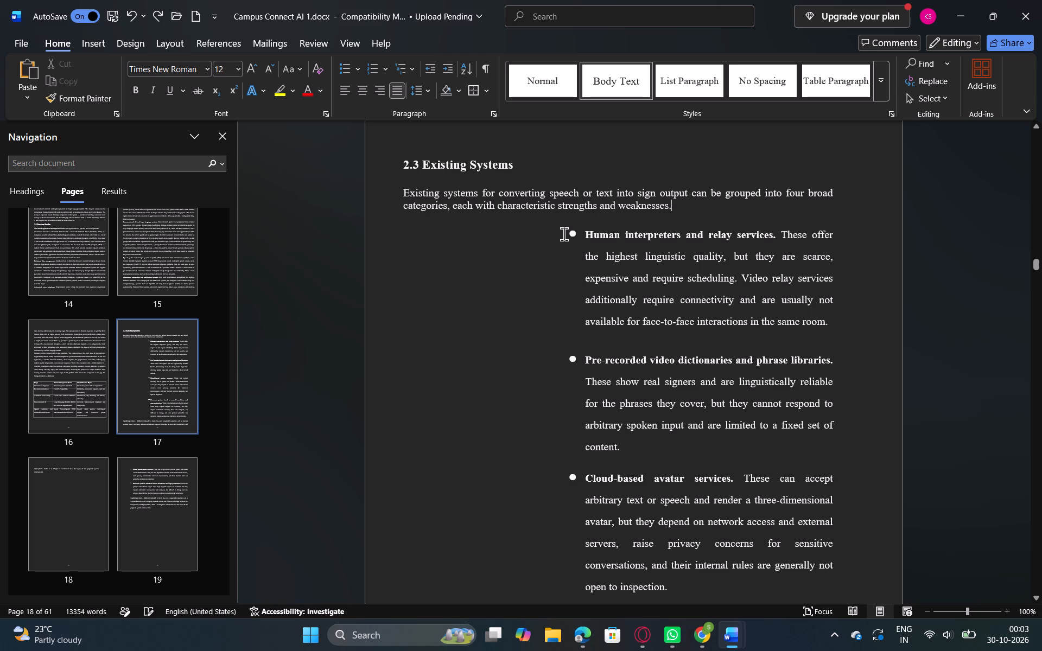
pyautogui.moveTo(564, 234); pyautogui.dragTo(660, 581)
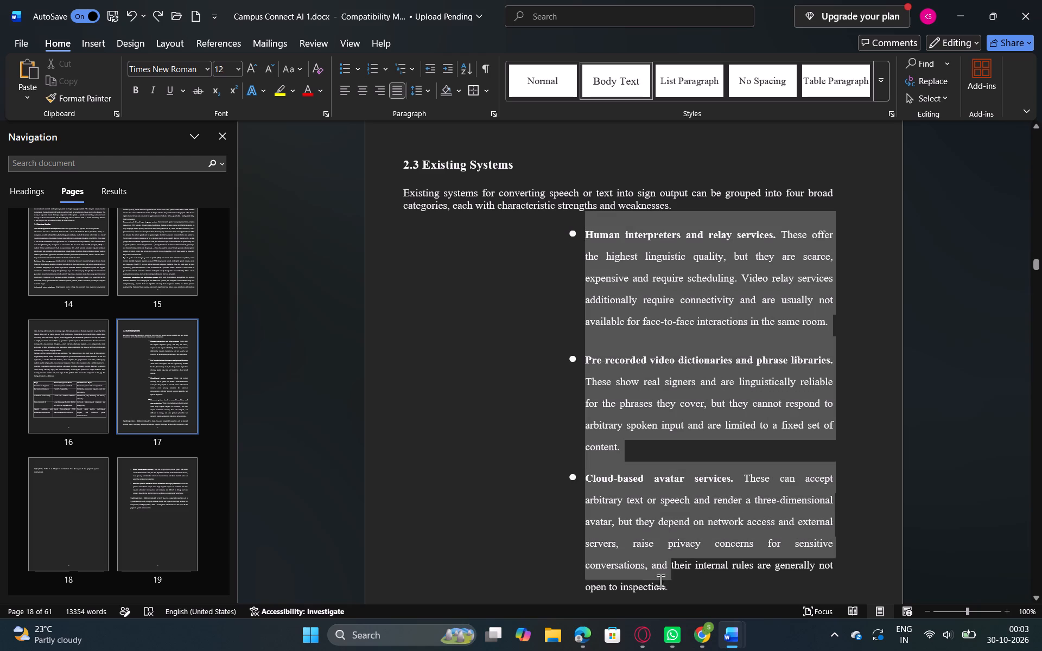
pyautogui.moveTo(660, 581); pyautogui.dragTo(662, 597)
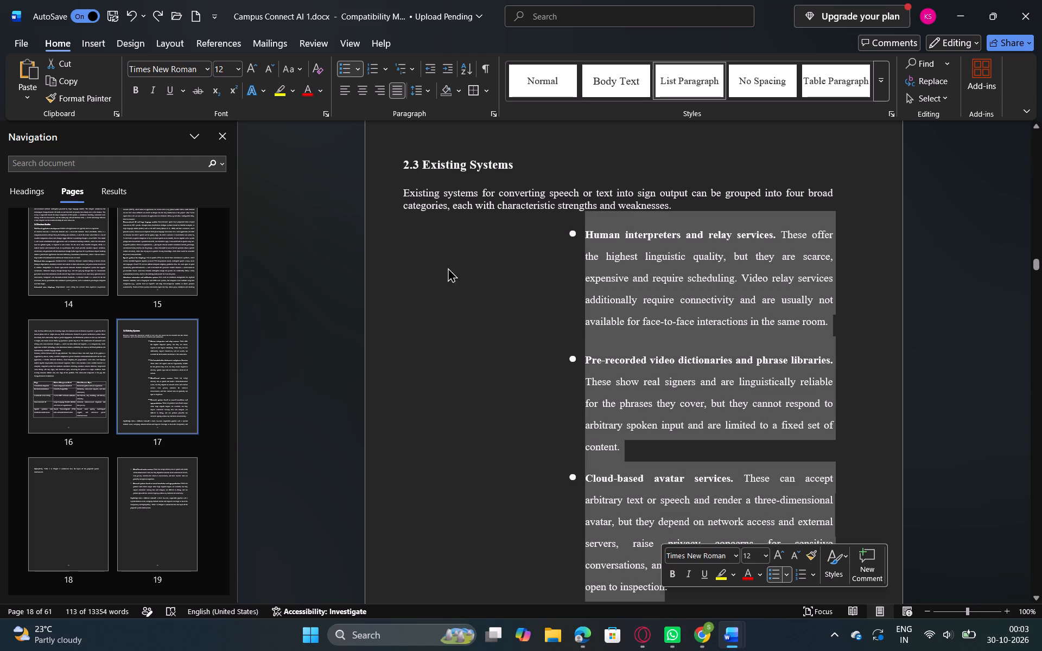
pyautogui.click(345, 86)
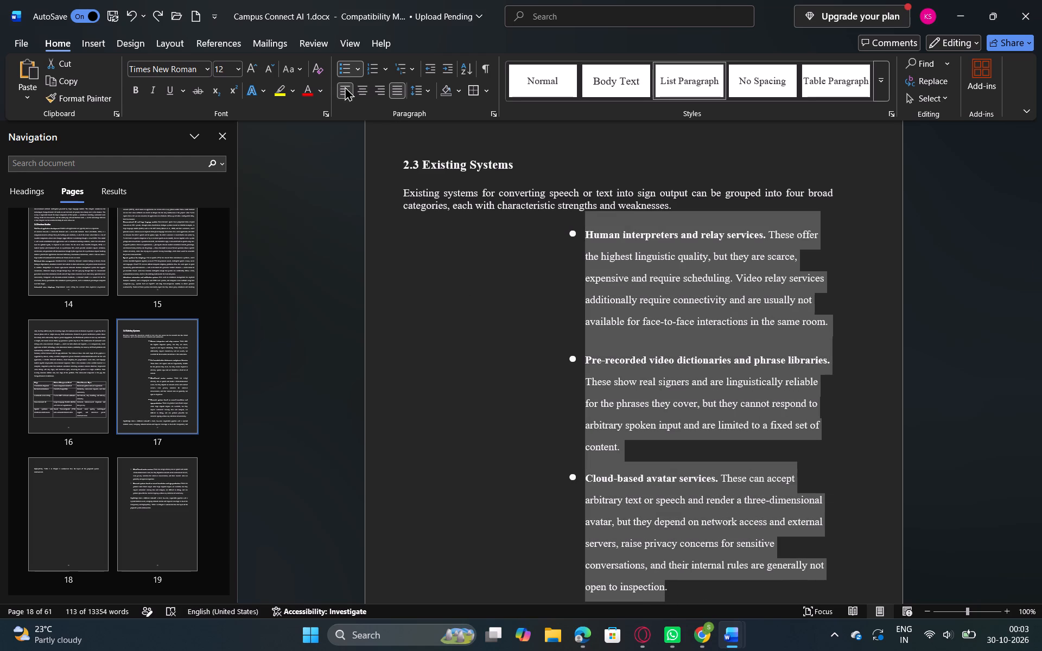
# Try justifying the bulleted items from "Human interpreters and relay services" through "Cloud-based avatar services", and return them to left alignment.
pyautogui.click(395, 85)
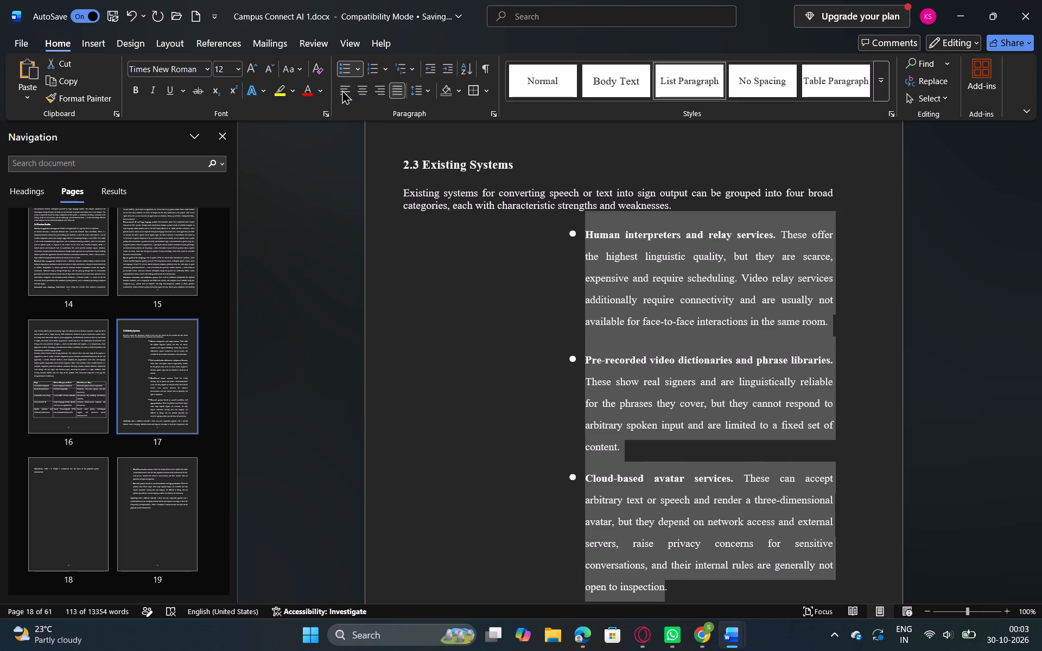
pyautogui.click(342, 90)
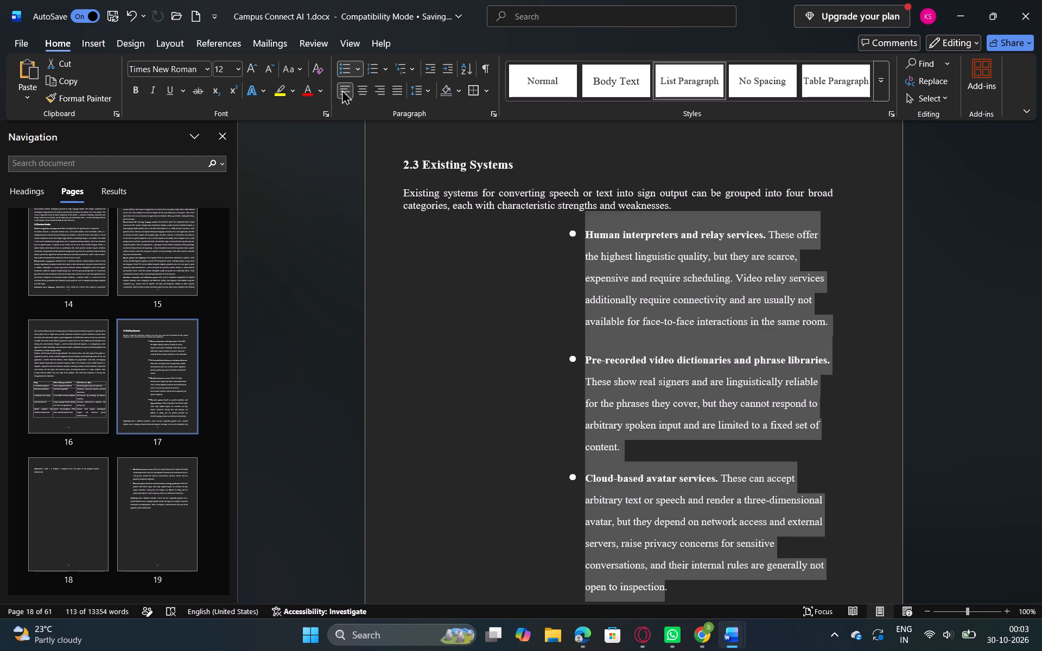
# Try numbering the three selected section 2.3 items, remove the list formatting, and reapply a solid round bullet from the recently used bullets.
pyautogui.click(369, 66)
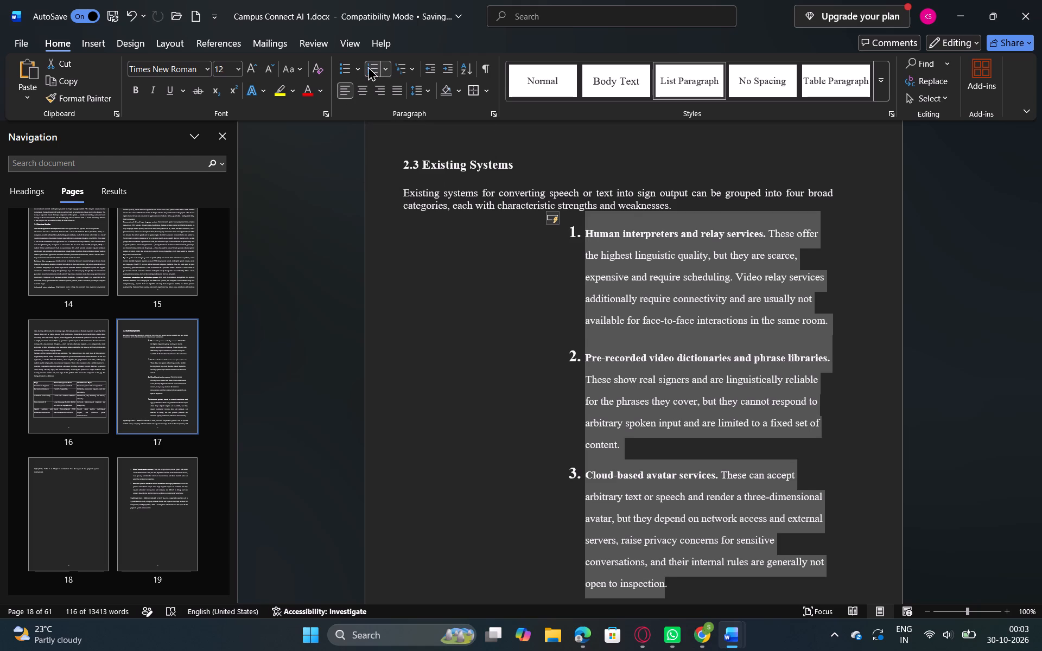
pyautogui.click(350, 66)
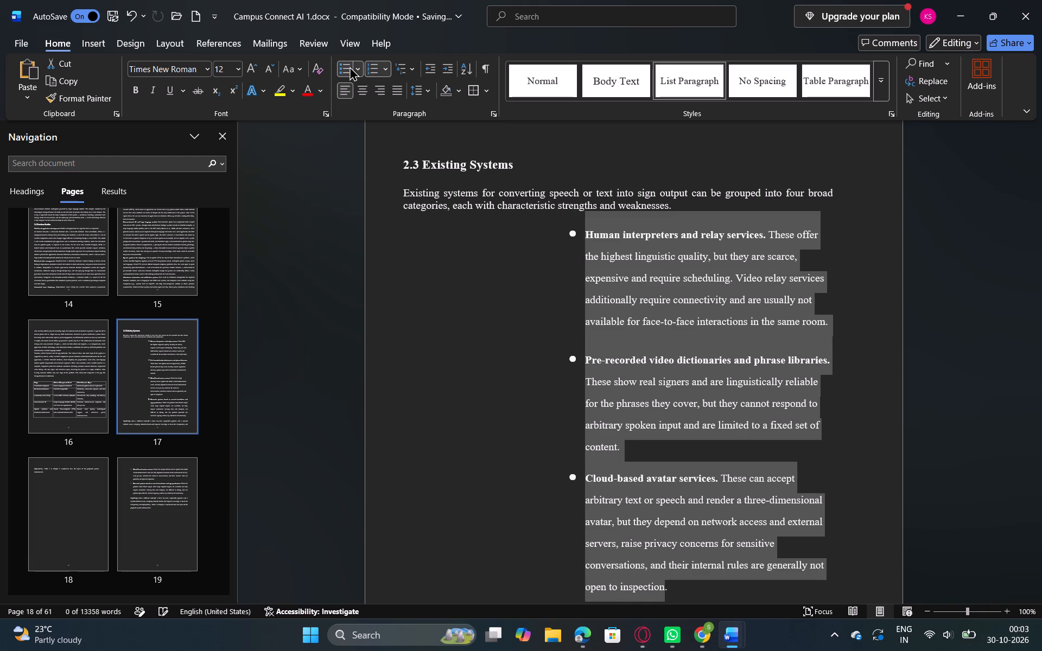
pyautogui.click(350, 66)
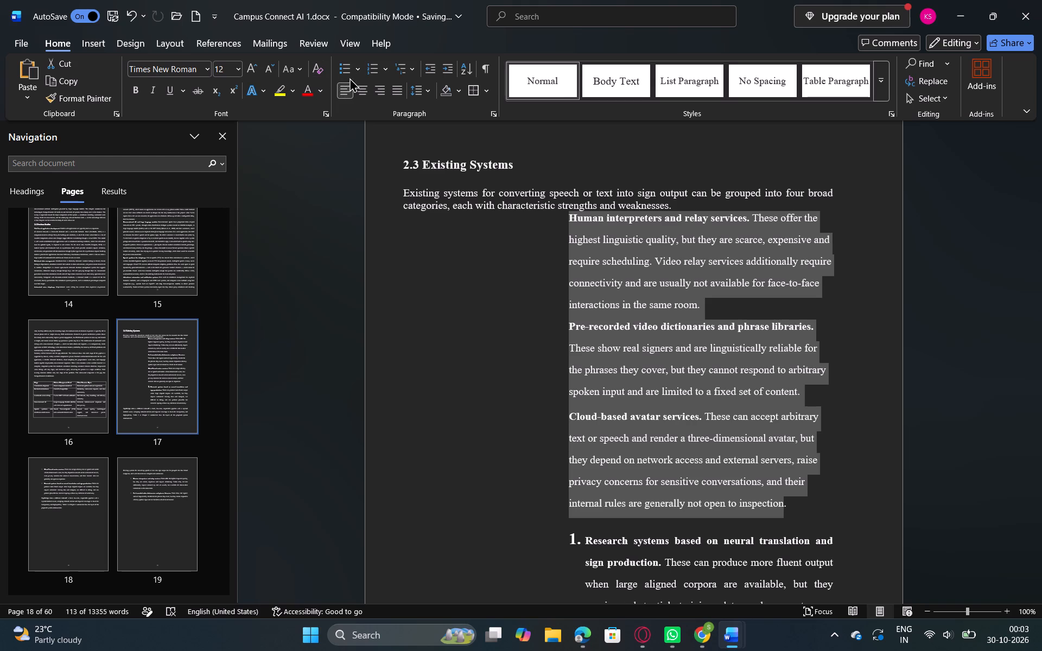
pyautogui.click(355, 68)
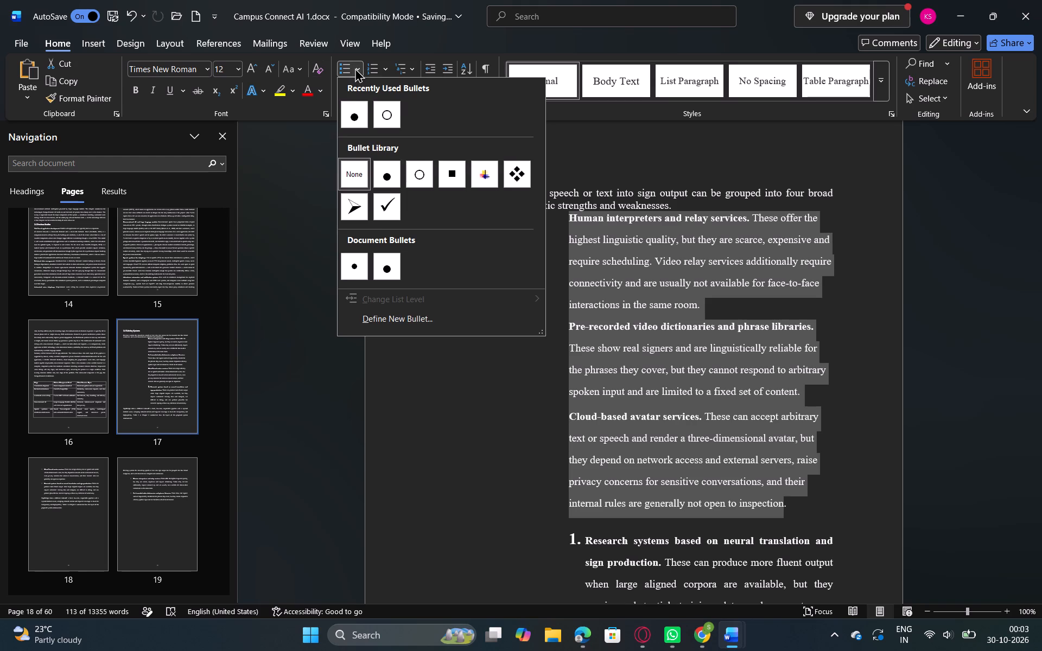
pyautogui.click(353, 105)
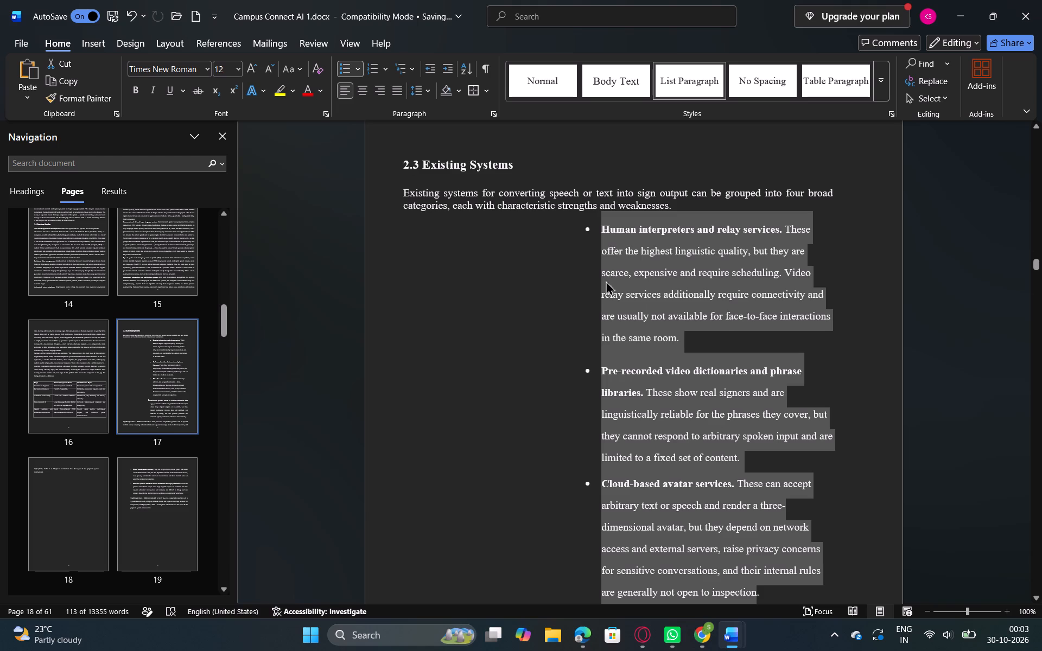
# Insert two empty lines after the section 2.3 introductory paragraph ending in "strengths and weaknesses.".
pyautogui.click(559, 302)
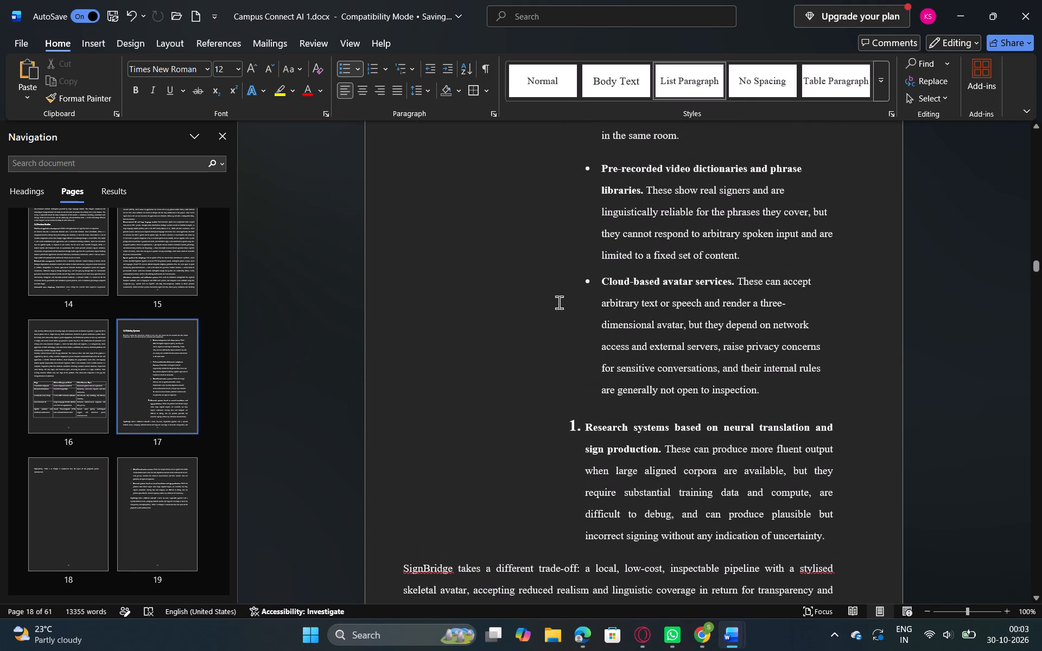
pyautogui.scroll(1, 694, 138)
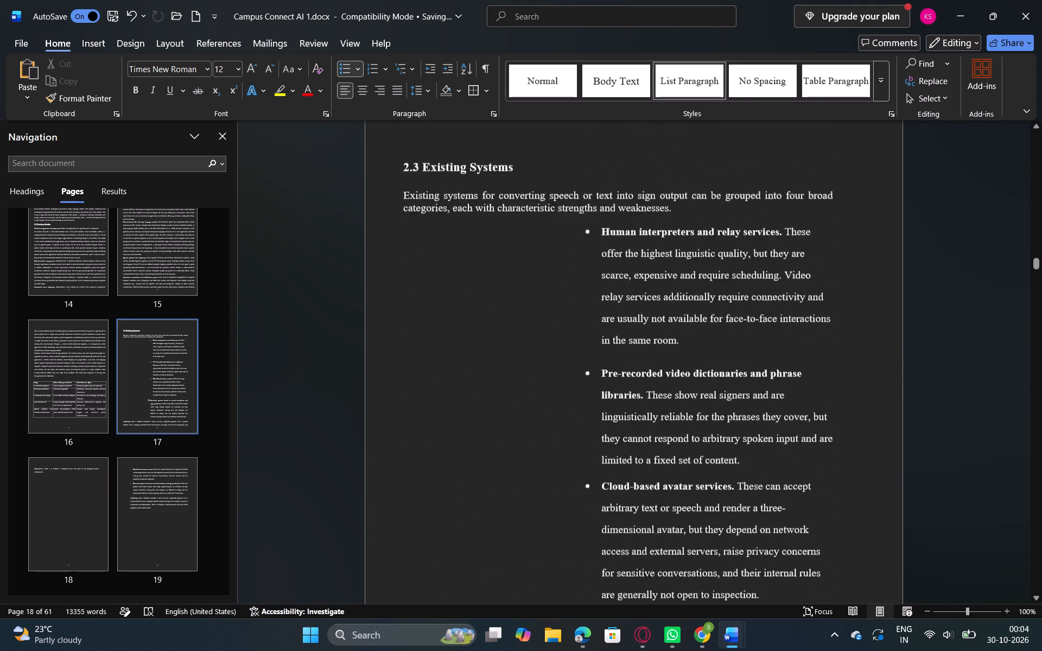
pyautogui.scroll(1, 694, 138)
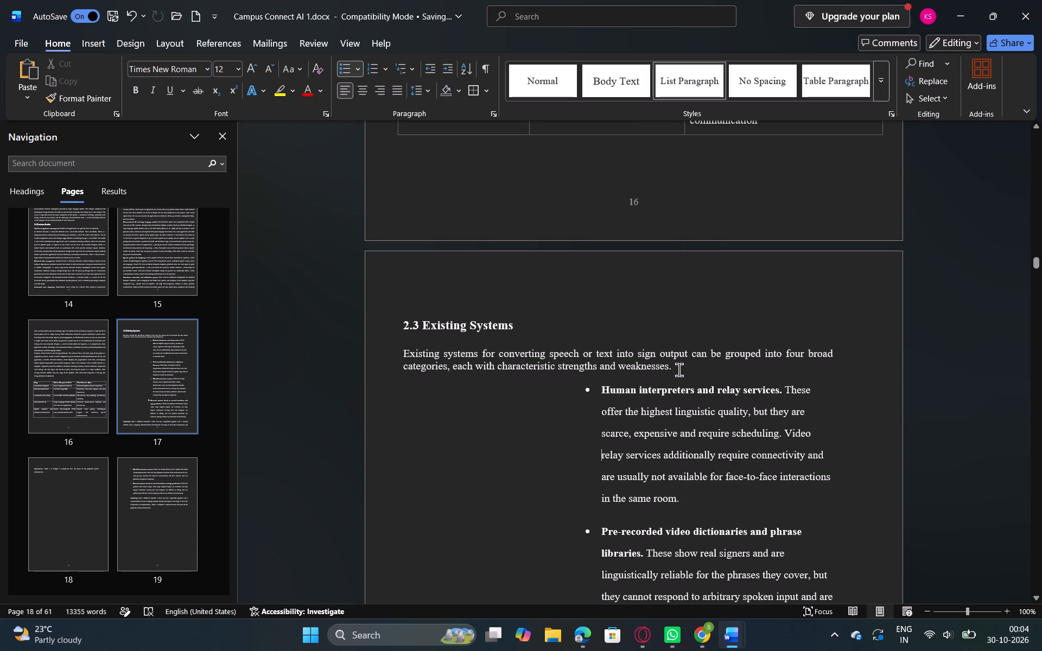
pyautogui.click(679, 369)
pyautogui.press('Return')
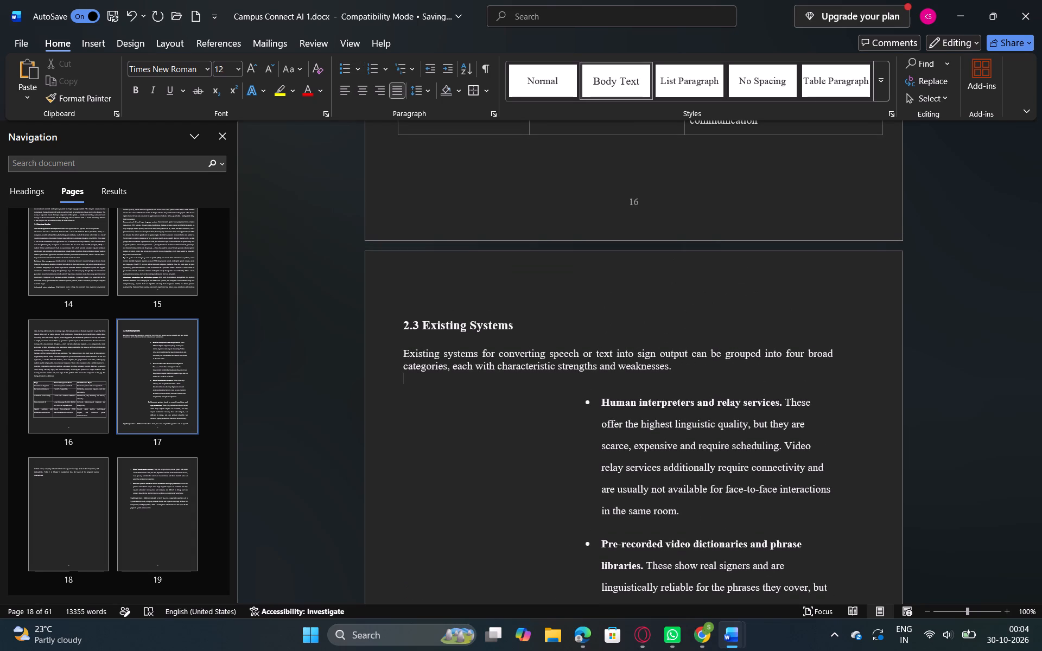
pyautogui.press('Return')
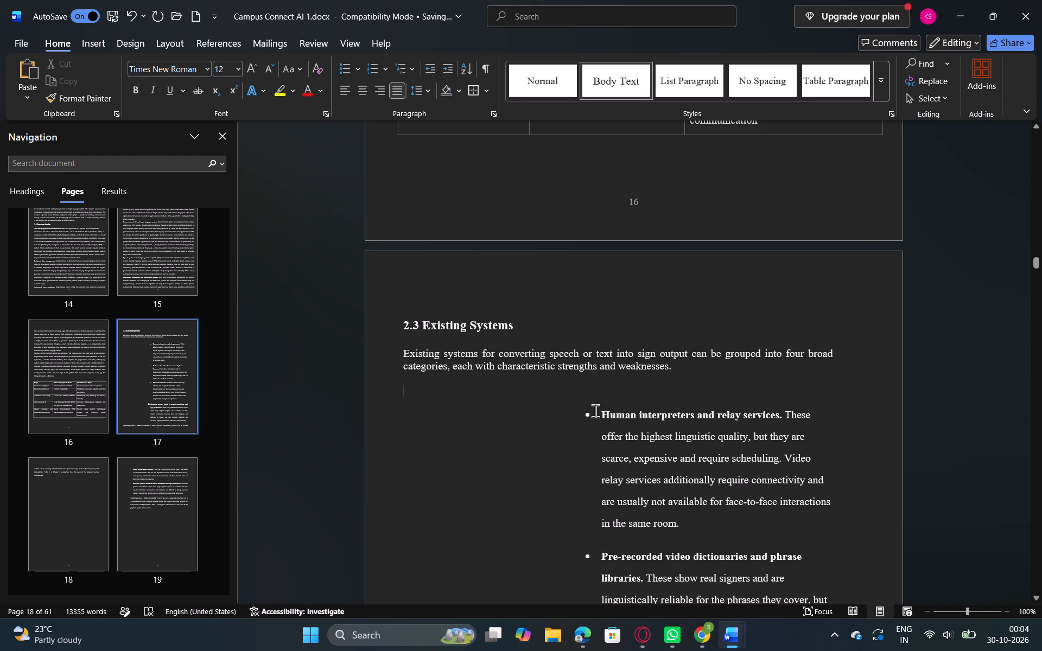
# Strip the bullets, numbering and indents from the four section 2.3 items, "Human interpreters and relay services" through "Research systems", bringing them to the page margin.
pyautogui.click(580, 413)
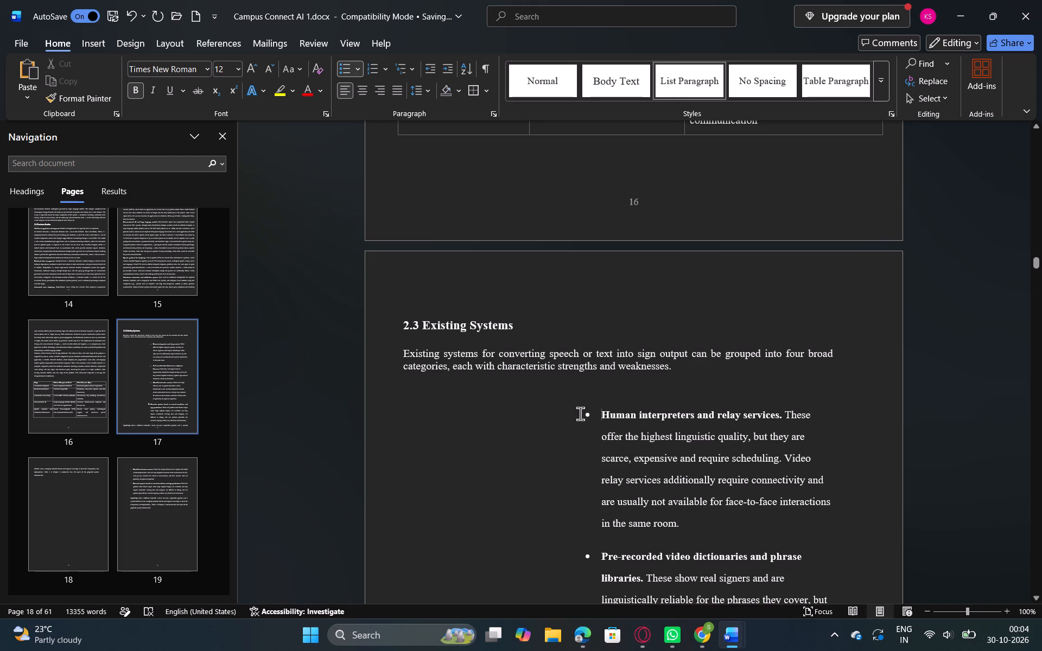
pyautogui.press('BackSpace')
pyautogui.press('BackSpace')
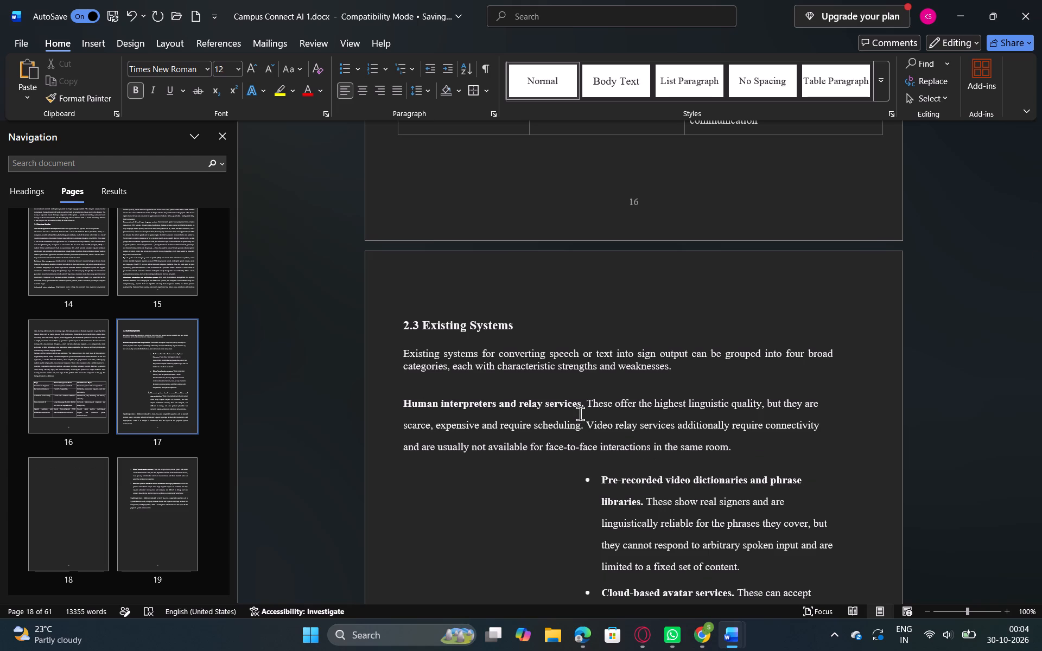
pyautogui.click(601, 479)
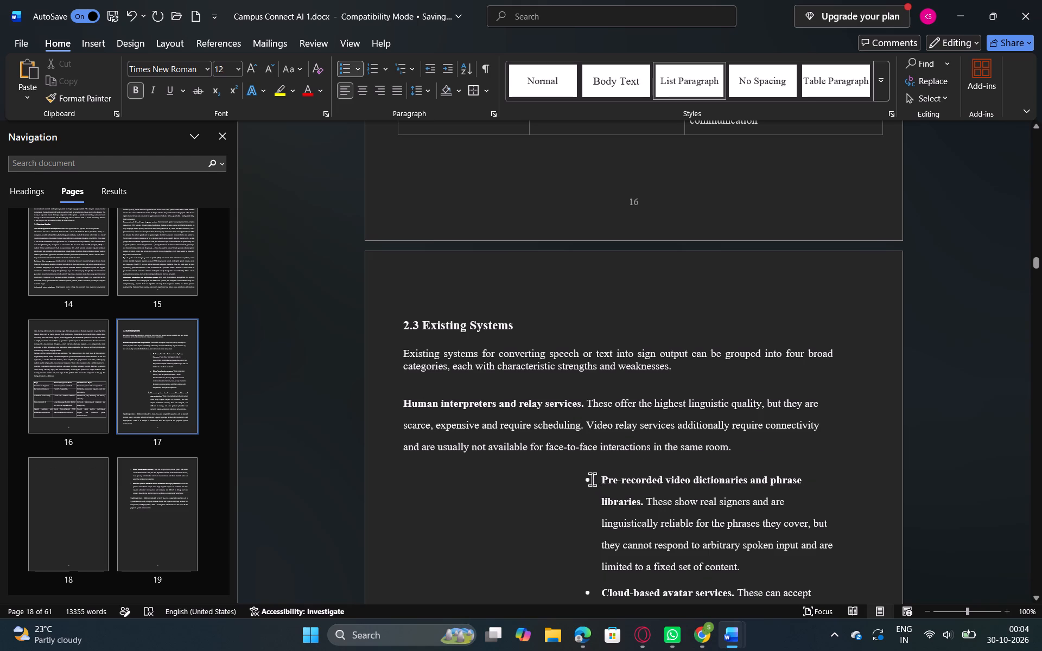
pyautogui.press('BackSpace')
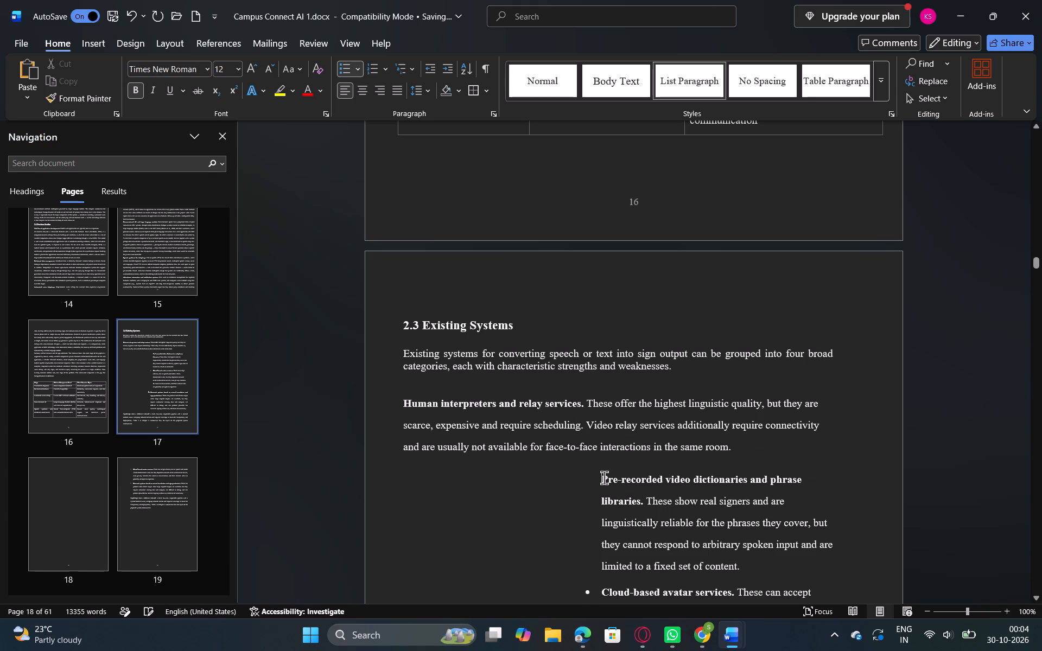
pyautogui.press('BackSpace')
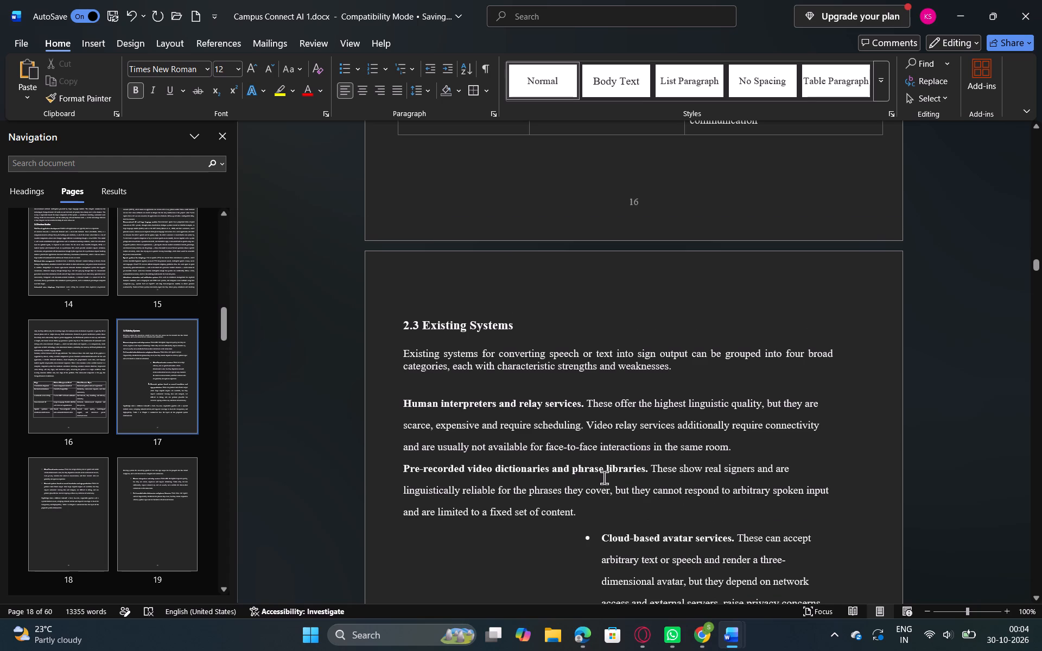
pyautogui.scroll(-1, 604, 477)
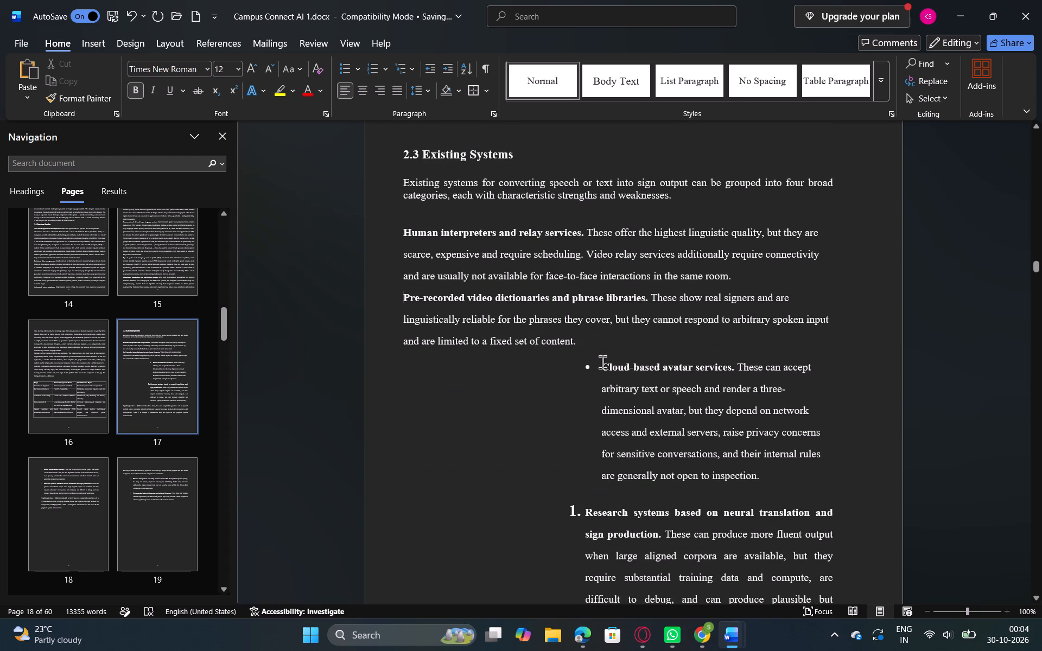
pyautogui.click(601, 365)
pyautogui.press('BackSpace')
pyautogui.press('BackSpace')
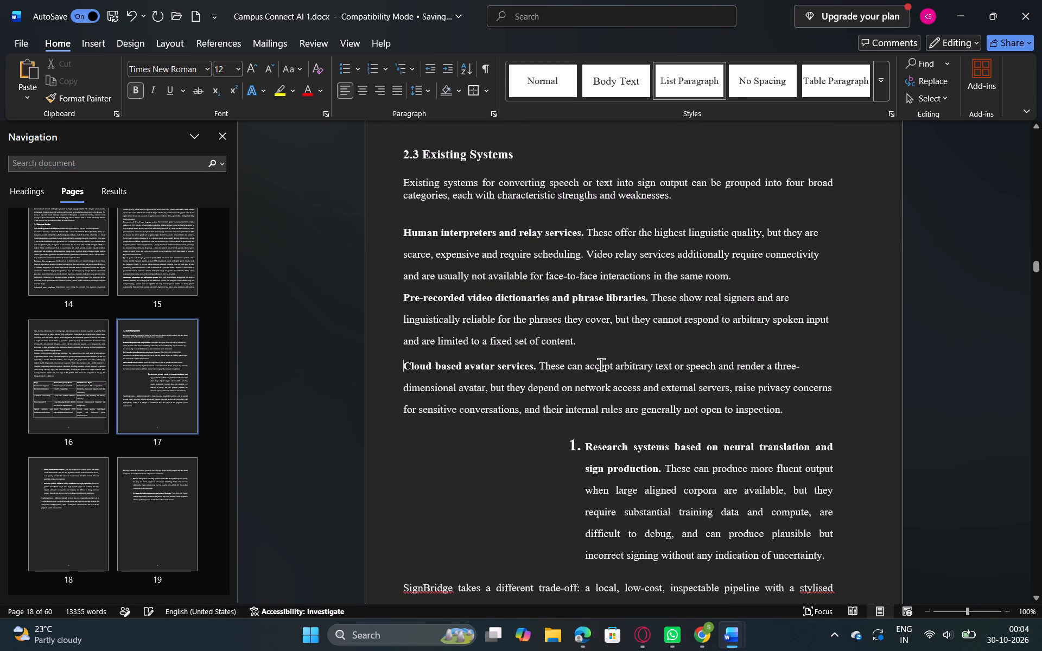
pyautogui.click(585, 446)
pyautogui.press('BackSpace')
pyautogui.press('BackSpace')
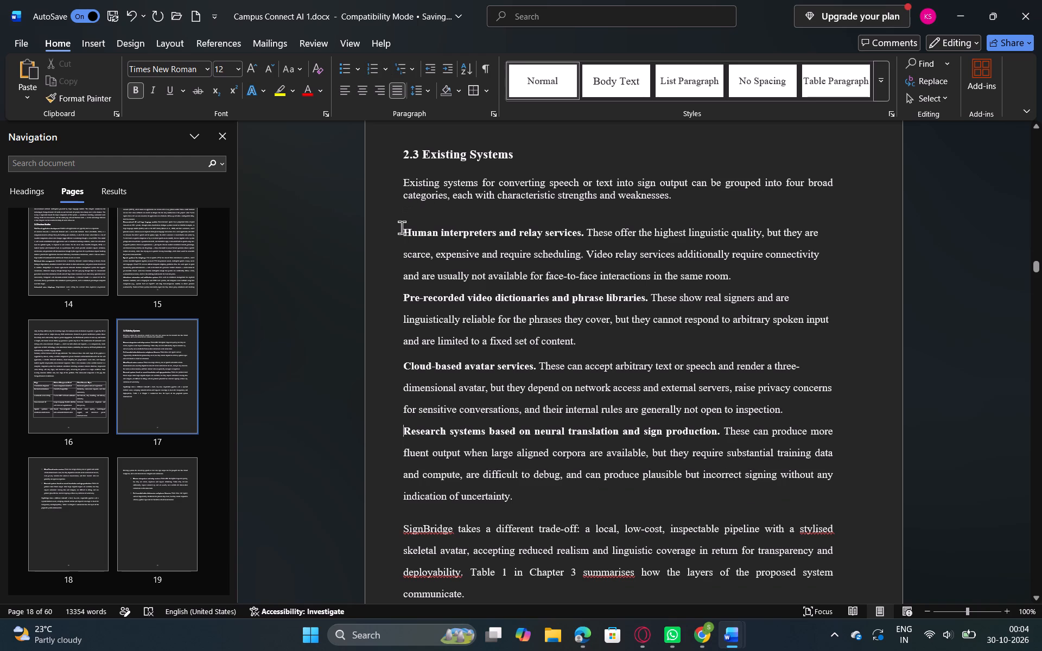
# Apply round bullets to the four section 2.3 paragraphs from "Human interpreters and relay services" through "Research systems based on neural translation".
pyautogui.moveTo(402, 227); pyautogui.dragTo(520, 489)
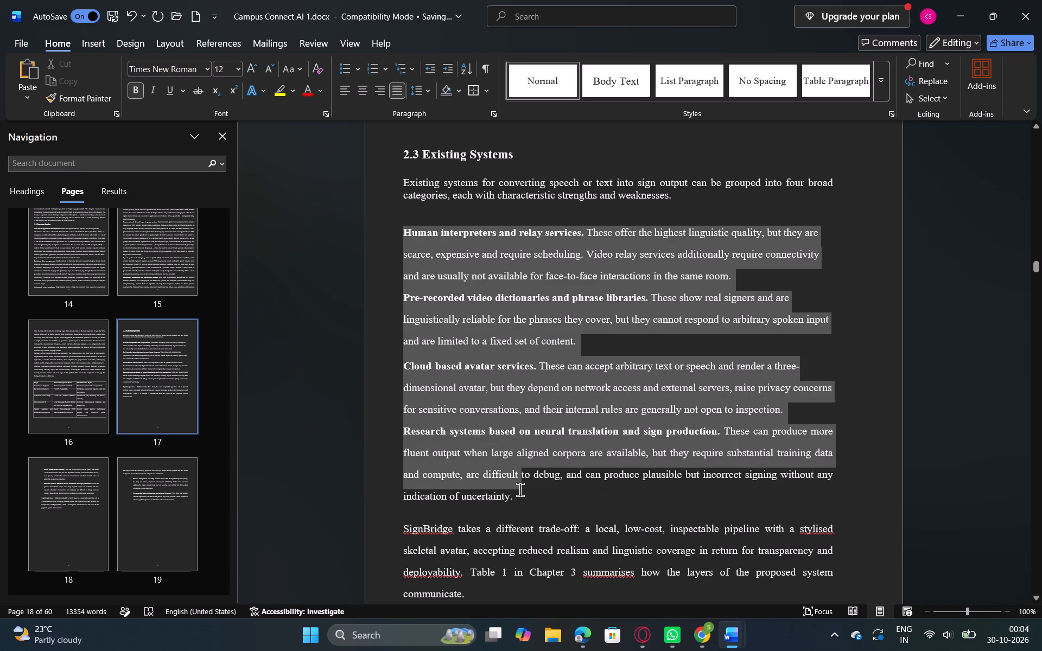
pyautogui.moveTo(520, 489); pyautogui.dragTo(521, 500)
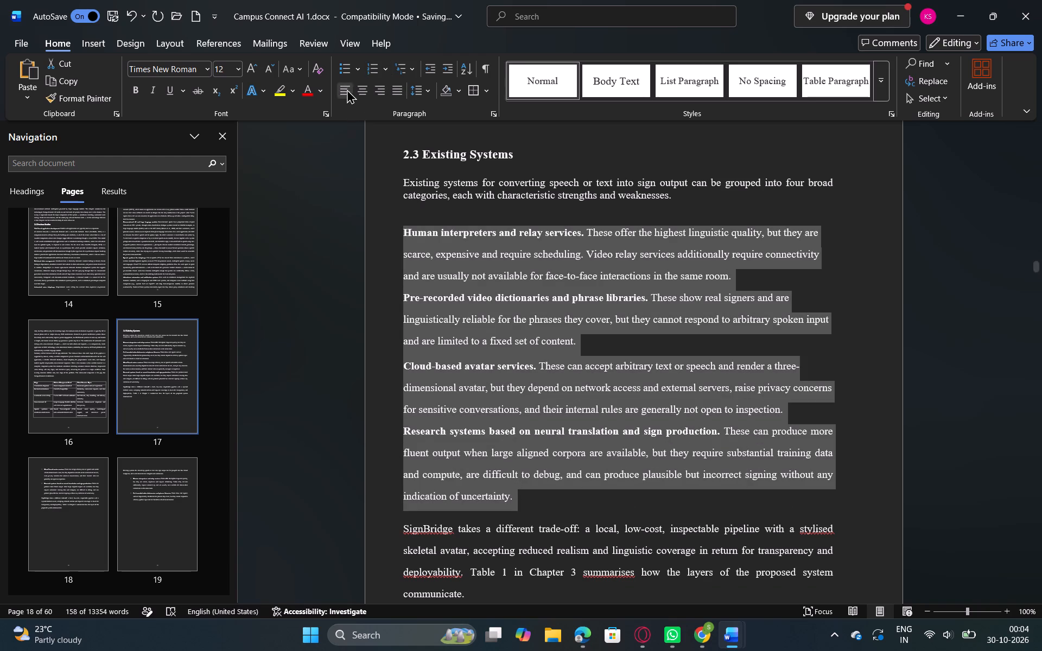
pyautogui.click(344, 70)
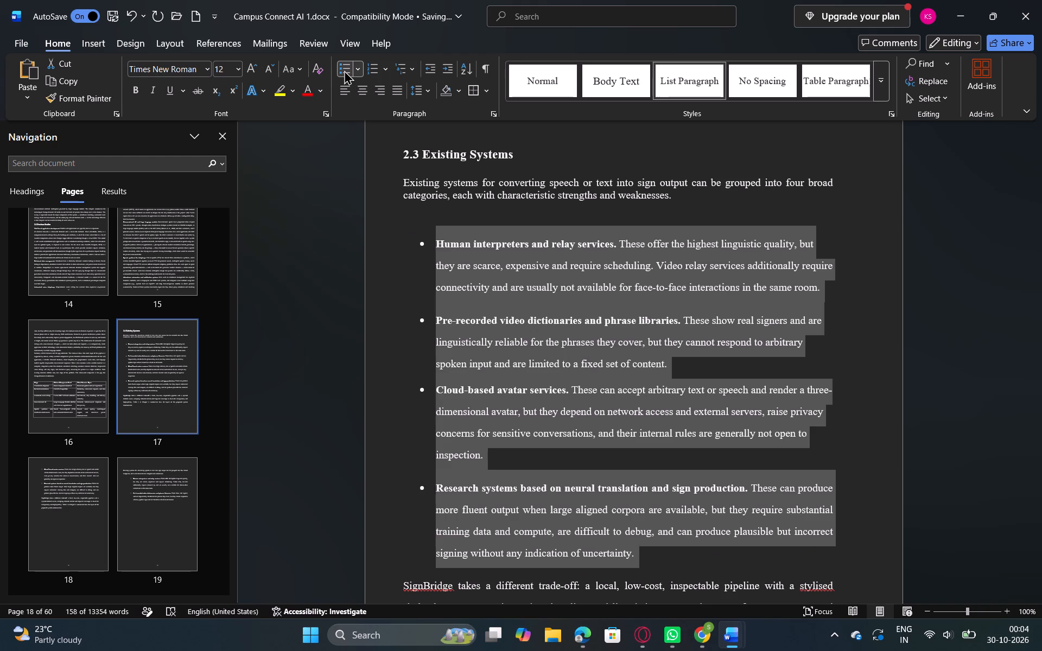
pyautogui.click(400, 234)
# Turn the closing "SignBridge takes a different trade-off" paragraph on page 17 into a bulleted item.
pyautogui.scroll(-1, 400, 234)
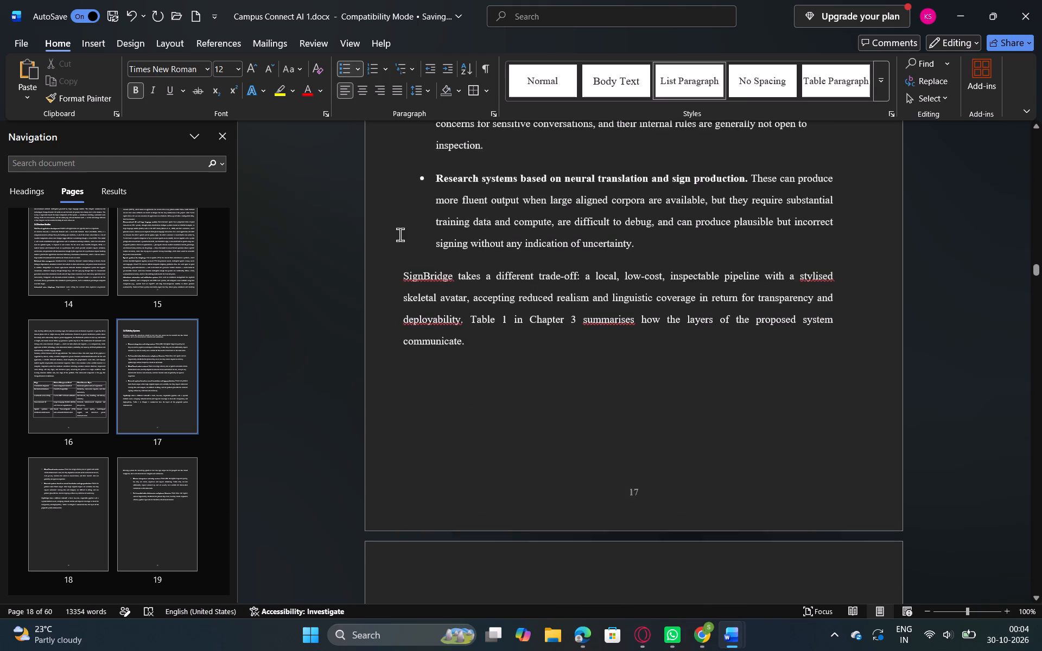
pyautogui.scroll(-2, 400, 234)
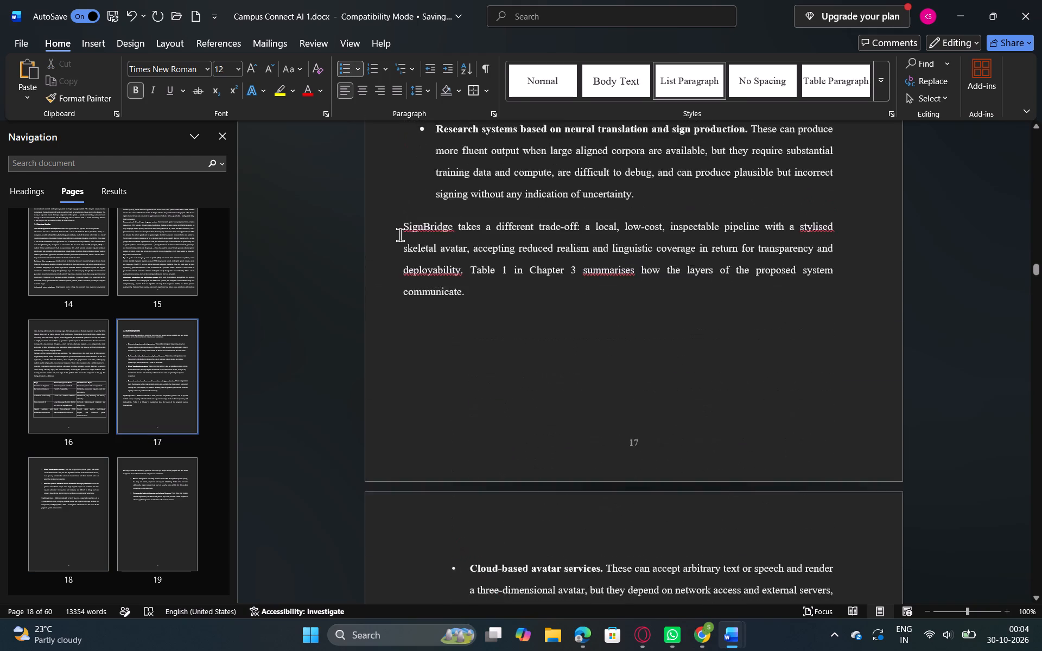
pyautogui.scroll(-2, 400, 234)
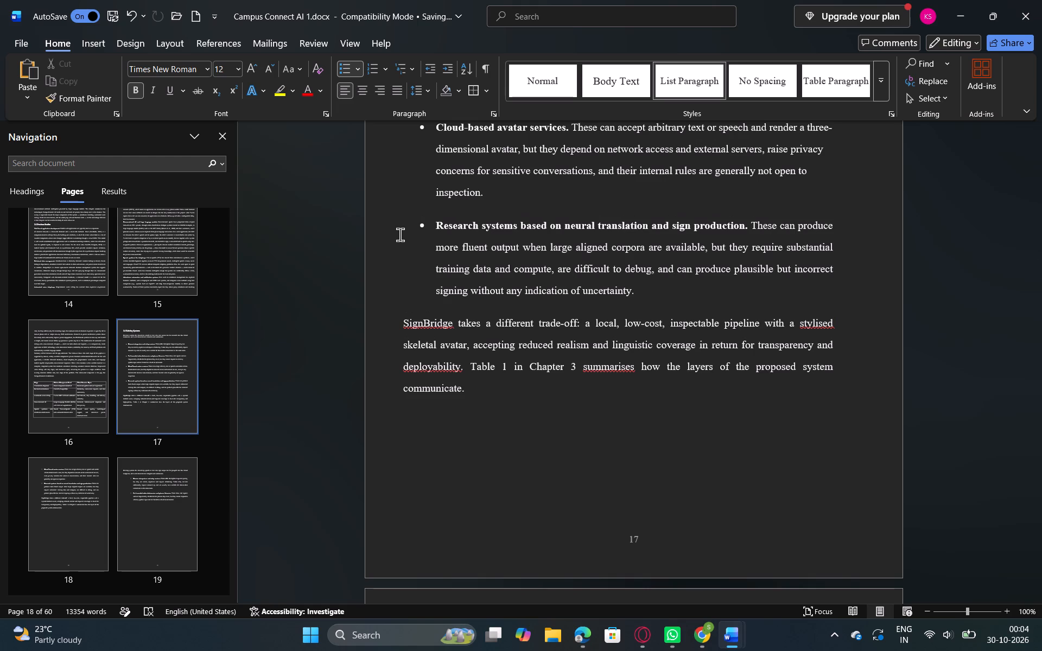
pyautogui.moveTo(403, 317); pyautogui.dragTo(422, 339)
pyautogui.moveTo(422, 339); pyautogui.dragTo(460, 392)
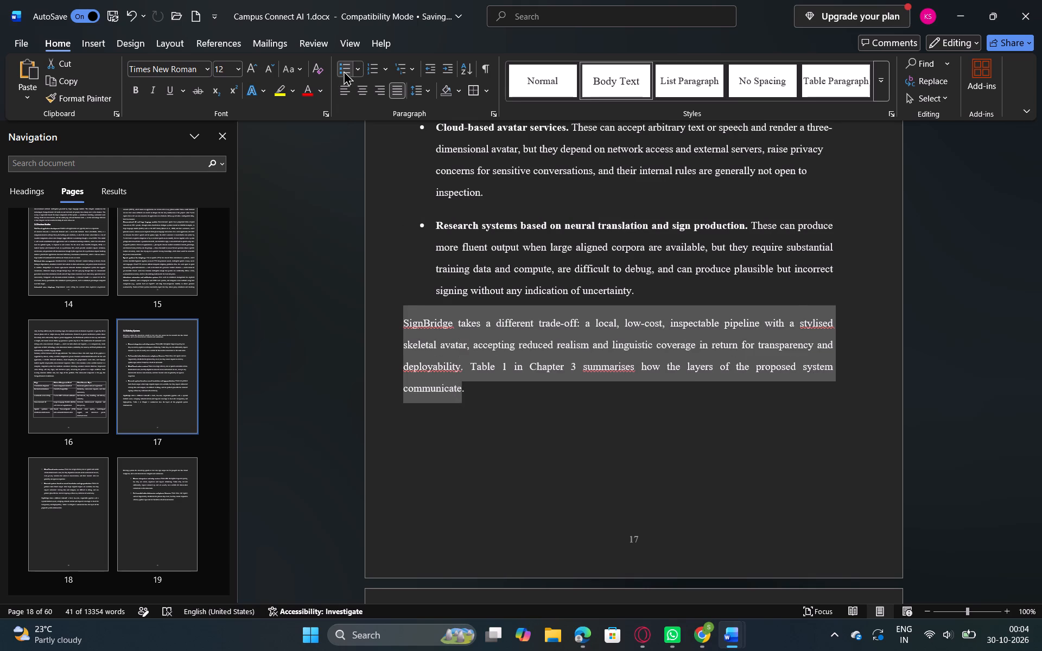
pyautogui.click(345, 66)
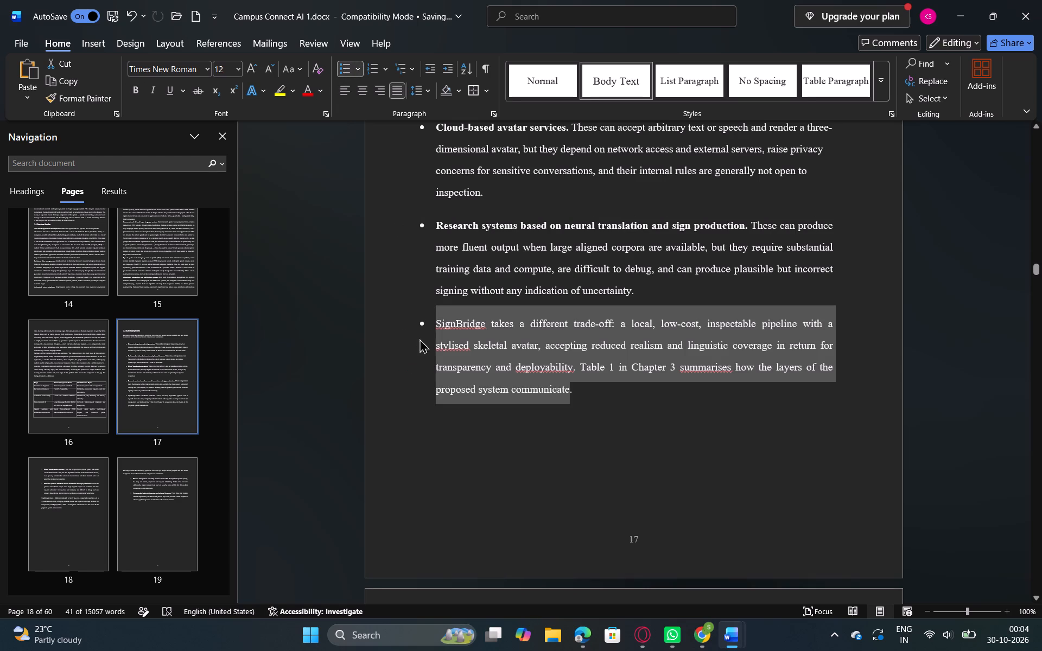
pyautogui.click(409, 376)
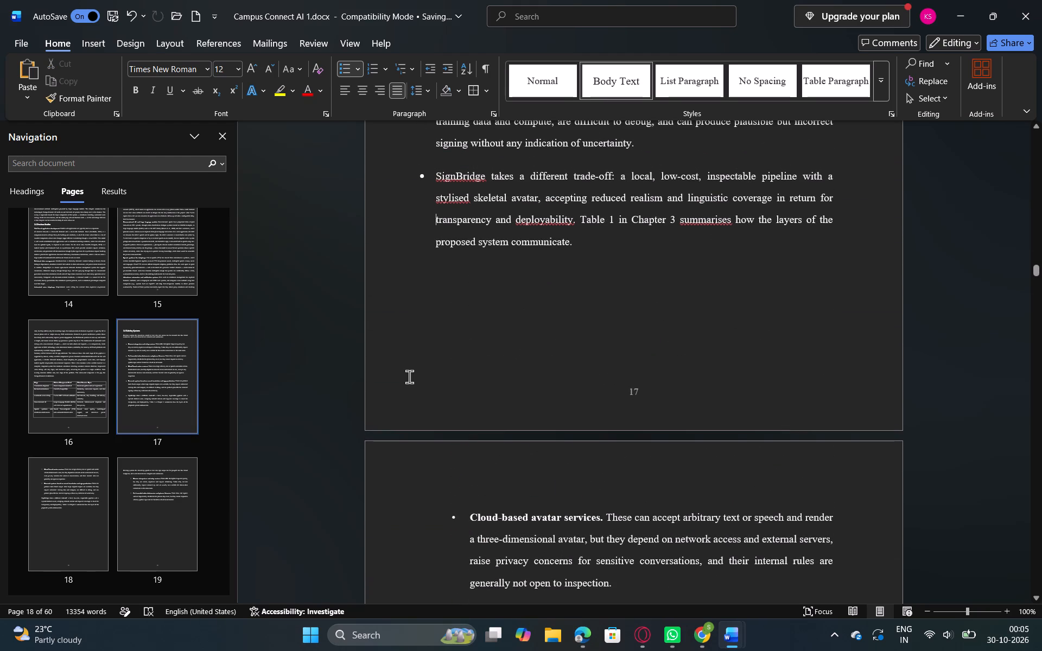
# Add an empty bulleted item after the SignBridge item at the end of page 17.
pyautogui.click(593, 238)
pyautogui.press('Return')
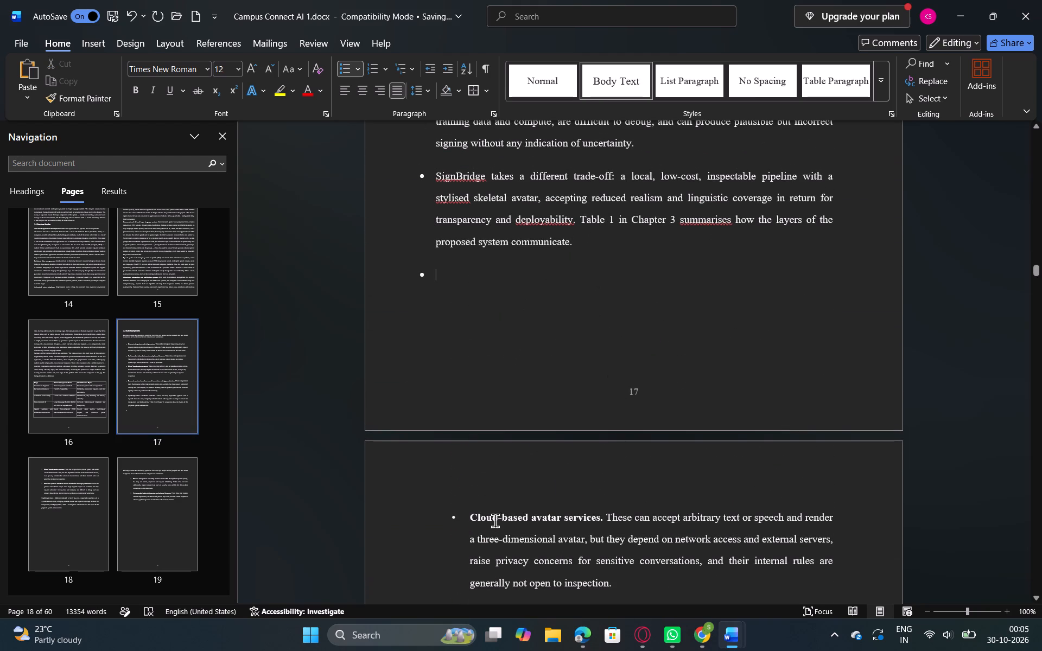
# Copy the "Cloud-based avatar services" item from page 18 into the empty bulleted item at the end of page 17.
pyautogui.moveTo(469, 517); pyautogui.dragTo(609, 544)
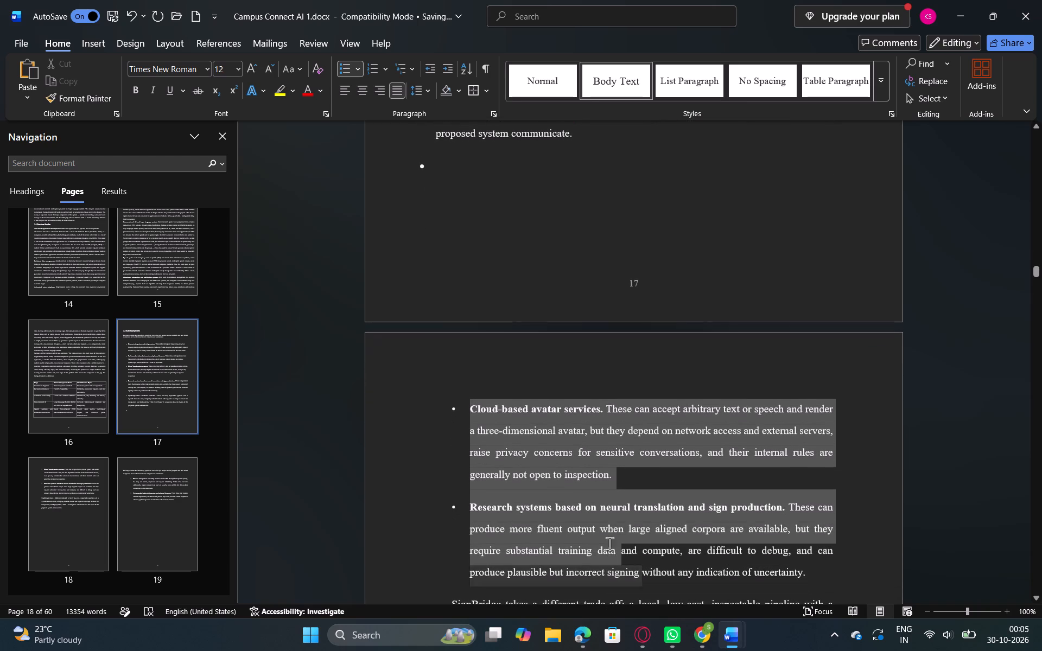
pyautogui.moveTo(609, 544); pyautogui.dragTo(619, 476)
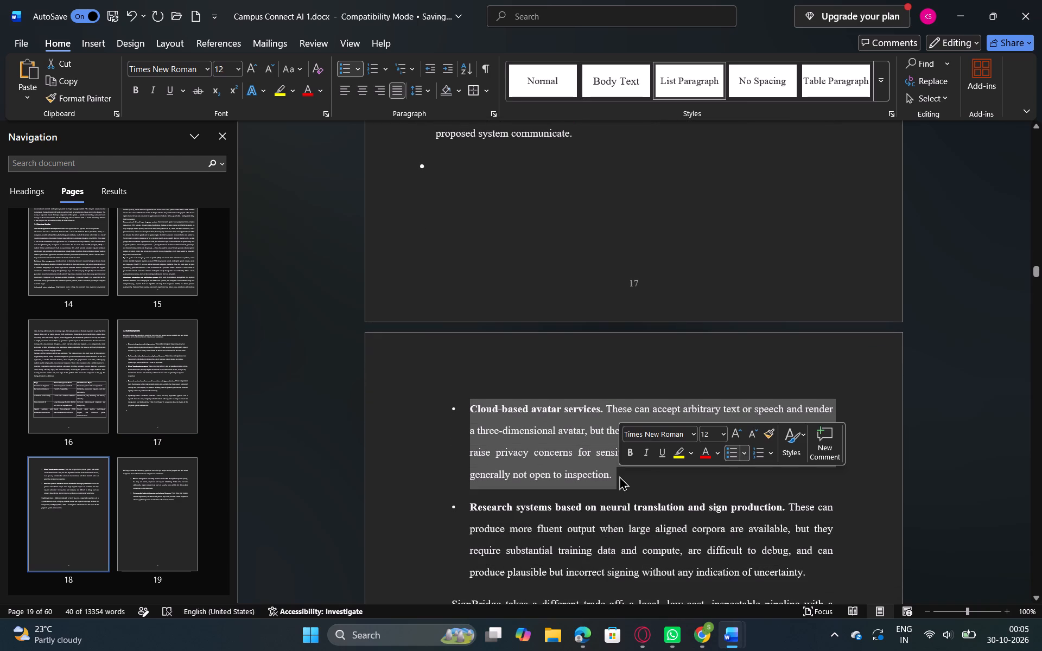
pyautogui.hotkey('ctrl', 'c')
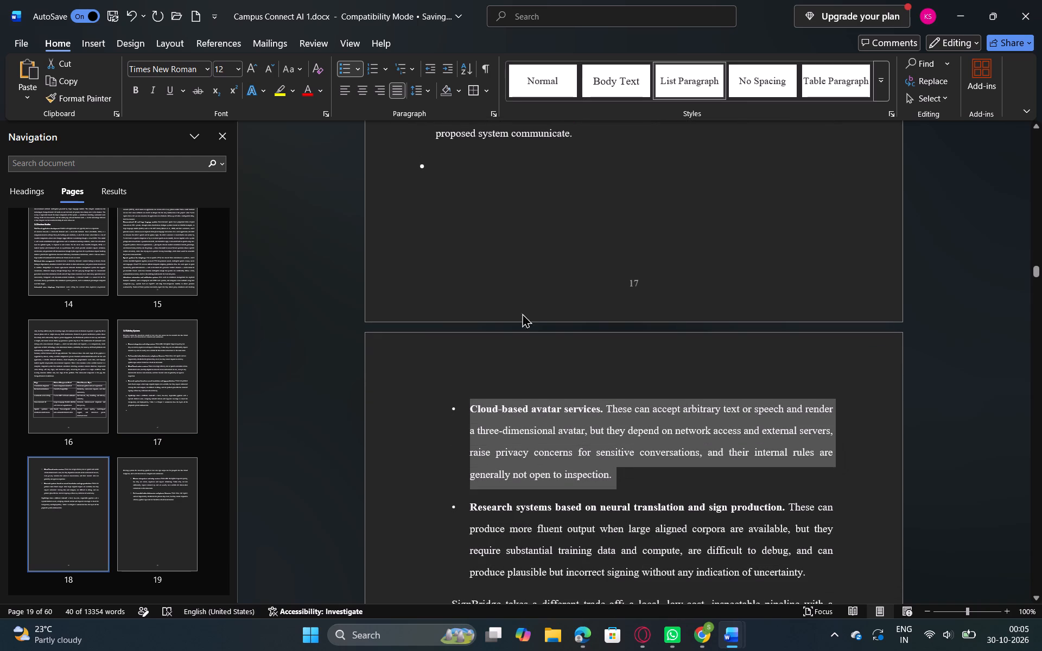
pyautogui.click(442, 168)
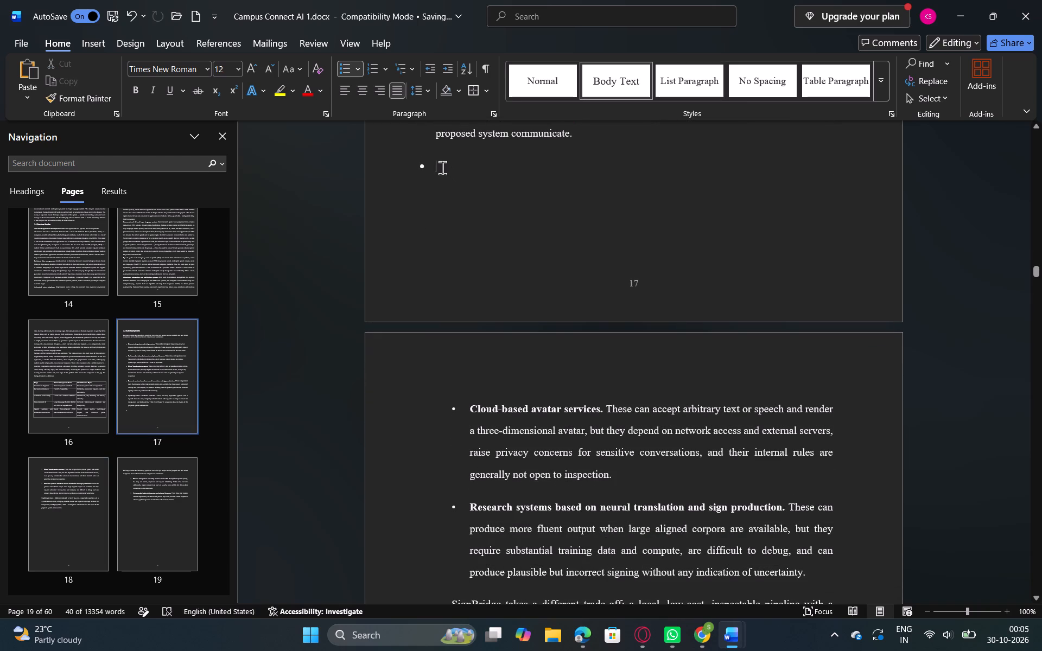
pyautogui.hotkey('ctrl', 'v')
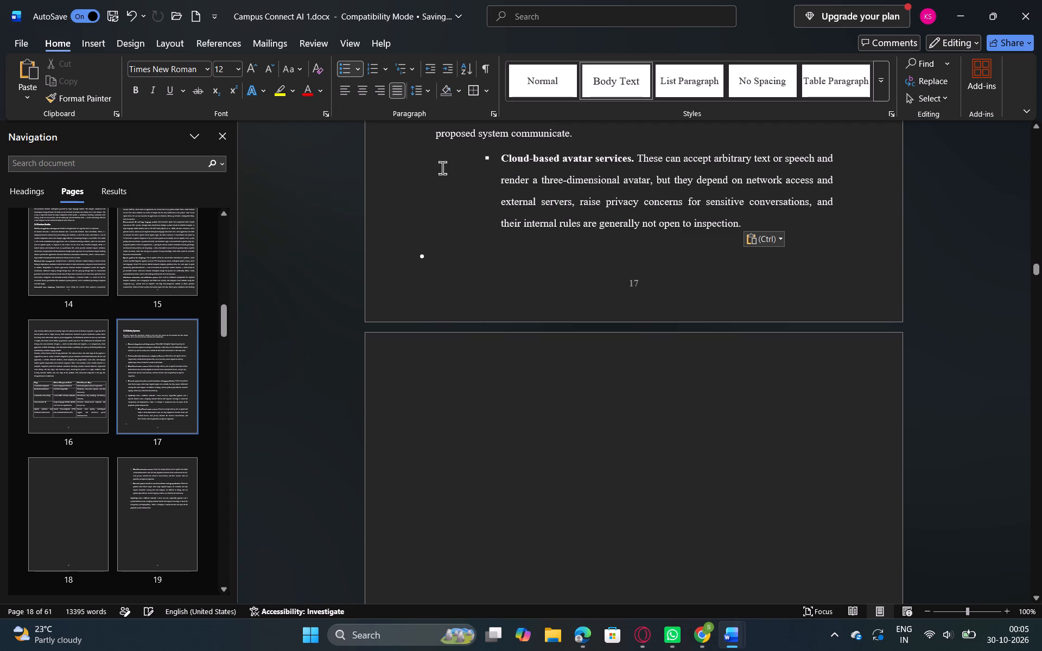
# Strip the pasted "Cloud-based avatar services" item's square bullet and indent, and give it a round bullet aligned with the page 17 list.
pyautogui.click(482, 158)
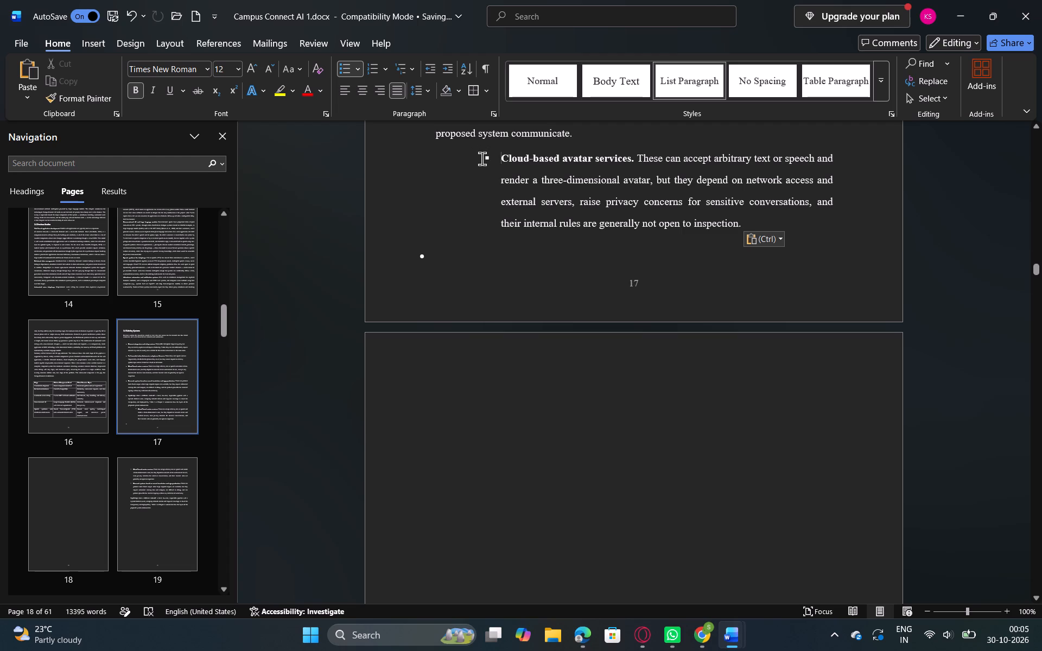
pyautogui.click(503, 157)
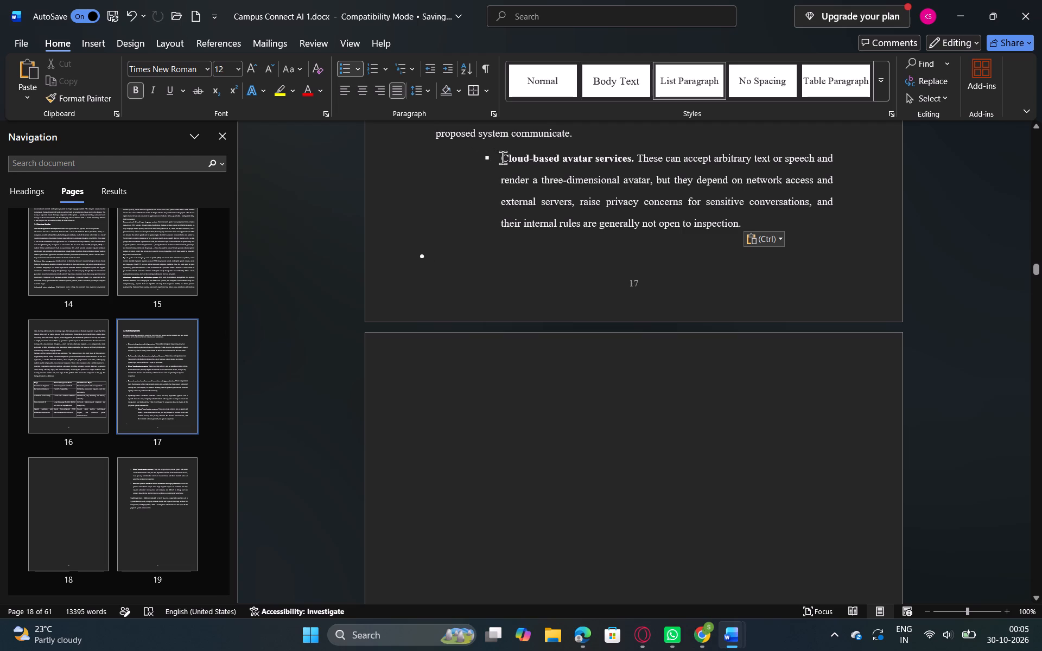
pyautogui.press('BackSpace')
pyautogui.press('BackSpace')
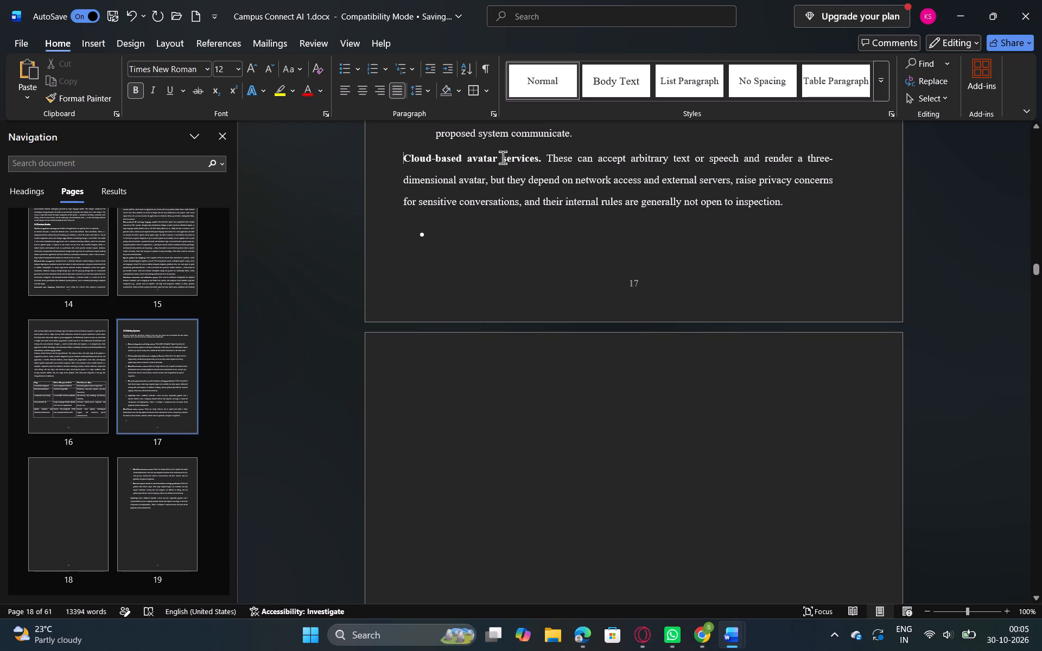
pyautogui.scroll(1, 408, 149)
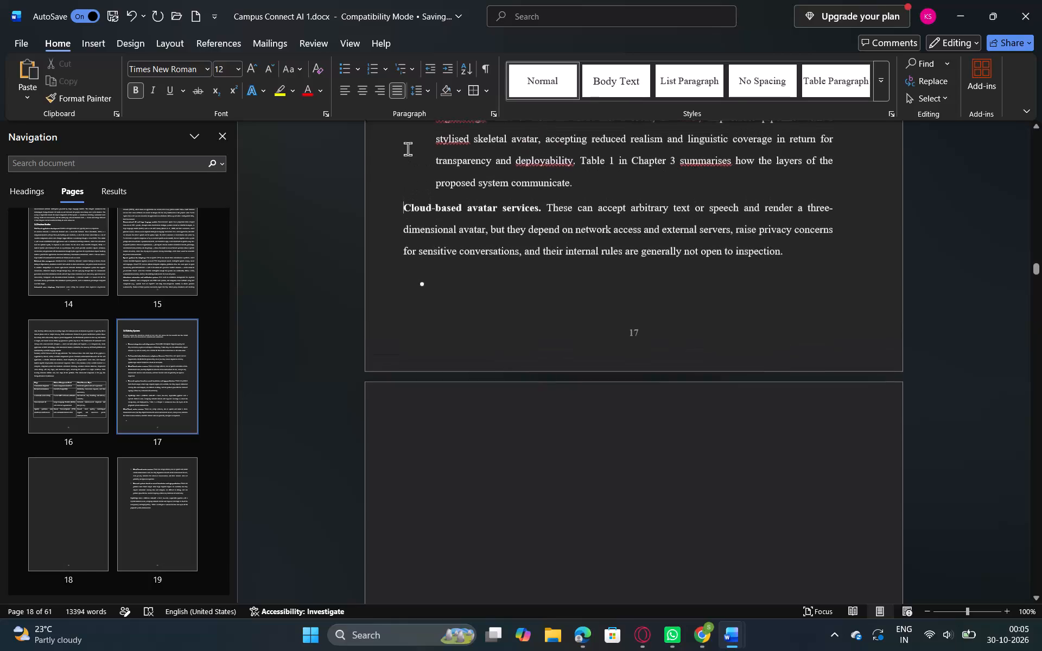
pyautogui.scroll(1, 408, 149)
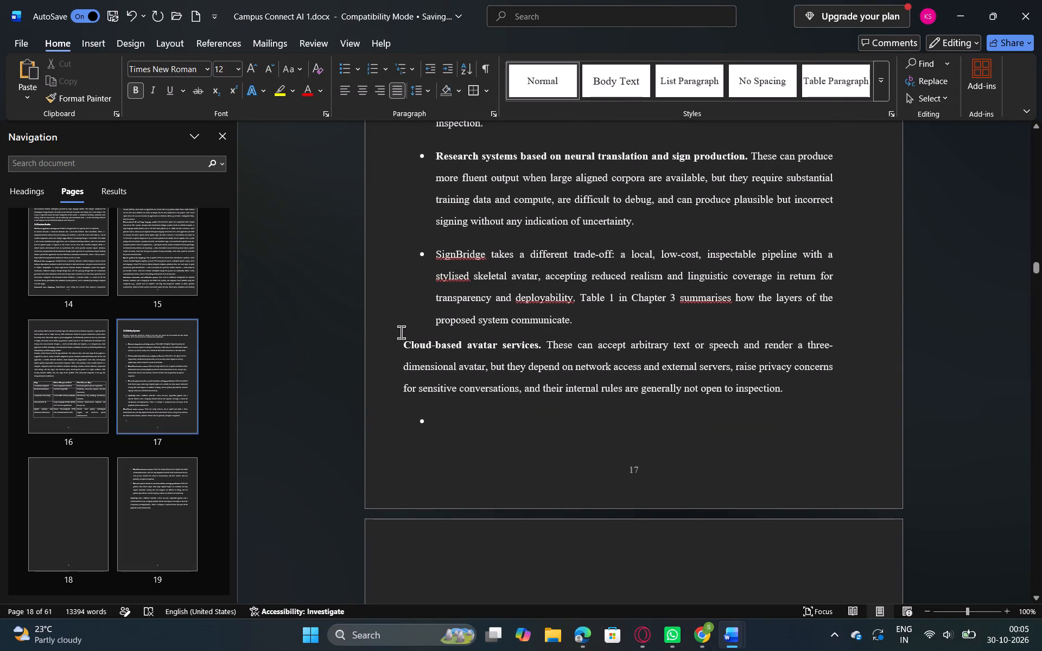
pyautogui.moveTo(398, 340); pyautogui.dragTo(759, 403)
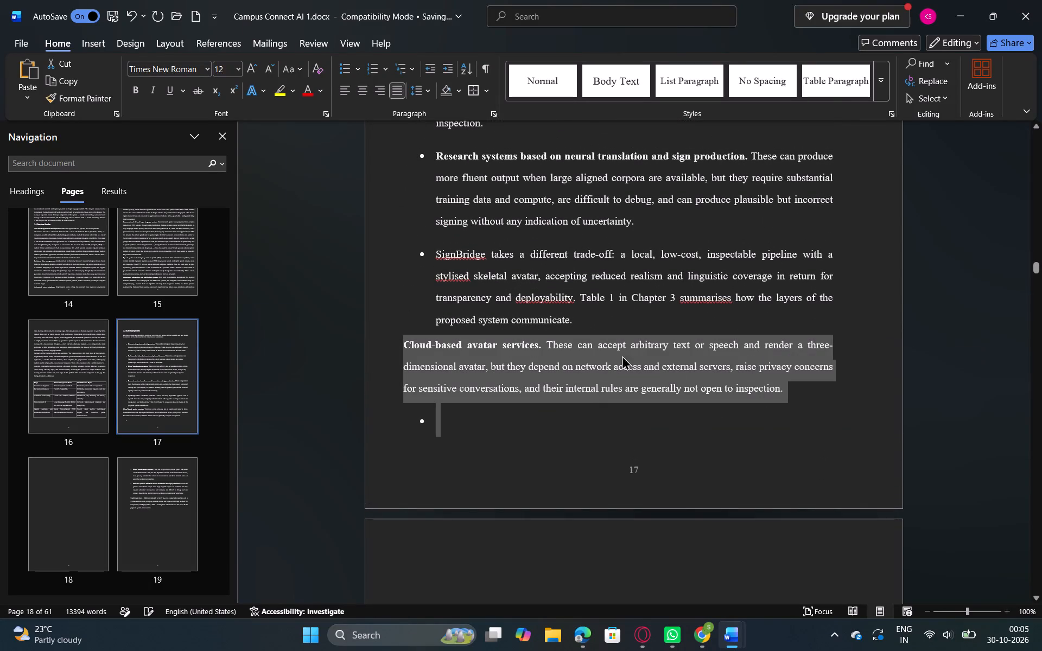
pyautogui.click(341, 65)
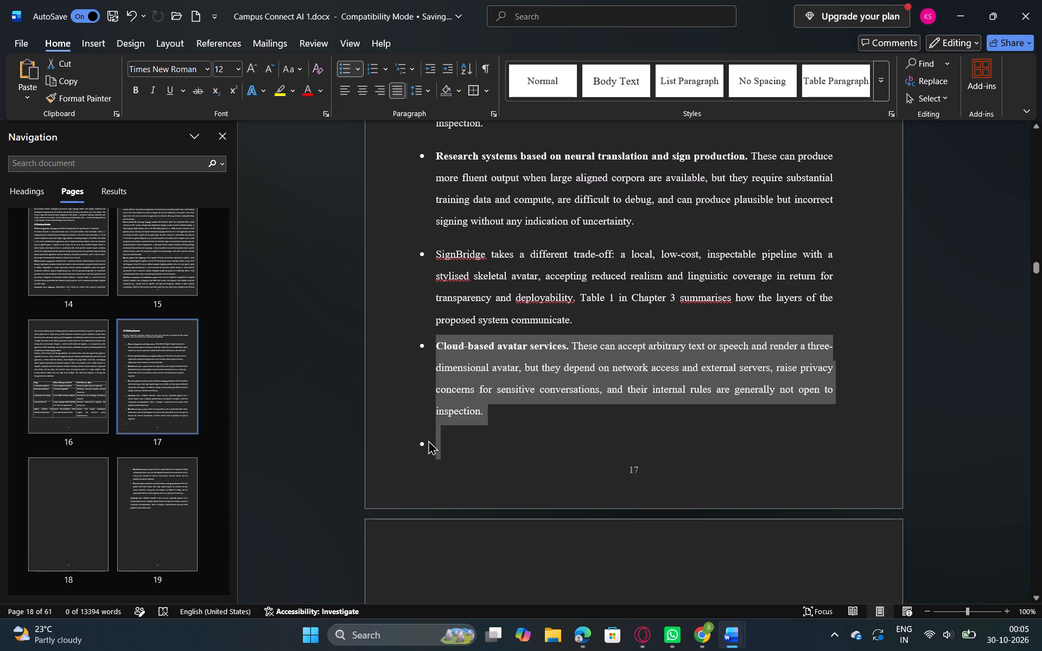
# Remove the bullet from the empty item at the end of page 17.
pyautogui.click(505, 411)
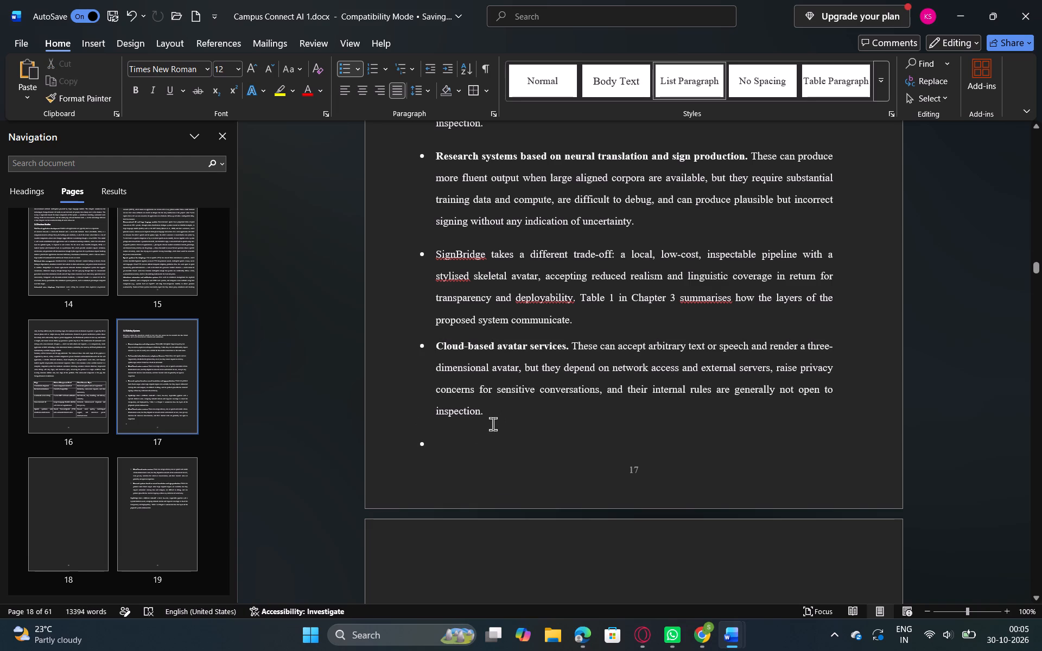
pyautogui.click(438, 442)
pyautogui.press('BackSpace')
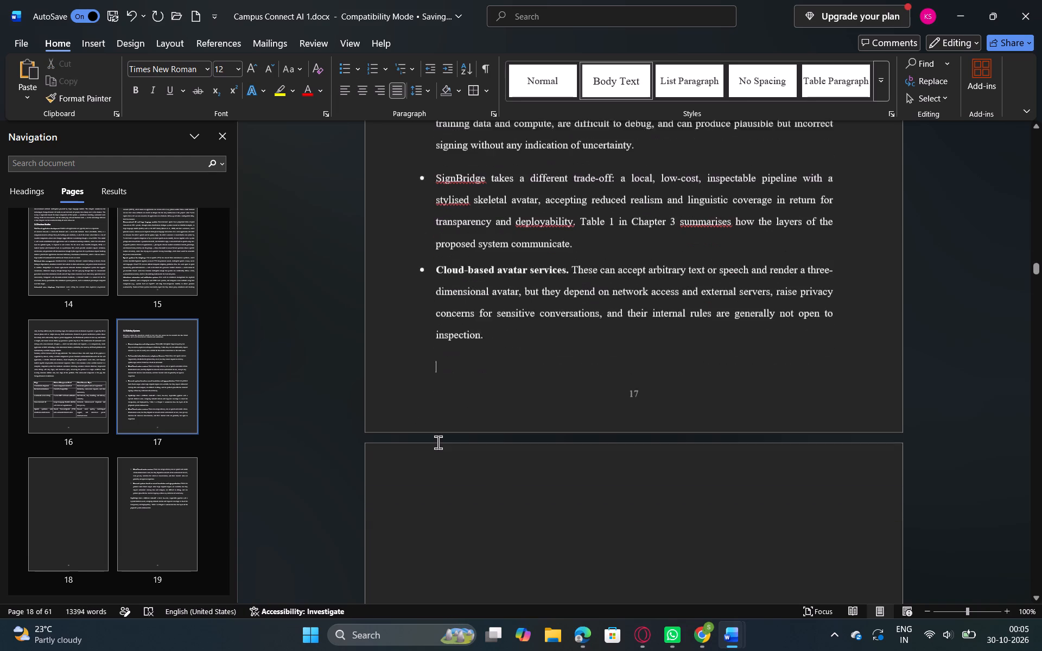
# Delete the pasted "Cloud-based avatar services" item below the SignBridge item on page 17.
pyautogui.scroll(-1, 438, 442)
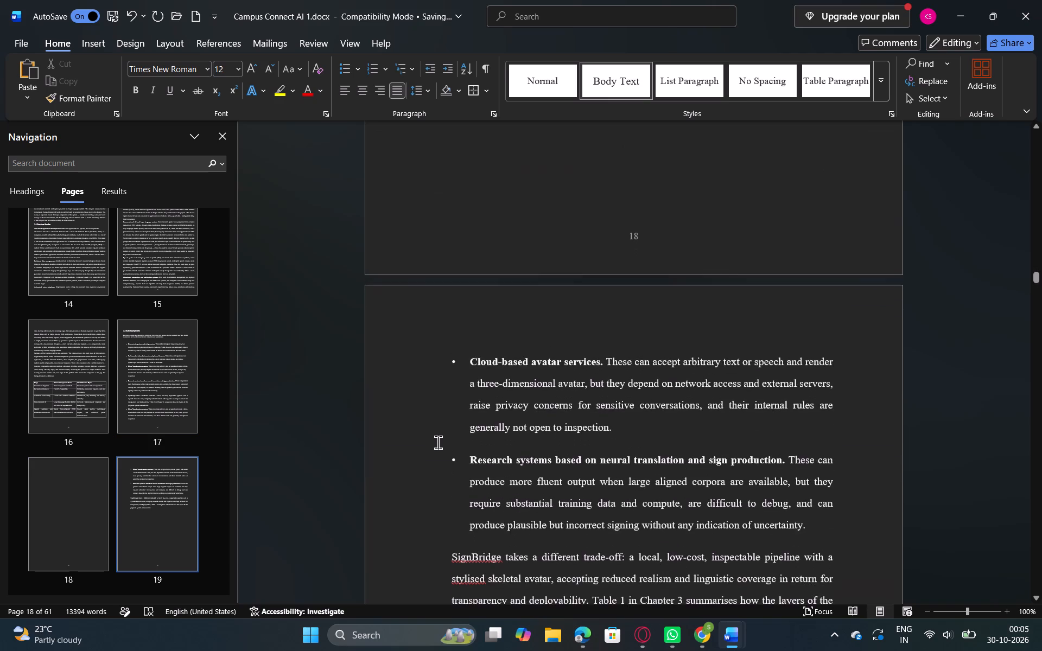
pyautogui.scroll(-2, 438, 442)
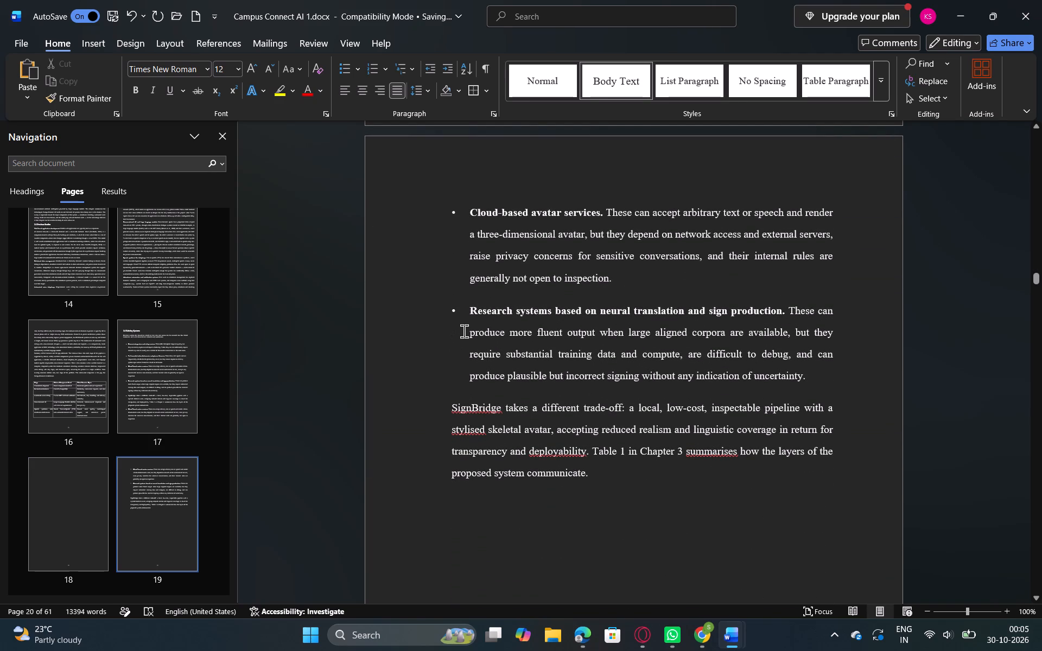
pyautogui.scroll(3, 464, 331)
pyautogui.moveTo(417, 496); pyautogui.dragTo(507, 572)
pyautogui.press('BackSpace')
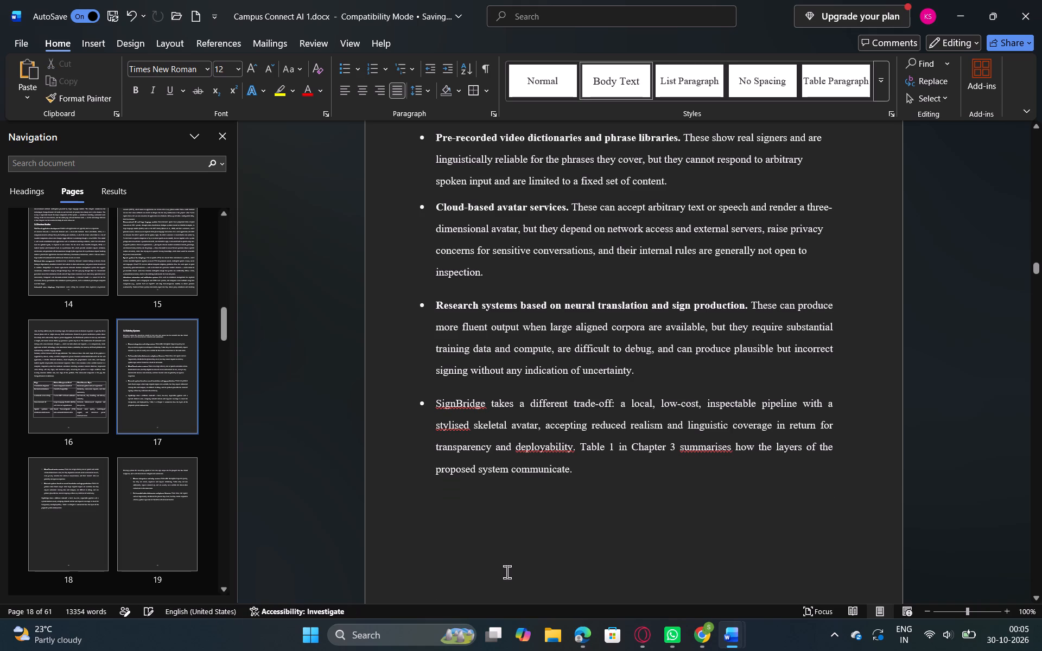
# Compare the end of the section 2.3 bulleted list on page 17 with the items on page 18.
pyautogui.scroll(-1, 507, 572)
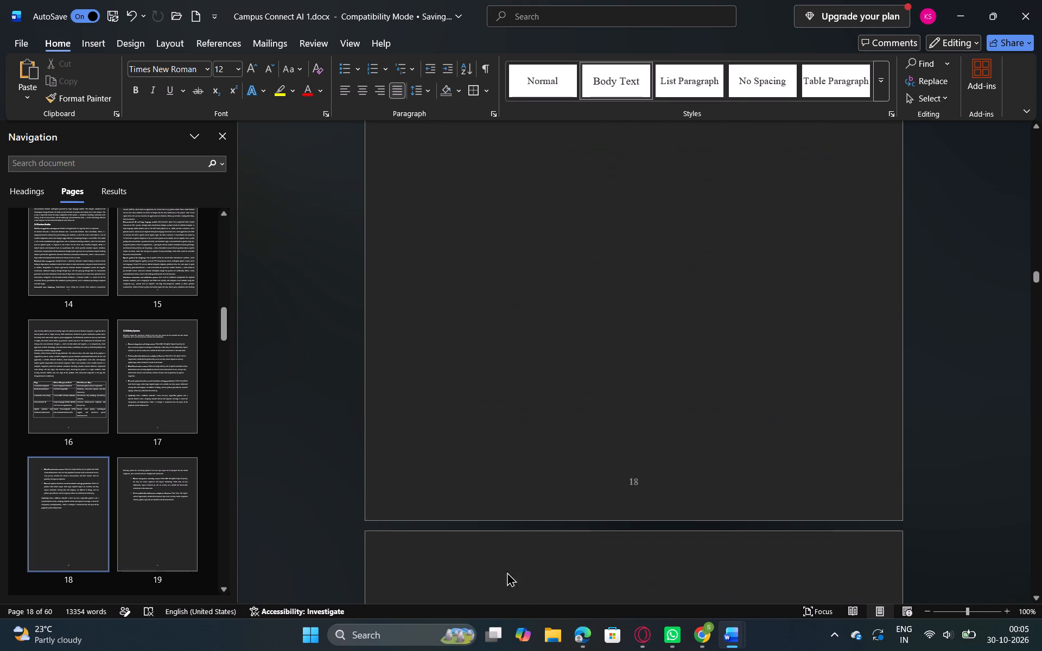
pyautogui.scroll(-2, 507, 572)
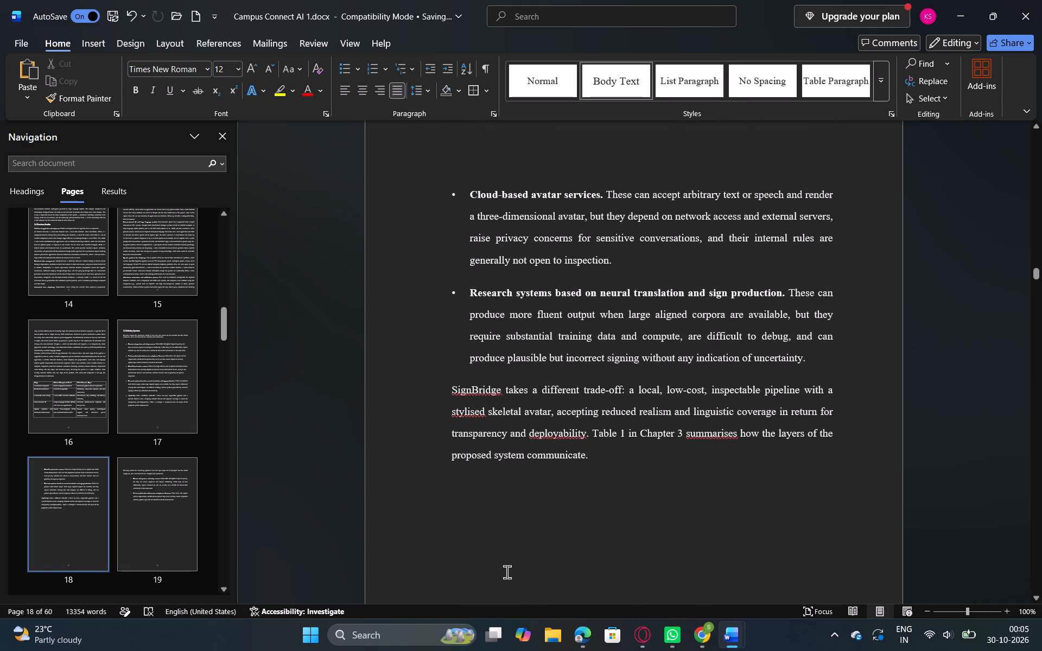
pyautogui.click(529, 515)
pyautogui.scroll(2, 529, 515)
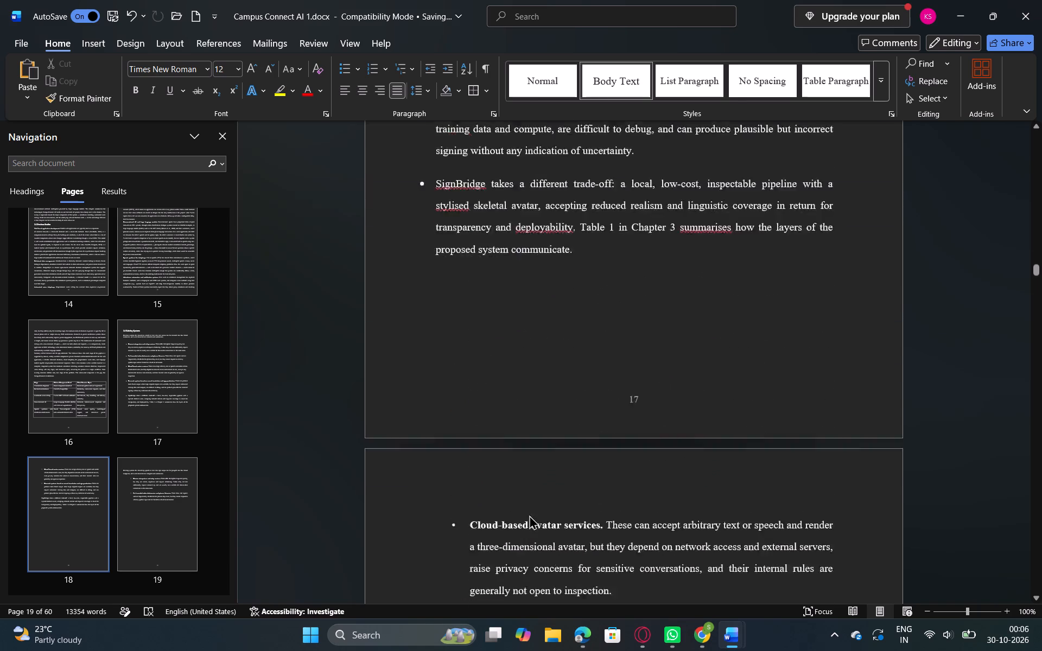
pyautogui.scroll(2, 529, 515)
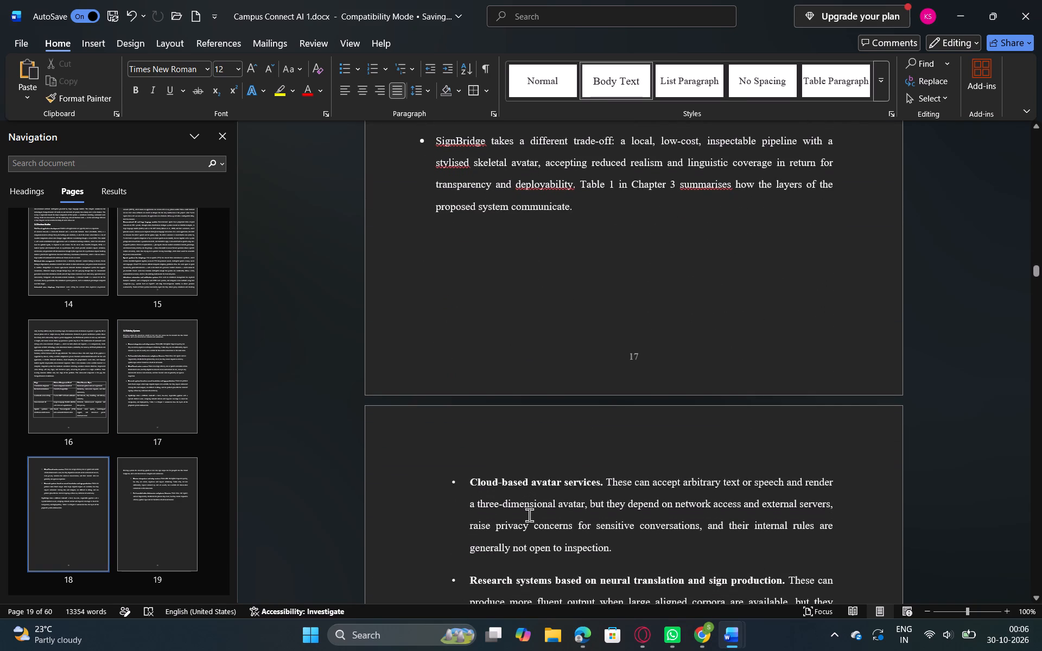
pyautogui.scroll(1, 529, 515)
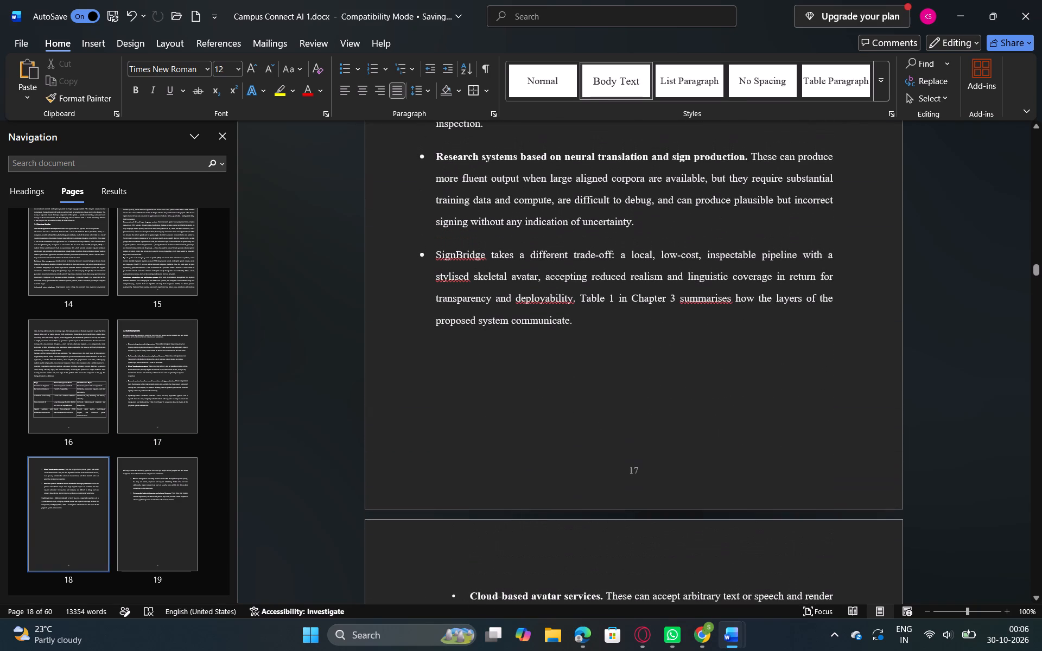
pyautogui.scroll(1, 529, 515)
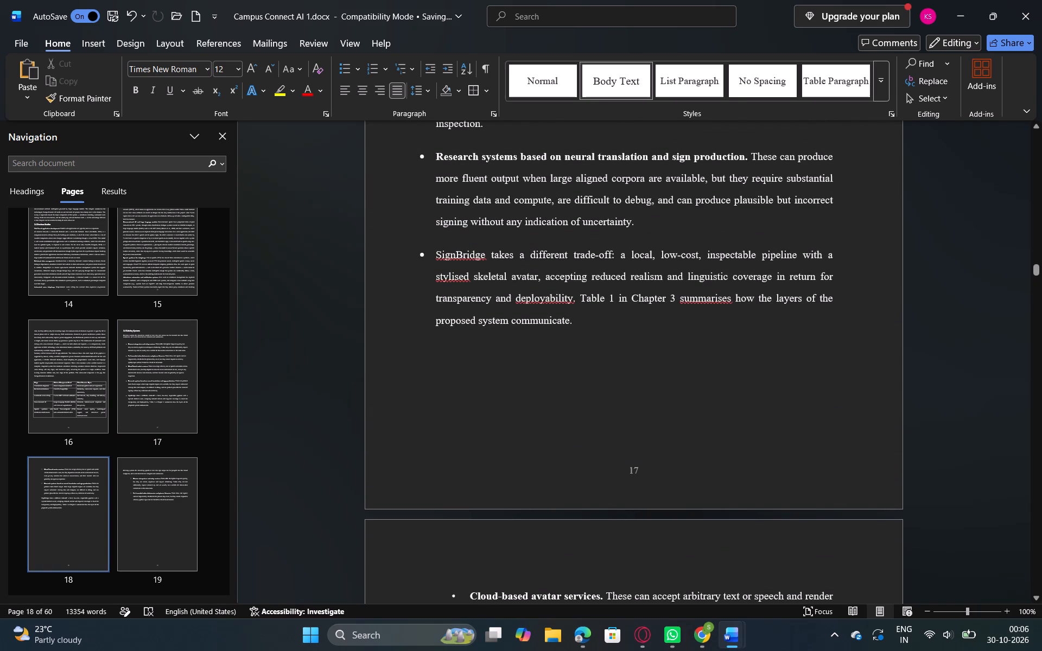